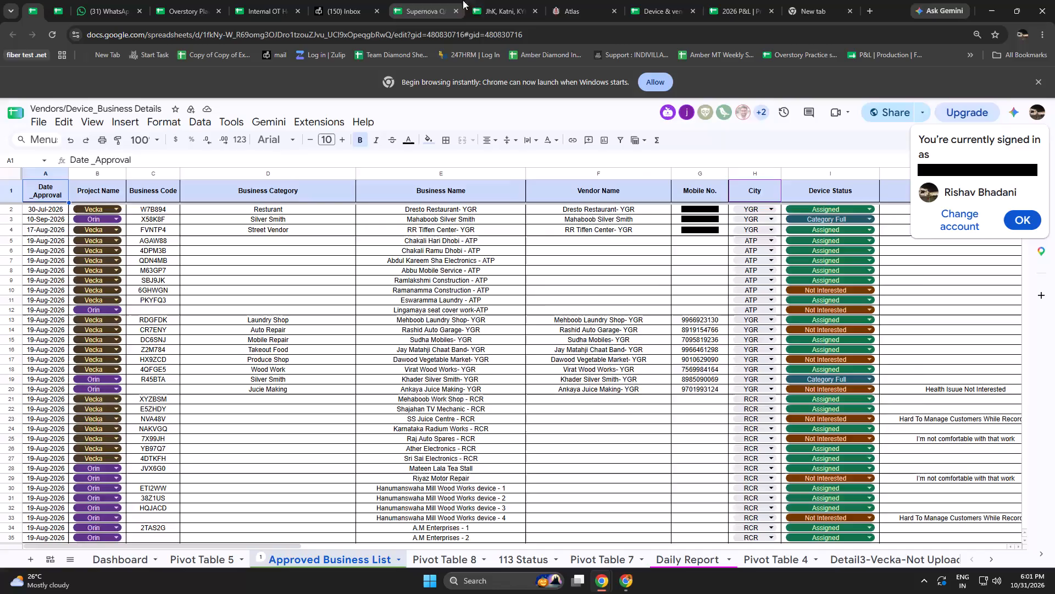
Switch to the open "Device & vendar management" spreadsheet showing the Daily Report - Businesses sheet.
{"action": "left_click", "coordinate": [492, 0]}
{"action": "left_click", "coordinate": [426, 0]}
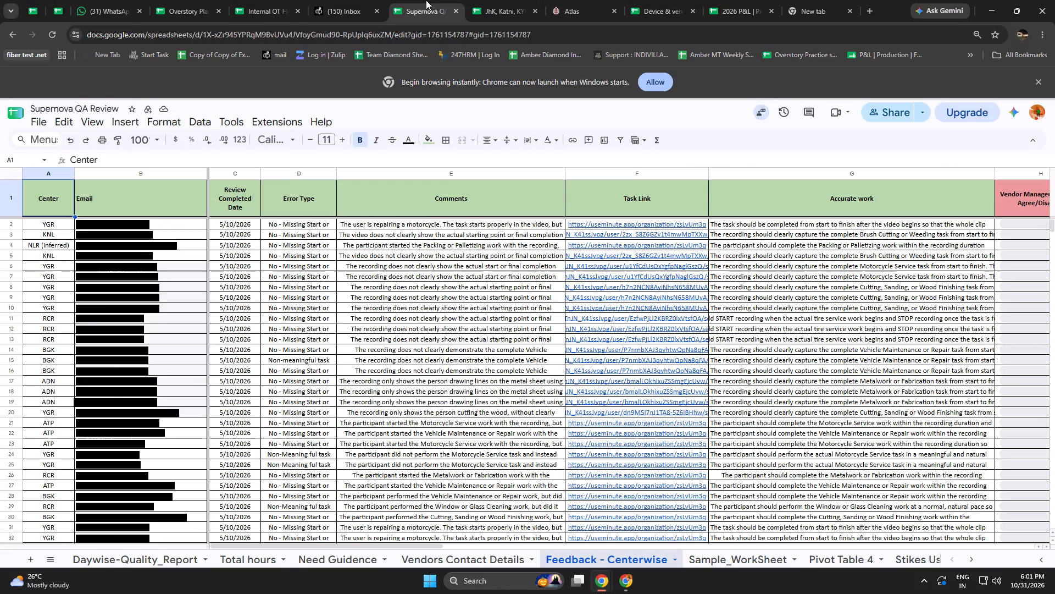
{"action": "left_click", "coordinate": [663, 0]}
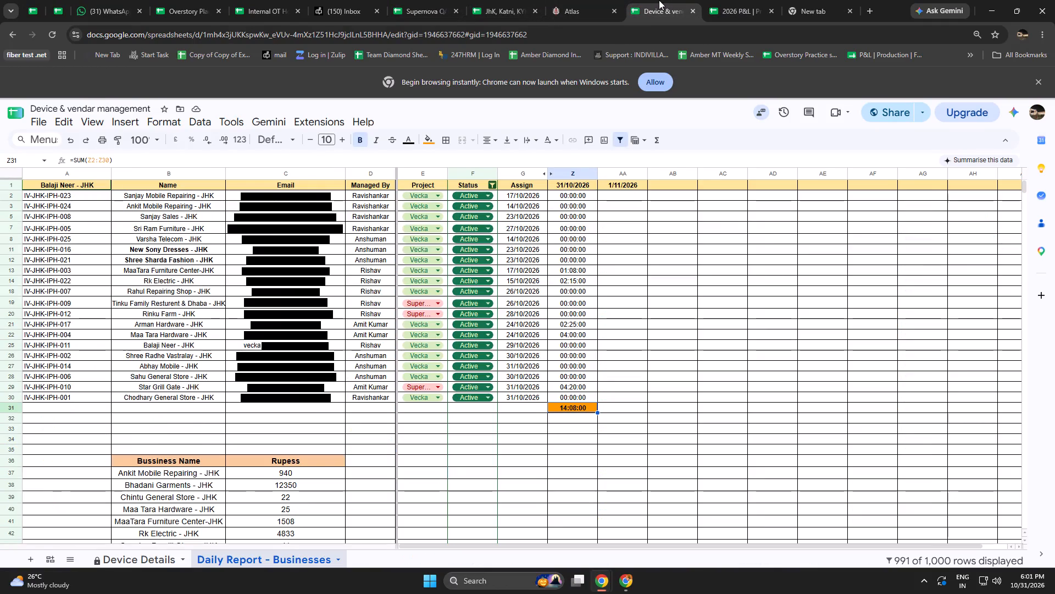
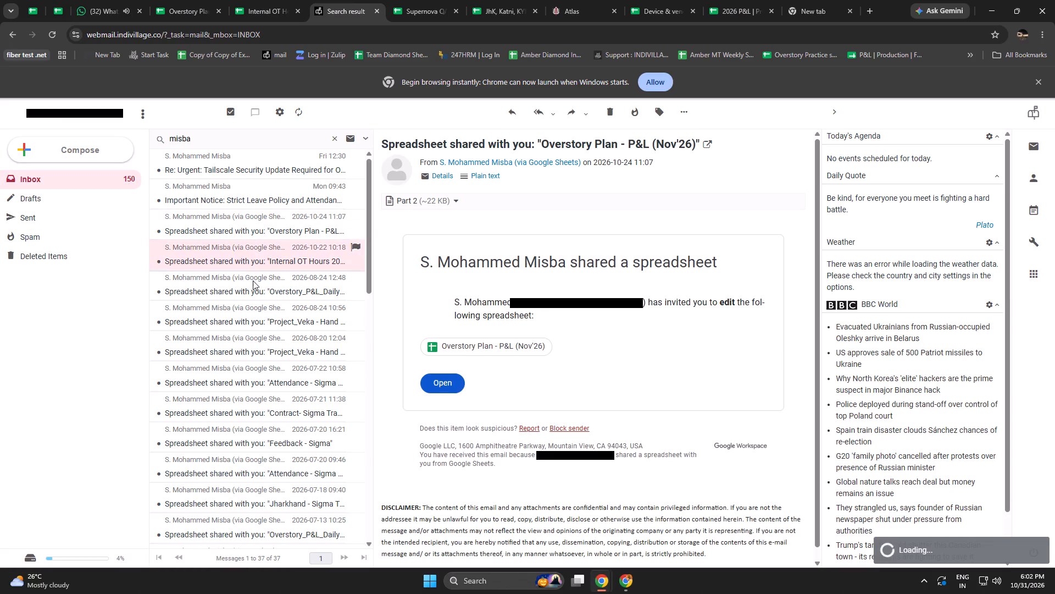
Check the spreadsheet-sharing emails in the search results, from "Overstory_P&L_Daily Report (2026)" through the Project_Veka ones to "Attendance - Sigma Project".
{"action": "left_click", "coordinate": [253, 282]}
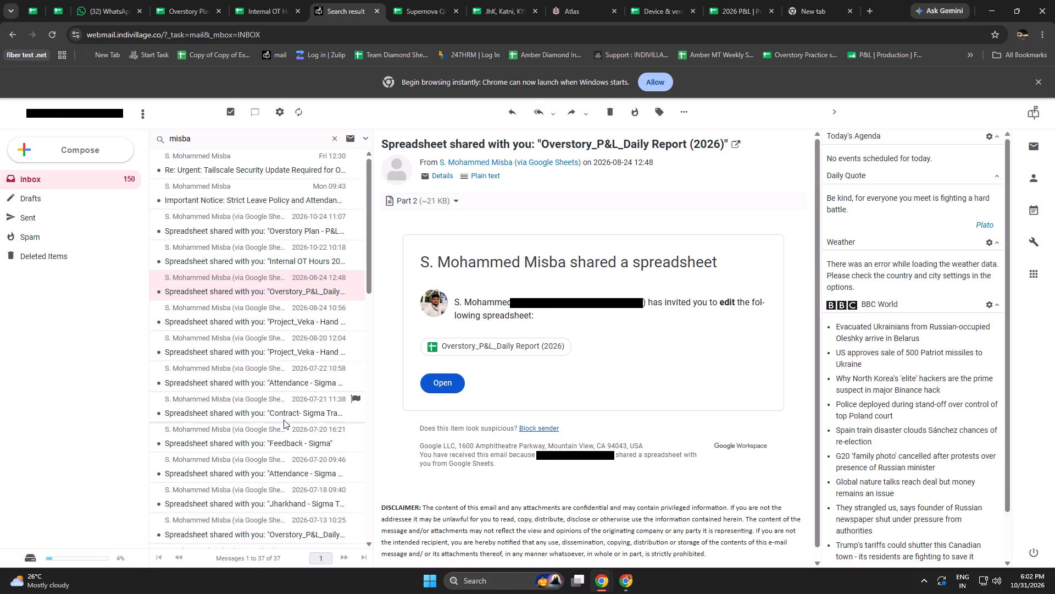
{"action": "left_click", "coordinate": [279, 314]}
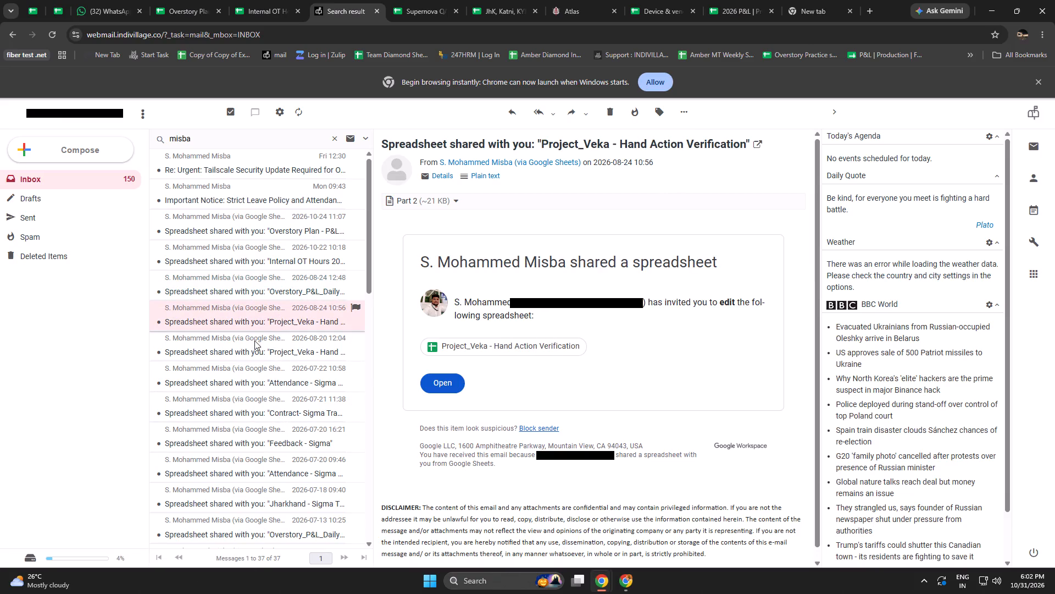
{"action": "left_click", "coordinate": [254, 340]}
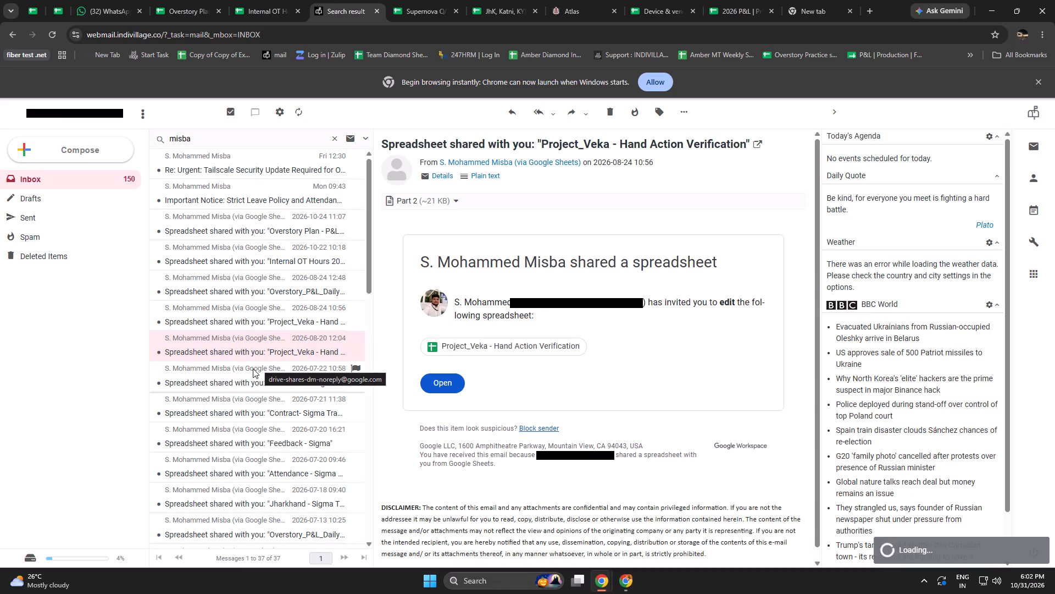
{"action": "left_click", "coordinate": [253, 369]}
Replace the mailbox search term and search the inbox for "qa issue".
{"action": "left_click_drag", "start_coordinate": [211, 141], "coordinate": [209, 141]}
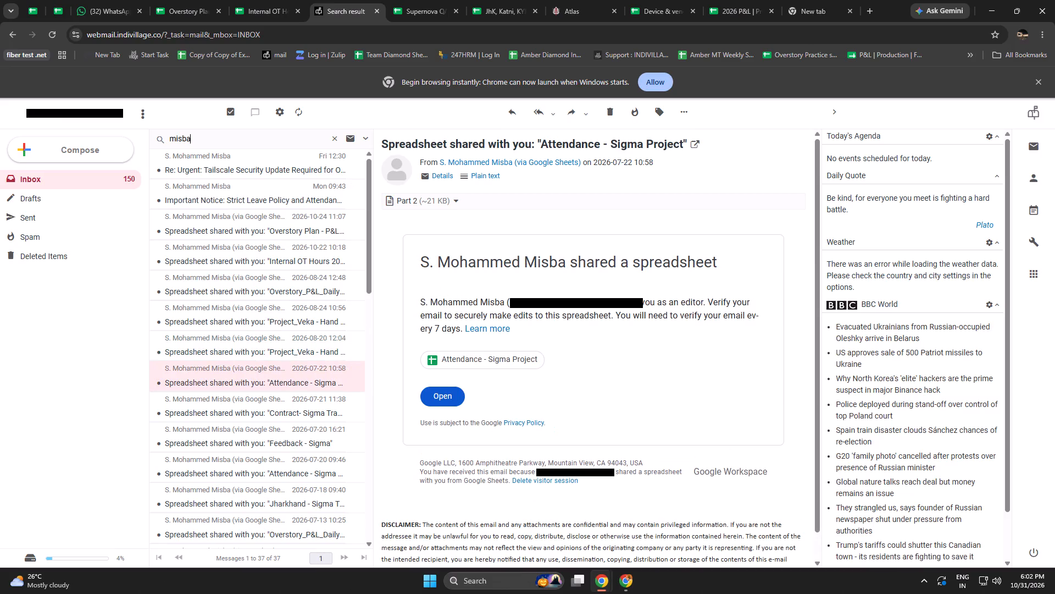
{"action": "left_click_drag", "start_coordinate": [209, 141], "coordinate": [168, 145]}
{"action": "type", "text": "qa"}
{"action": "key", "text": "space"}
{"action": "type", "text": "issue"}
{"action": "key", "text": "Return"}
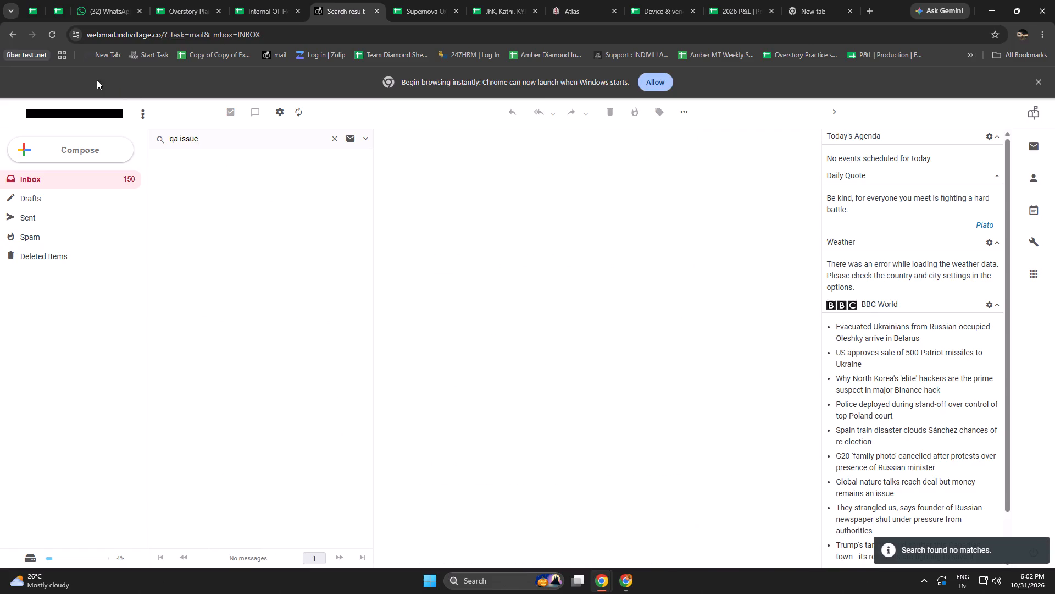
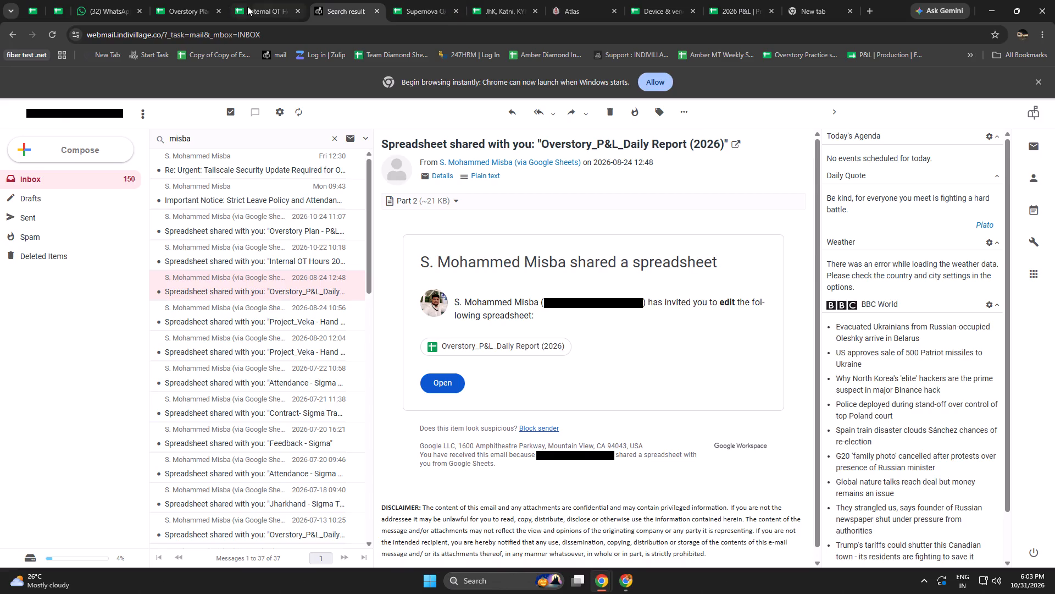
Switch to the open "Device & vendar management" spreadsheet.
{"action": "left_click", "coordinate": [723, 0]}
{"action": "left_click", "coordinate": [675, 0]}
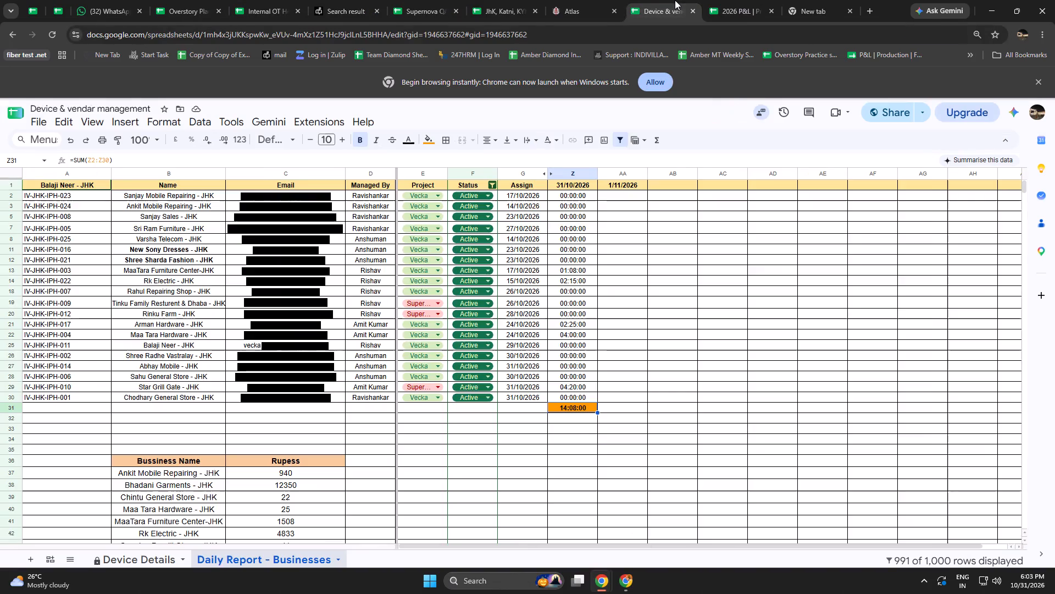
Open the bookmarked Zulip site in a new browser tab and close the spare empty tab.
{"action": "left_click", "coordinate": [867, 10]}
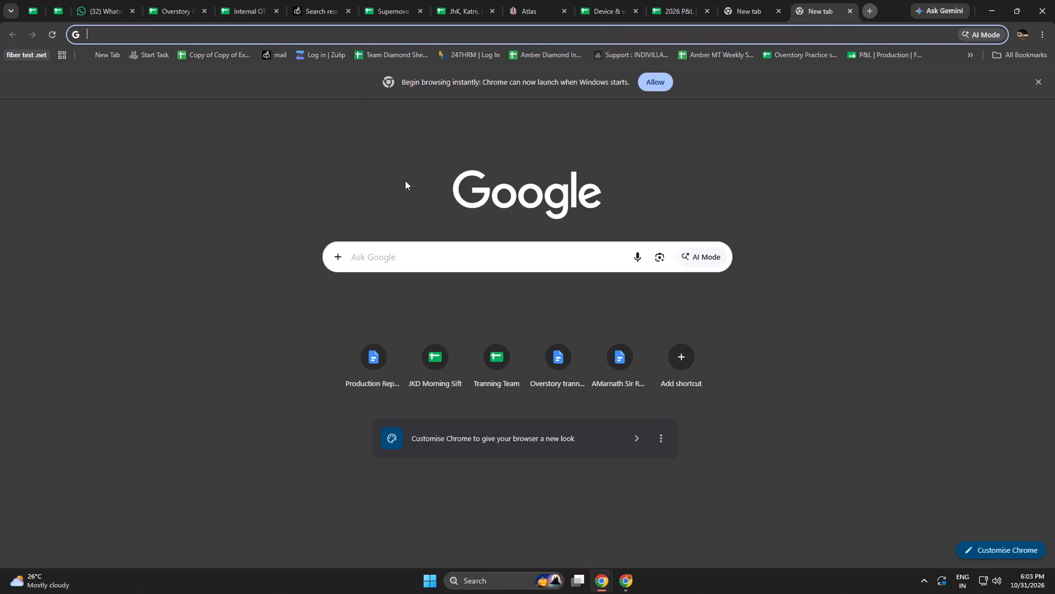
{"action": "left_click", "coordinate": [323, 57]}
{"action": "left_click", "coordinate": [731, 2]}
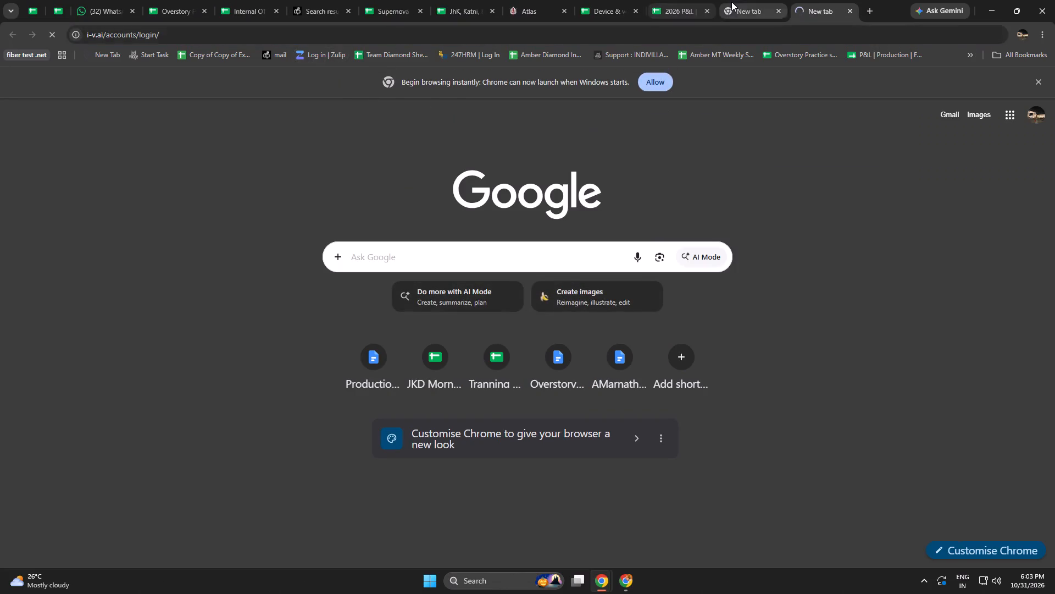
{"action": "left_click", "coordinate": [779, 8]}
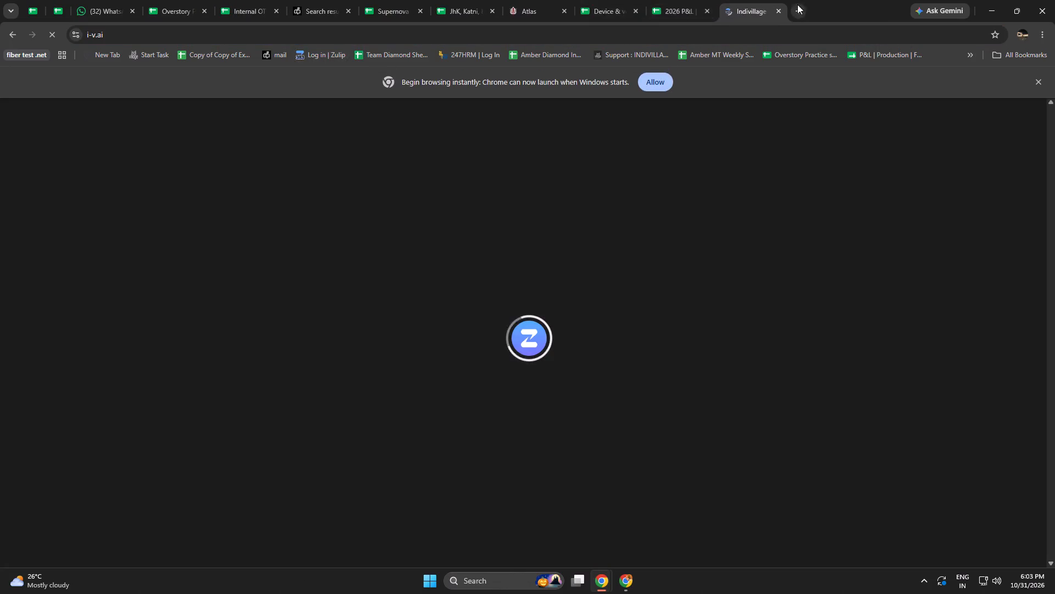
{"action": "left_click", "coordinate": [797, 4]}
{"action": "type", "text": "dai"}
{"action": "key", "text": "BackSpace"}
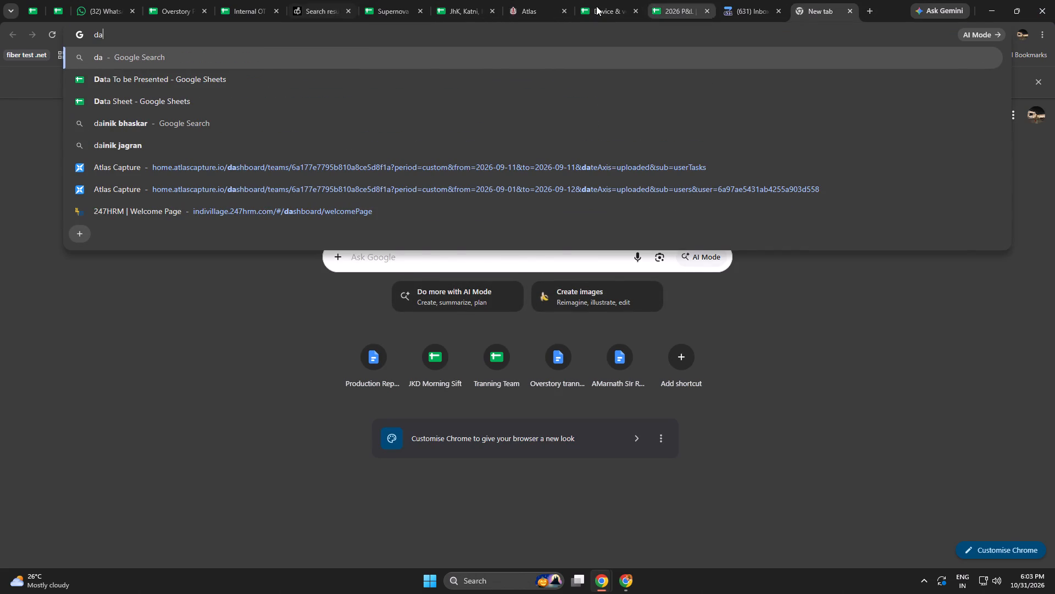
Return to the webmail search results and open the "Overstory_P&L_Daily Report (2026)" spreadsheet from its sharing email.
{"action": "left_click", "coordinate": [310, 0]}
{"action": "left_click_drag", "start_coordinate": [207, 141], "coordinate": [124, 128]}
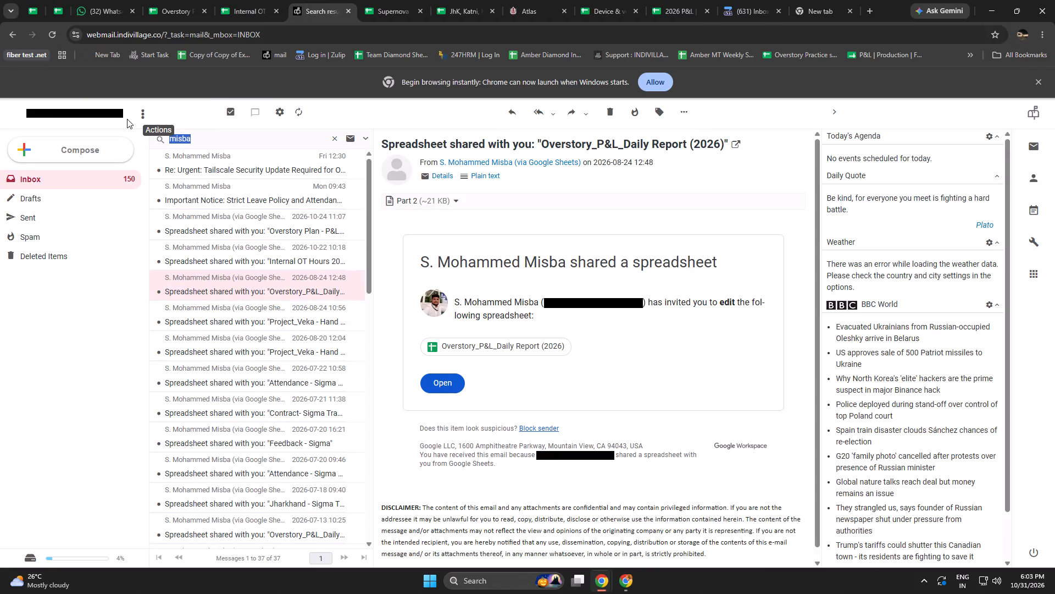
{"action": "left_click", "coordinate": [295, 229]}
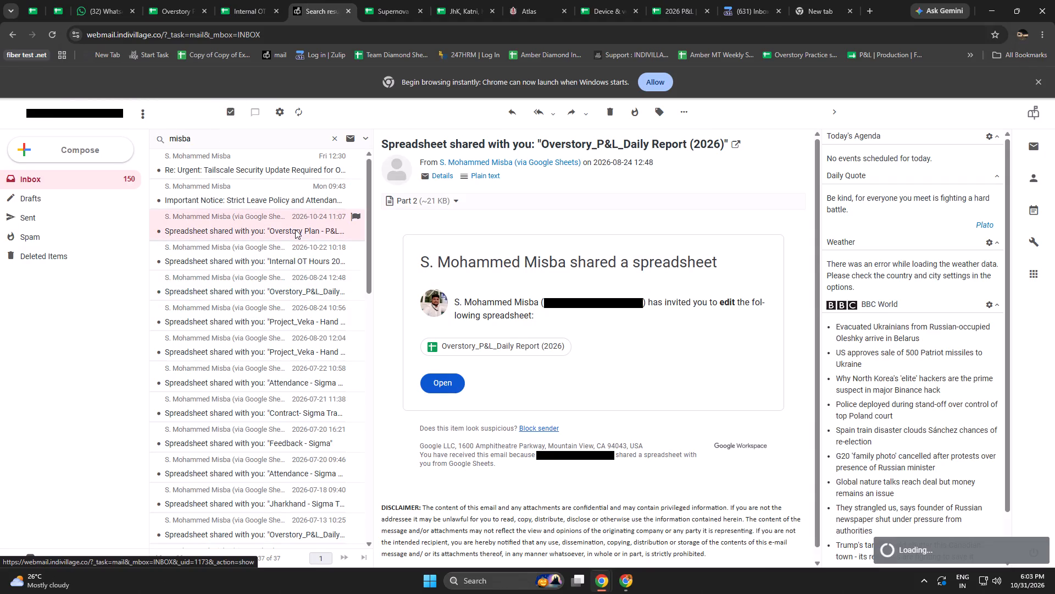
{"action": "left_click", "coordinate": [299, 285]}
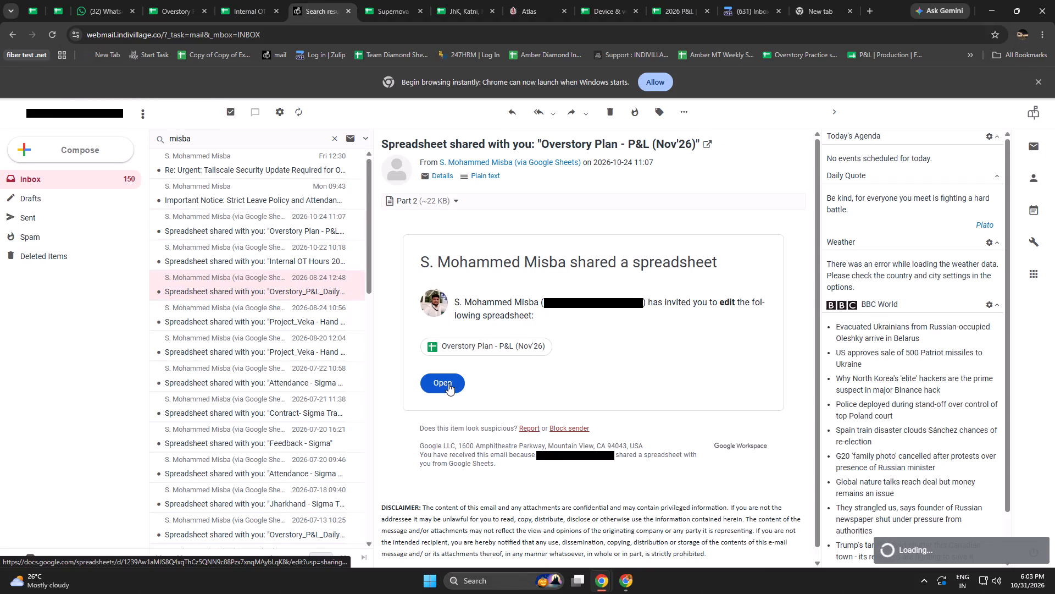
{"action": "left_click", "coordinate": [448, 381]}
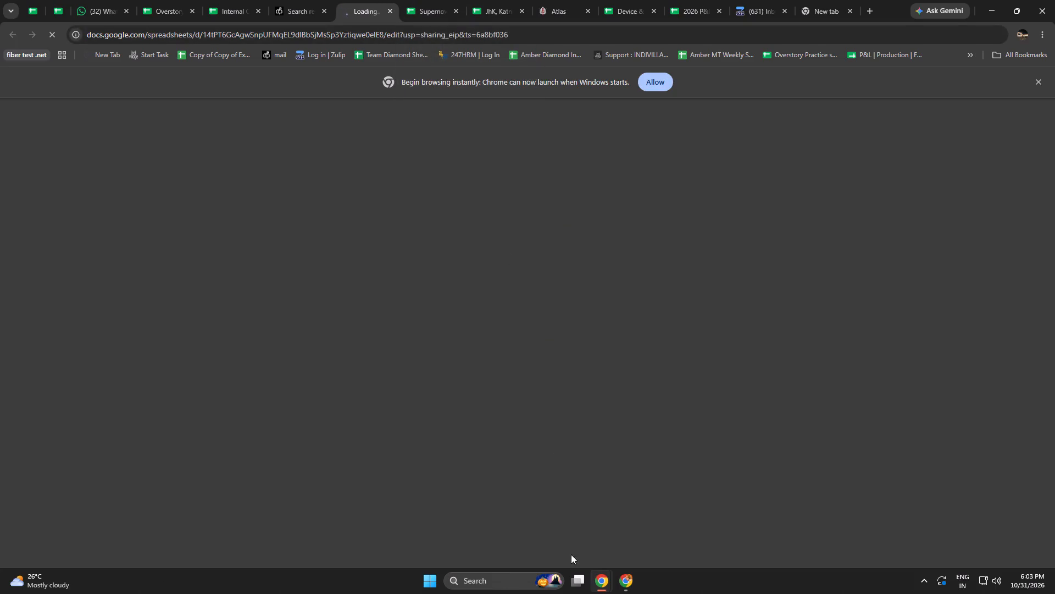
Switch to the Daily Report P&L sheet in the Overstory_P&L_Daily Report (2026) spreadsheet.
{"action": "left_click", "coordinate": [277, 554]}
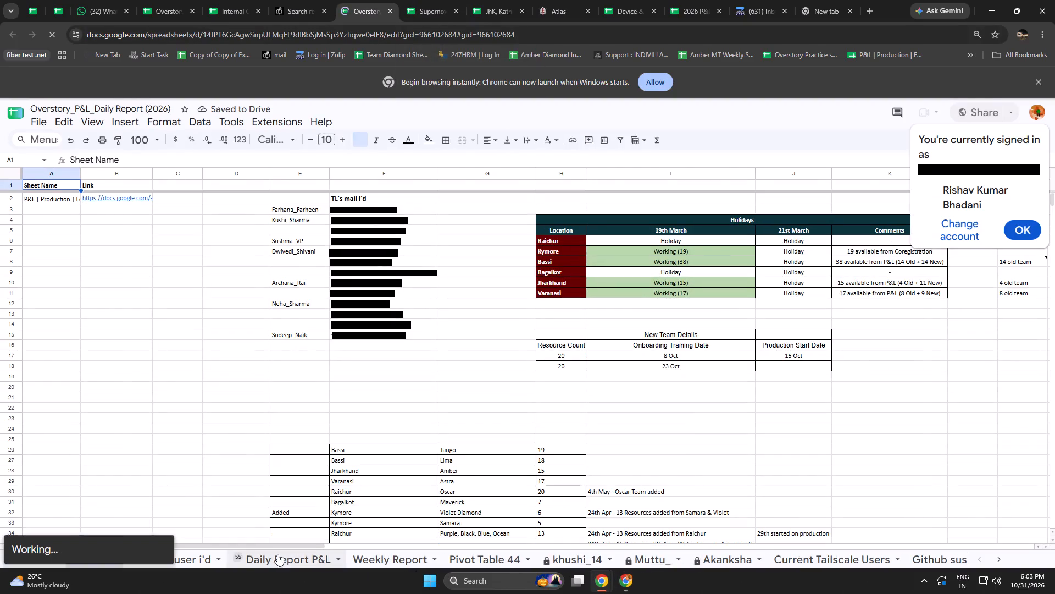
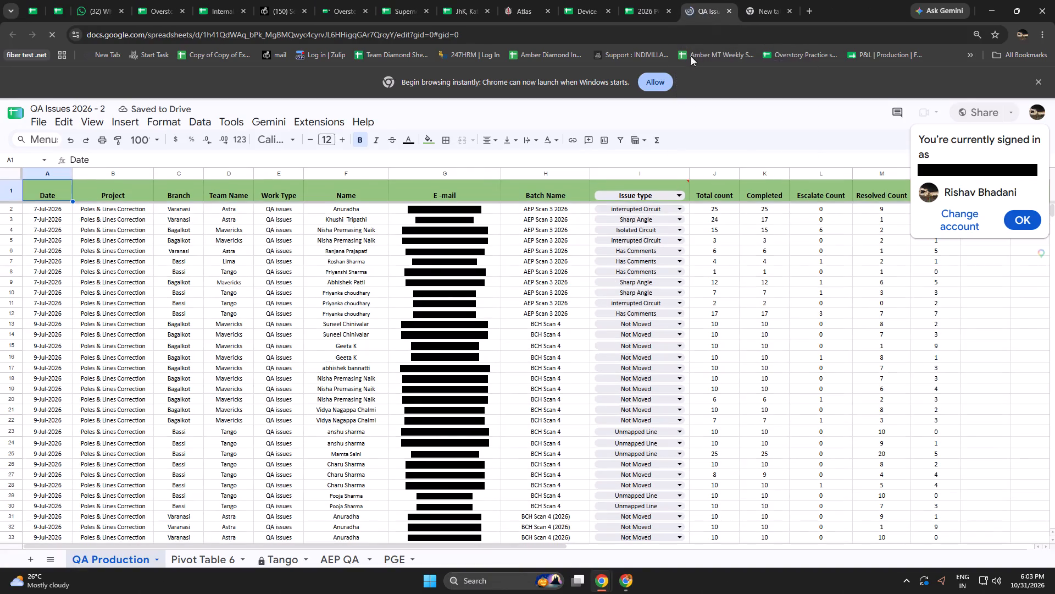
Open the Pivot Table 6 sheet of QA Issues 2026 - 2 and examine the 31-Oct-2026 entries down to the Jharkhand Amber team.
{"action": "left_click", "coordinate": [227, 563]}
{"action": "scroll", "coordinate": [239, 412], "scroll_direction": "down", "scroll_amount": 8}
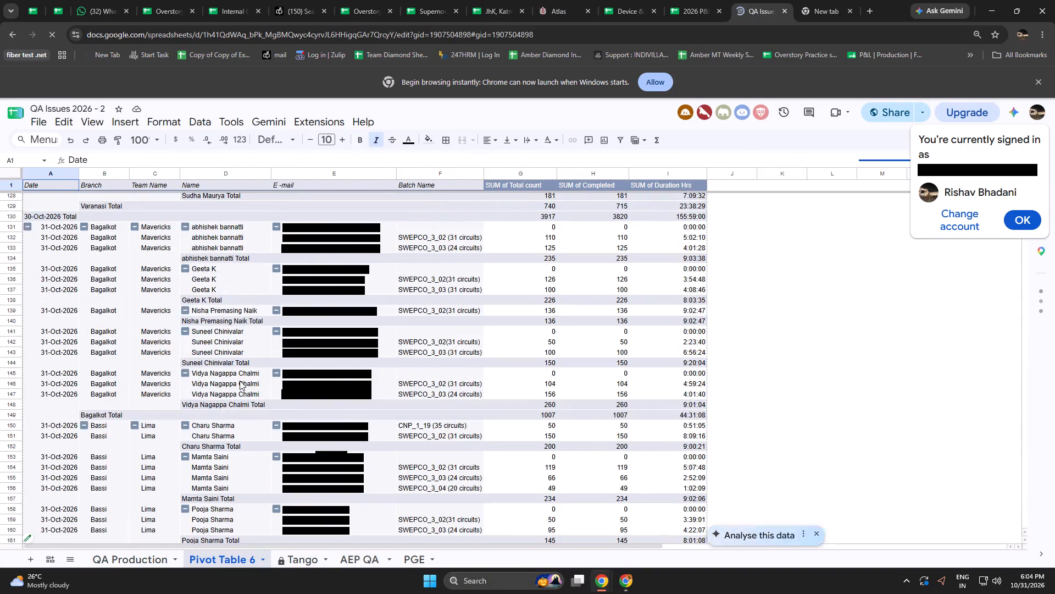
{"action": "scroll", "coordinate": [240, 381], "scroll_direction": "down", "scroll_amount": 2}
{"action": "scroll", "coordinate": [251, 364], "scroll_direction": "up", "scroll_amount": 2}
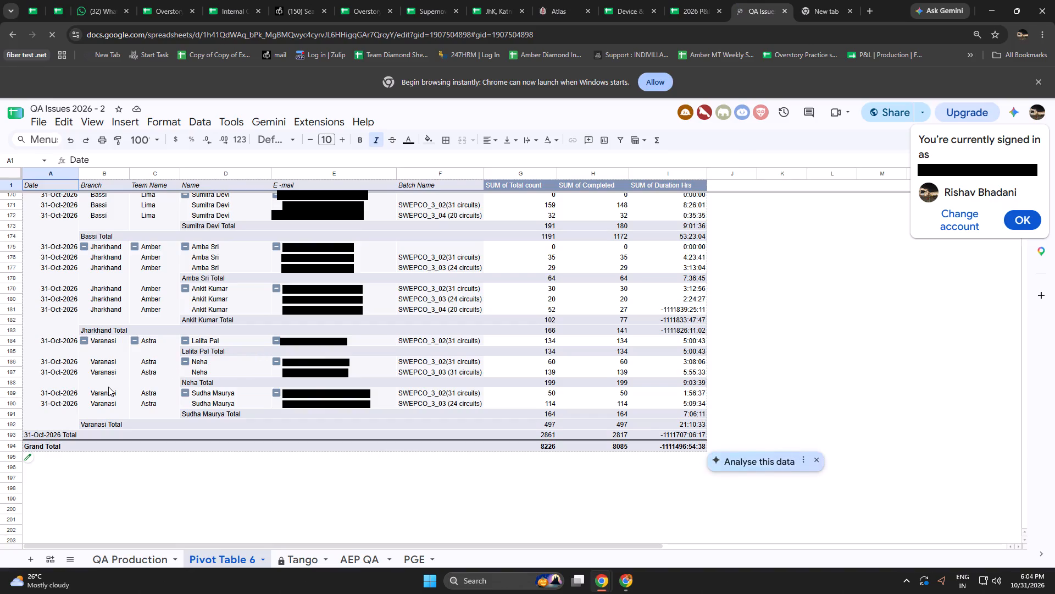
{"action": "scroll", "coordinate": [108, 387], "scroll_direction": "up", "scroll_amount": 1}
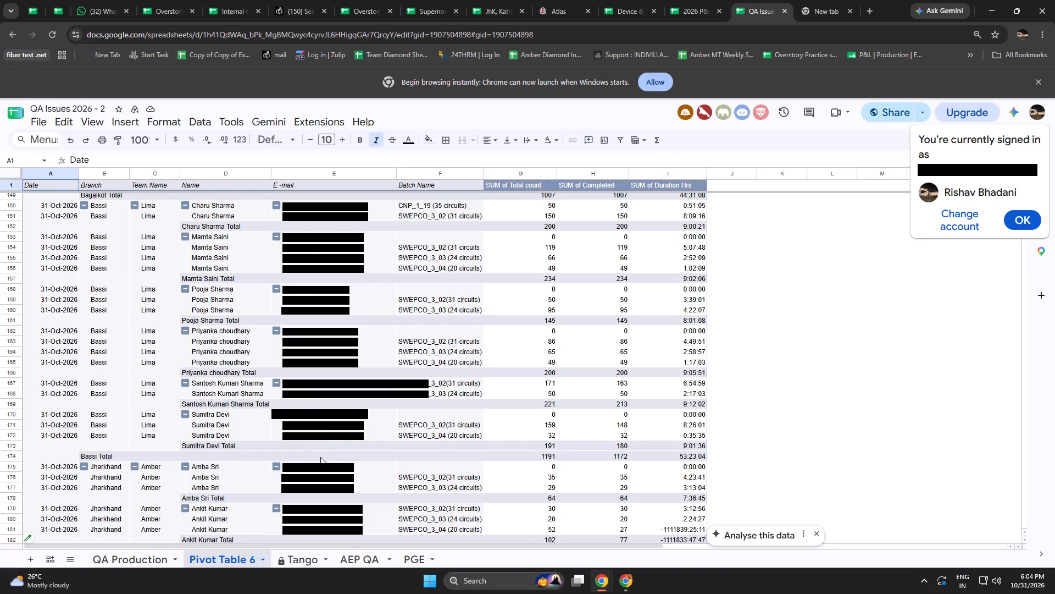
{"action": "scroll", "coordinate": [323, 457], "scroll_direction": "down", "scroll_amount": 1}
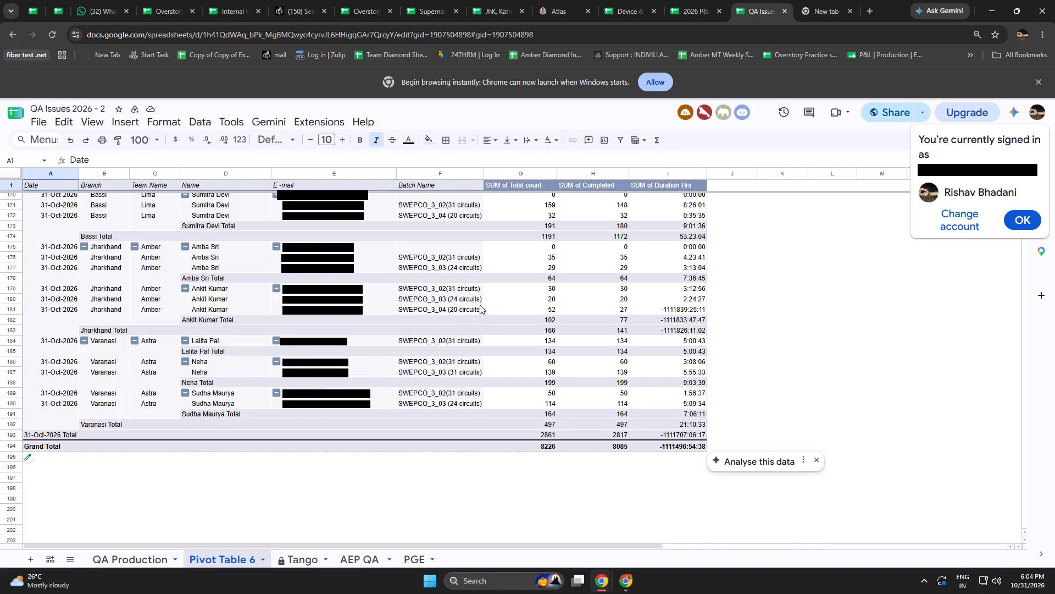
Sum the durations and the completed counts of the first Jharkhand Amber member's SWEPCO_3_02 and SWEPCO_3_03 rows for 31-Oct-2026.
{"action": "left_click_drag", "start_coordinate": [694, 255], "coordinate": [693, 263]}
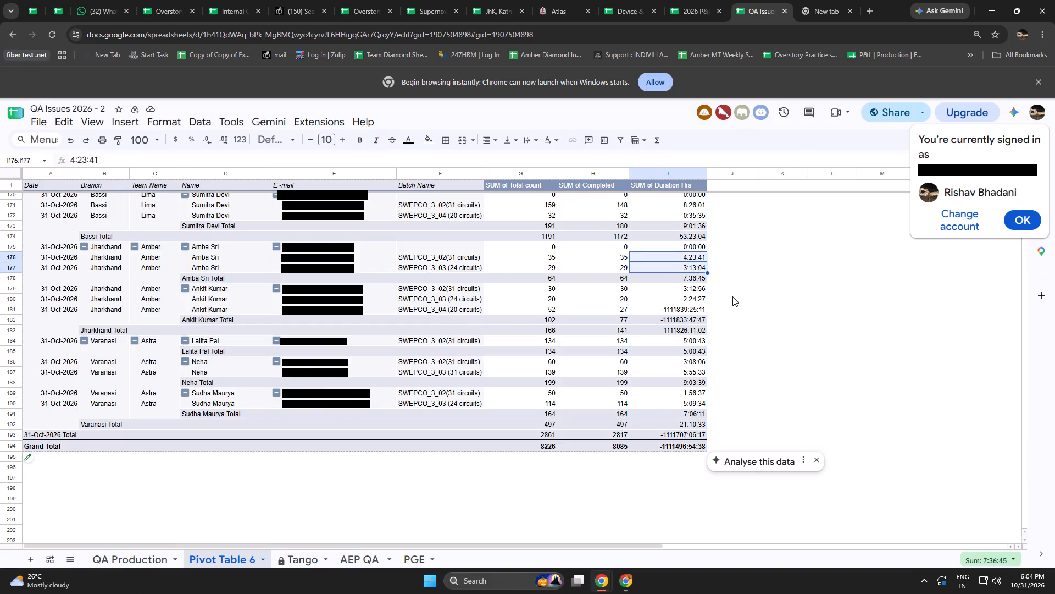
{"action": "left_click_drag", "start_coordinate": [619, 256], "coordinate": [619, 263]}
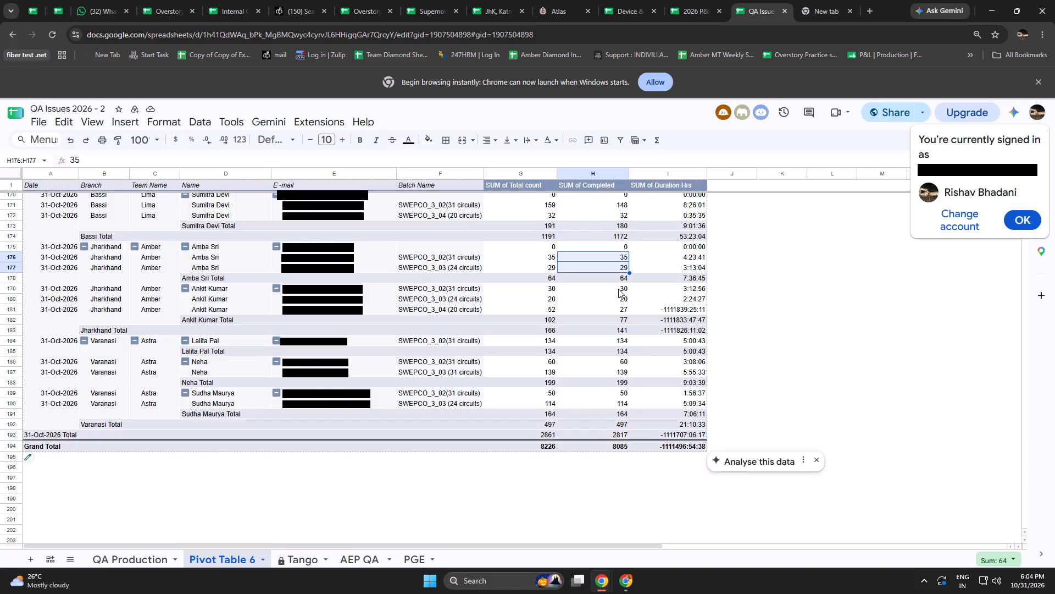
{"action": "left_click", "coordinate": [816, 295]}
Review the earlier pivot table entries, from 31-Oct-2026 back through 30-Oct-2026 to the first 29-Oct-2026 rows.
{"action": "scroll", "coordinate": [686, 293], "scroll_direction": "up", "scroll_amount": 1}
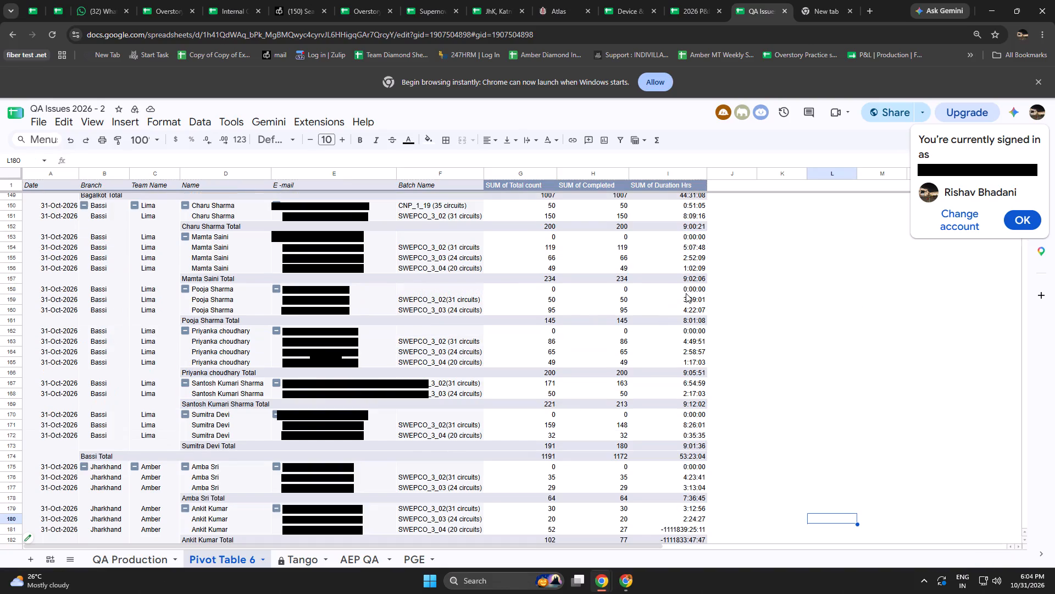
{"action": "scroll", "coordinate": [530, 302], "scroll_direction": "down", "scroll_amount": 1}
{"action": "scroll", "coordinate": [530, 302], "scroll_direction": "up", "scroll_amount": 4}
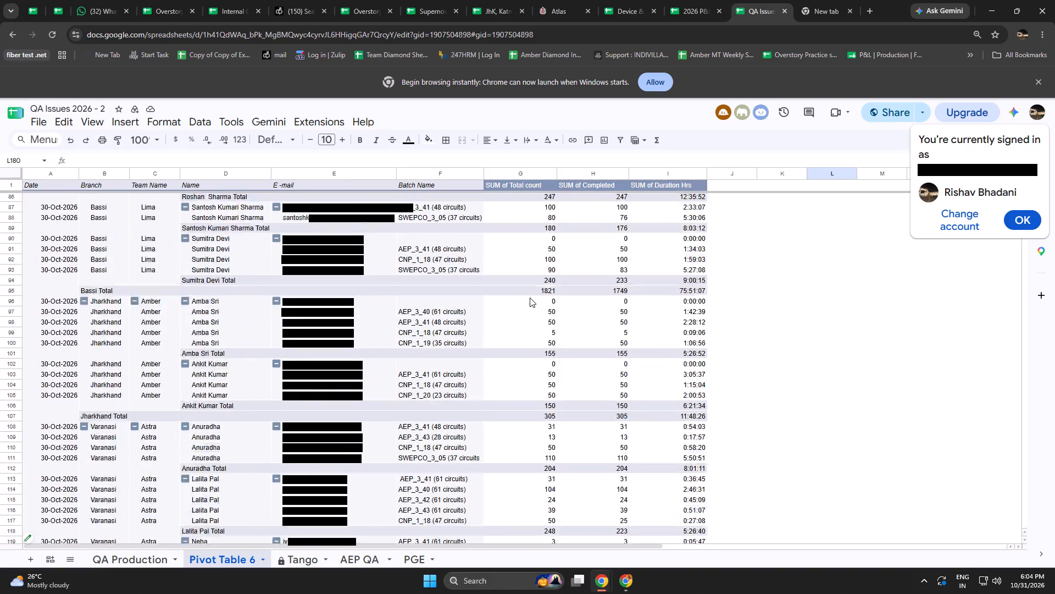
{"action": "scroll", "coordinate": [530, 298], "scroll_direction": "up", "scroll_amount": 10}
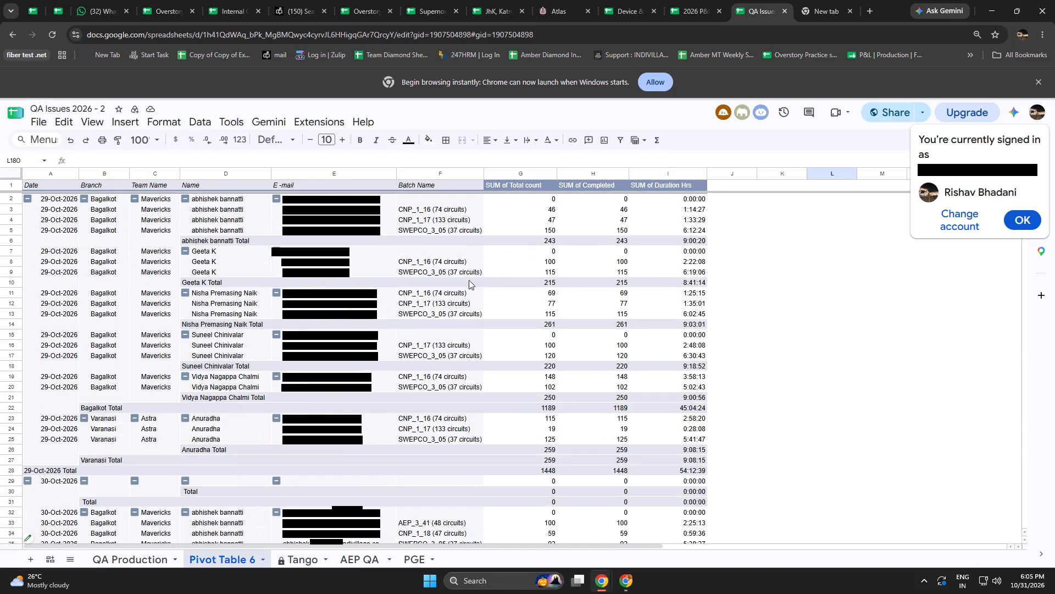
{"action": "scroll", "coordinate": [440, 273], "scroll_direction": "up", "scroll_amount": 4}
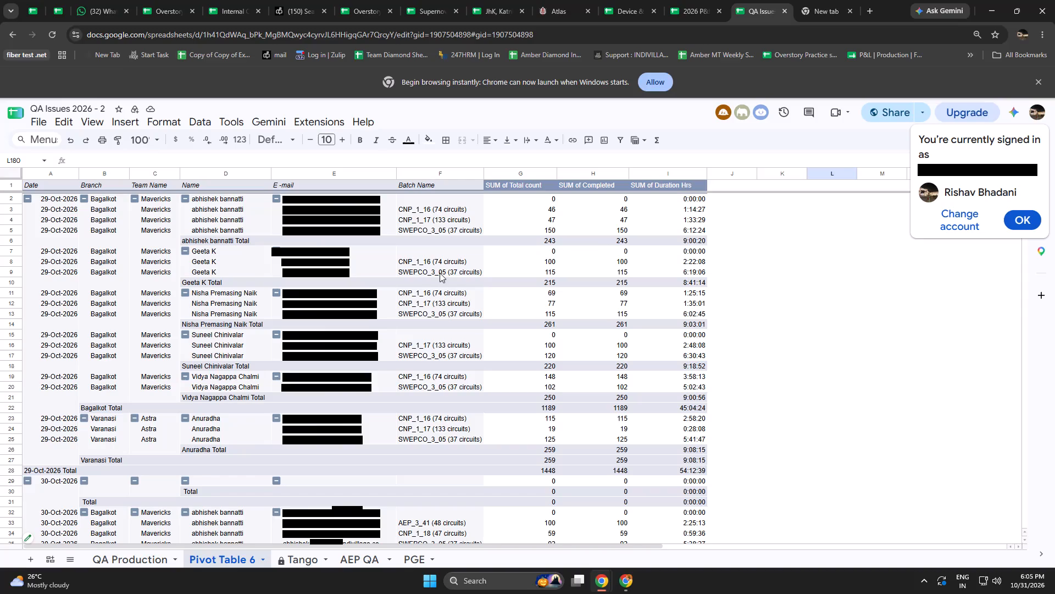
Add 26-Oct-2026 and 28-Oct-2026 to the dates included by the pivot table's Date filter.
{"action": "left_click", "coordinate": [27, 538]}
{"action": "scroll", "coordinate": [865, 365], "scroll_direction": "down", "scroll_amount": 6}
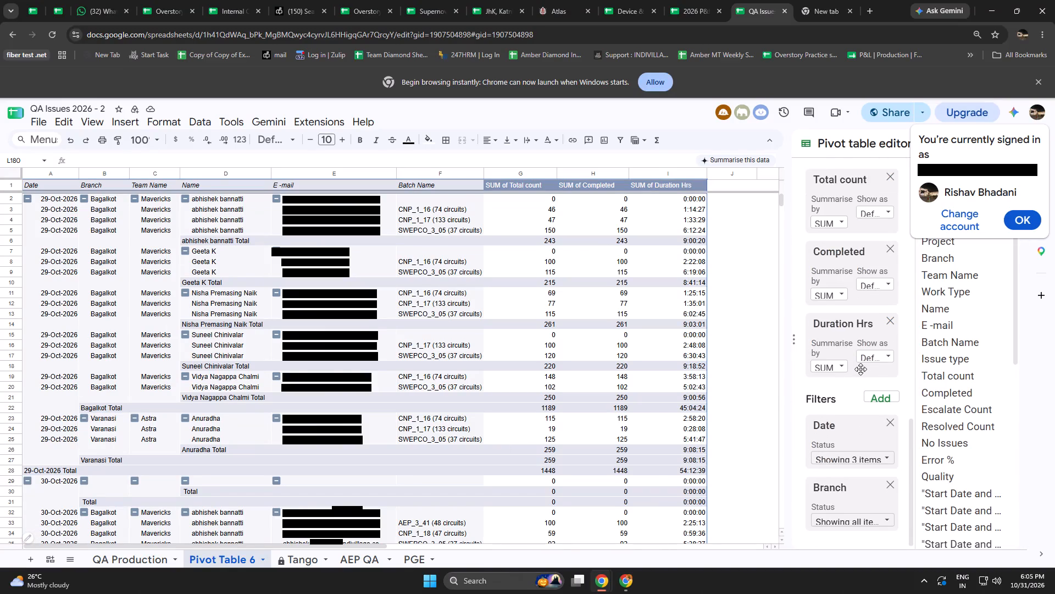
{"action": "left_click", "coordinate": [831, 457]}
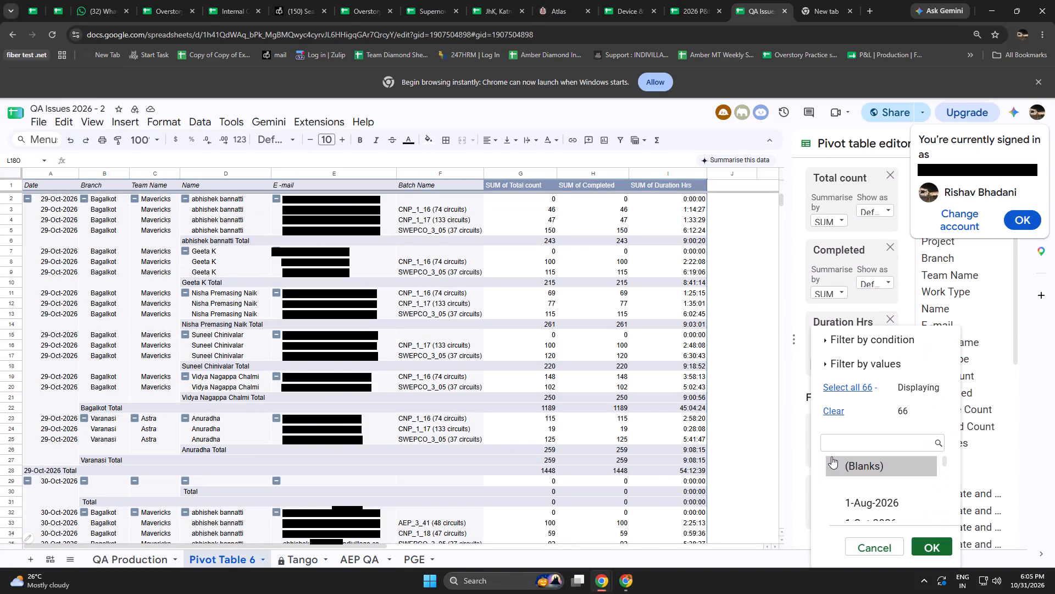
{"action": "left_click", "coordinate": [839, 435]}
{"action": "type", "text": "26"}
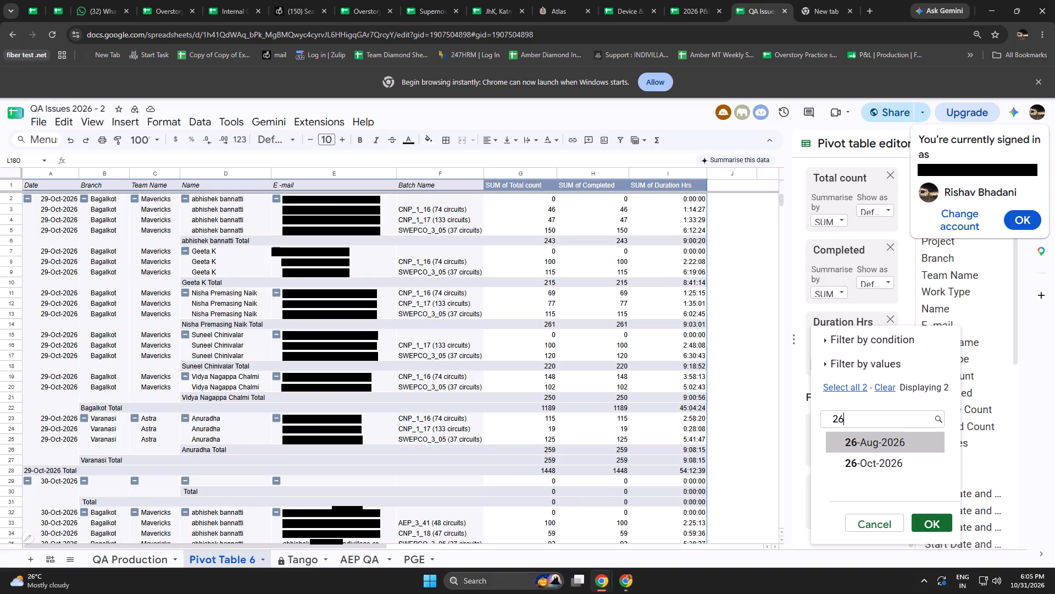
{"action": "left_click", "coordinate": [852, 468]}
{"action": "key", "text": "BackSpace"}
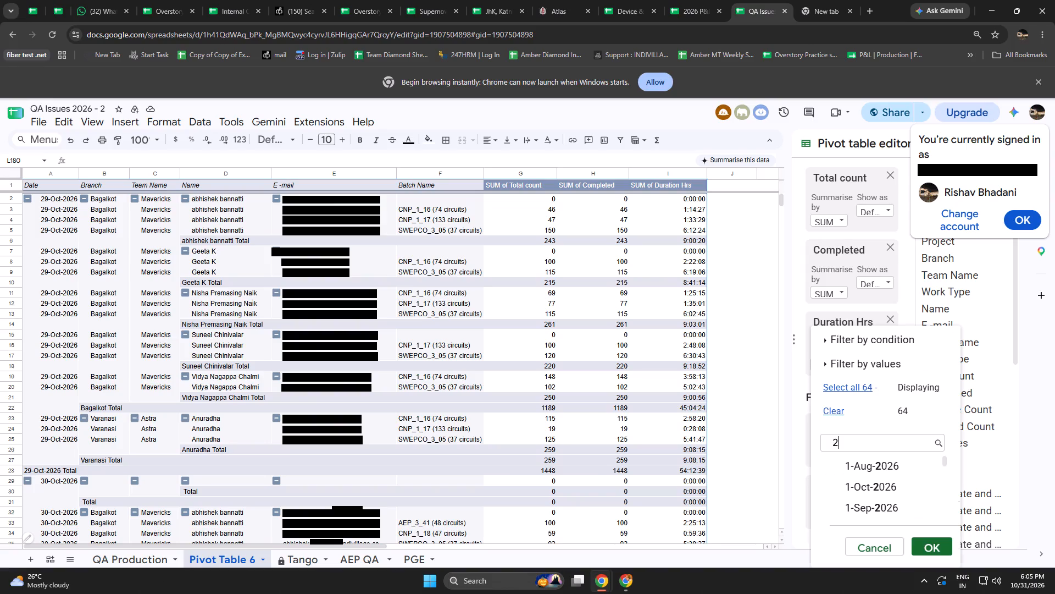
{"action": "key", "text": "7"}
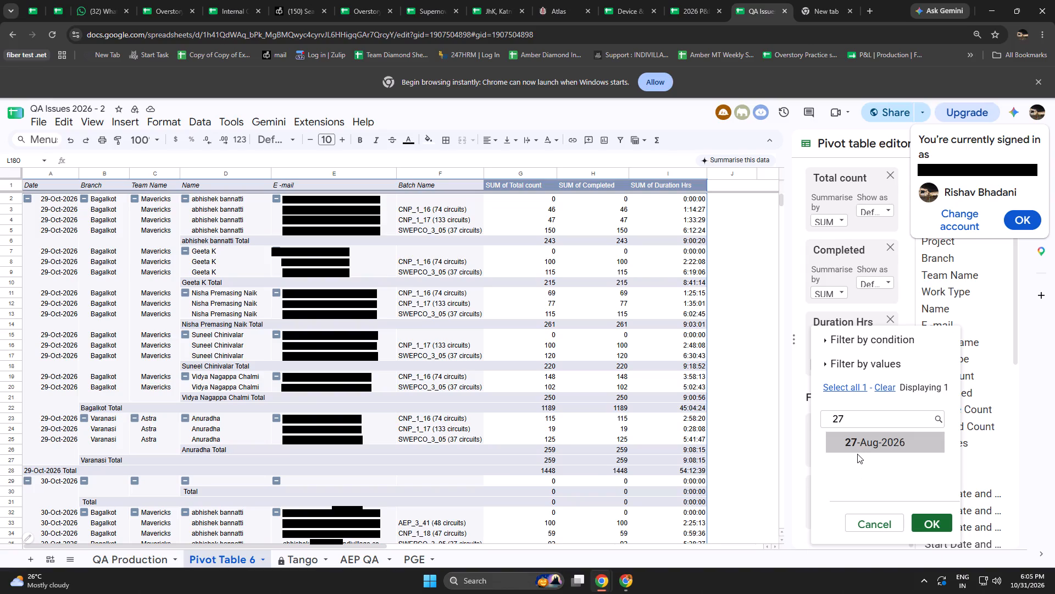
{"action": "key", "text": "BackSpace"}
{"action": "key", "text": "6"}
{"action": "key", "text": "BackSpace"}
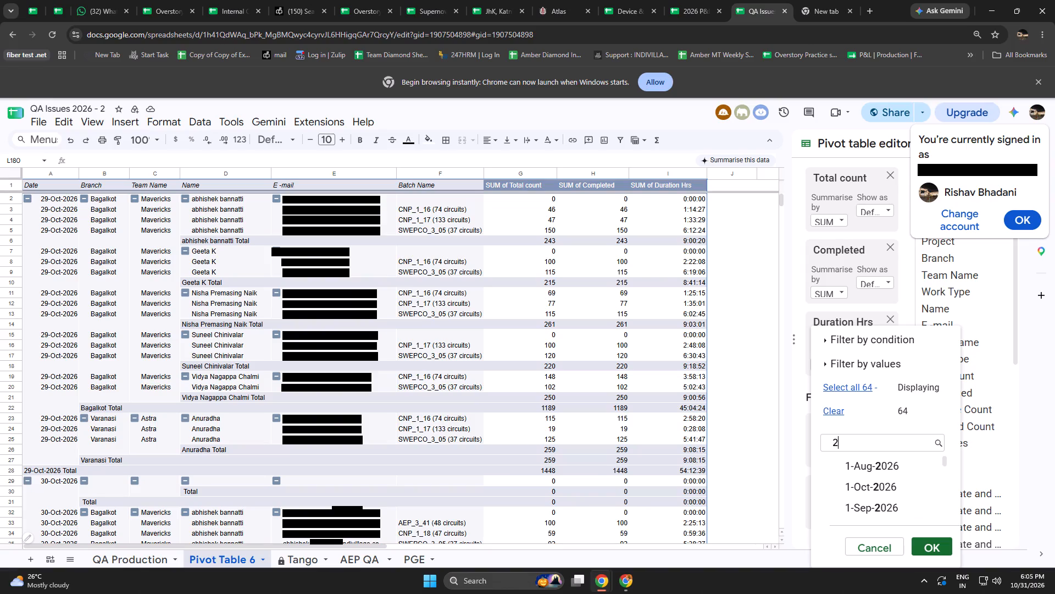
{"action": "key", "text": "7"}
{"action": "key", "text": "BackSpace"}
{"action": "key", "text": "8"}
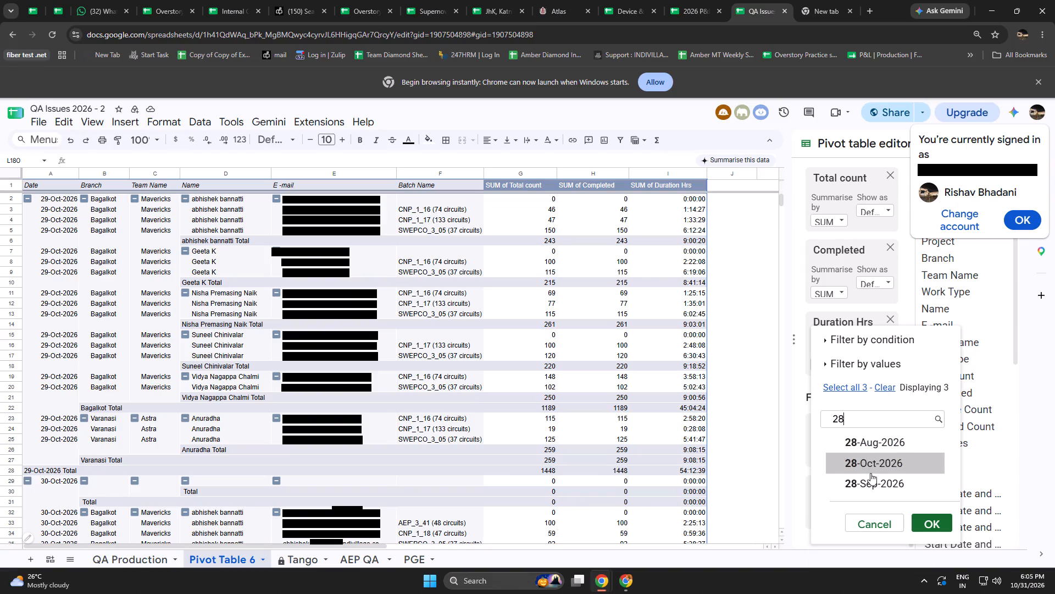
{"action": "left_click", "coordinate": [870, 473]}
{"action": "key", "text": "BackSpace"}
{"action": "key", "text": "9"}
{"action": "key", "text": "BackSpace"}
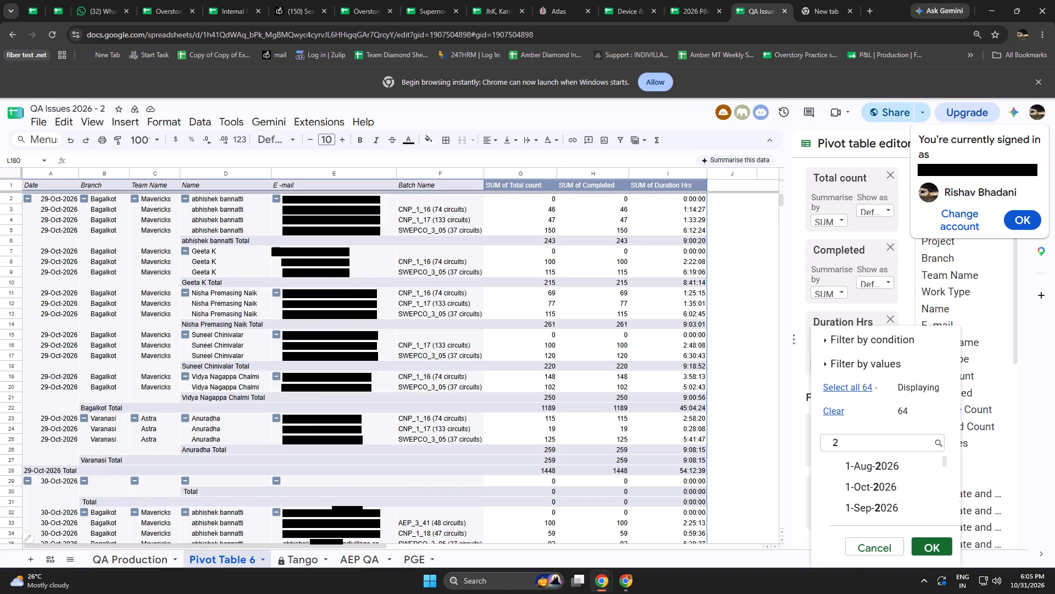
{"action": "left_click", "coordinate": [921, 541]}
Examine the pivot table's 26-Oct-2026 and 28-Oct-2026 entries by branch and team.
{"action": "scroll", "coordinate": [136, 304], "scroll_direction": "up", "scroll_amount": 2}
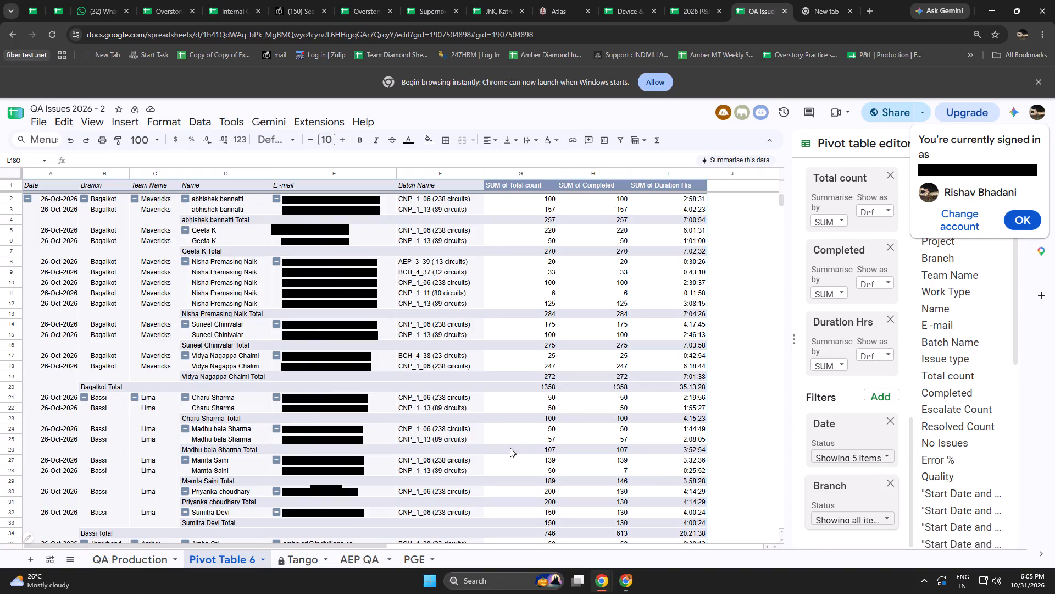
{"action": "scroll", "coordinate": [510, 448], "scroll_direction": "down", "scroll_amount": 1}
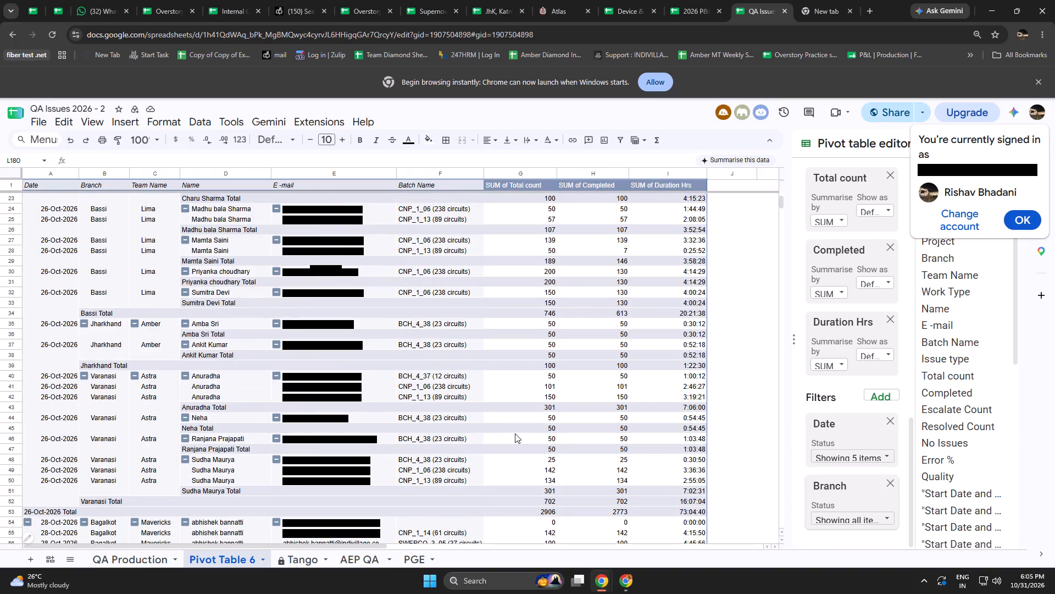
{"action": "scroll", "coordinate": [515, 431], "scroll_direction": "down", "scroll_amount": 1}
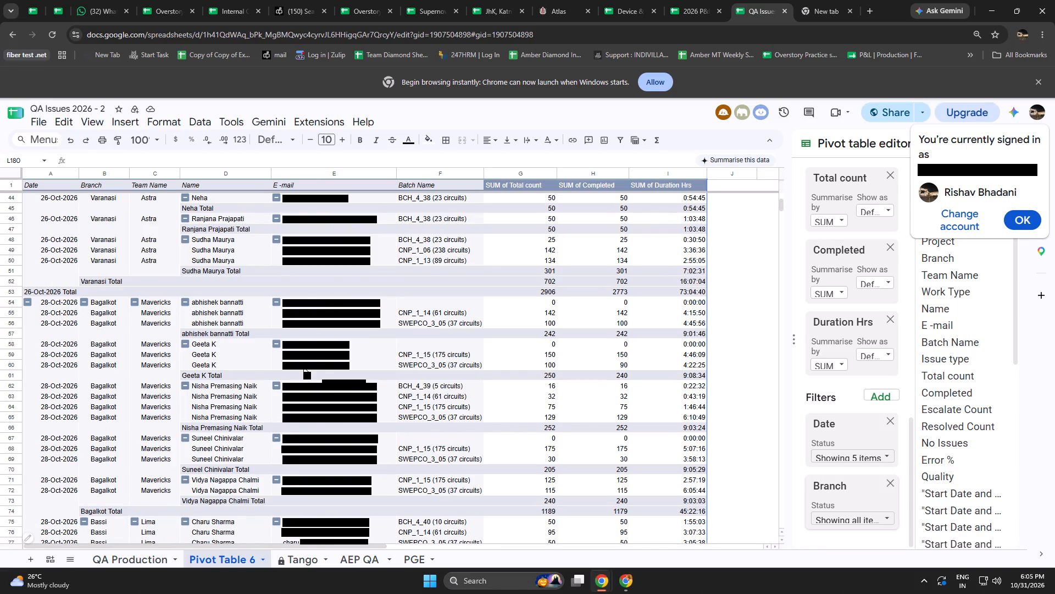
{"action": "scroll", "coordinate": [303, 367], "scroll_direction": "down", "scroll_amount": 1}
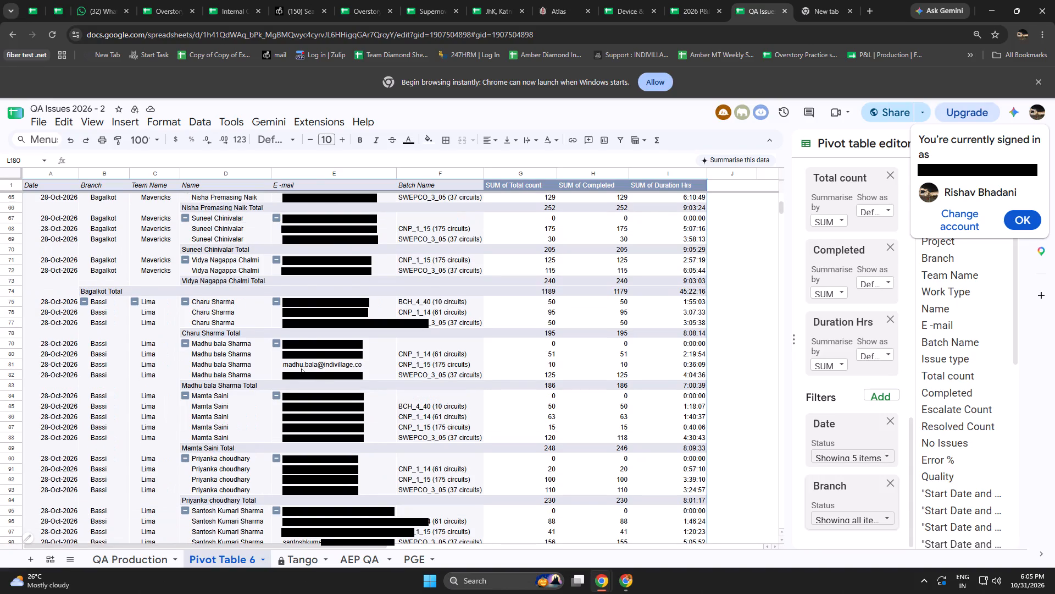
{"action": "scroll", "coordinate": [301, 369], "scroll_direction": "down", "scroll_amount": 1}
In the 2026 P&L production spreadsheet's Amber sheet, sum the durations of the first two 26-Oct-2026 rows, I2:I3.
{"action": "left_click", "coordinate": [698, 0]}
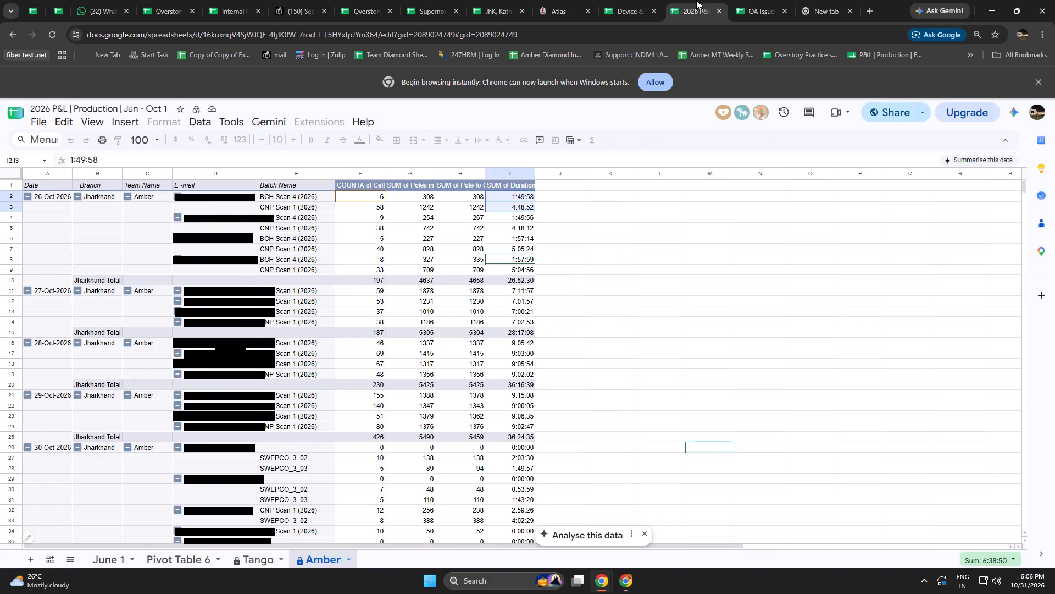
{"action": "left_click", "coordinate": [689, 227]}
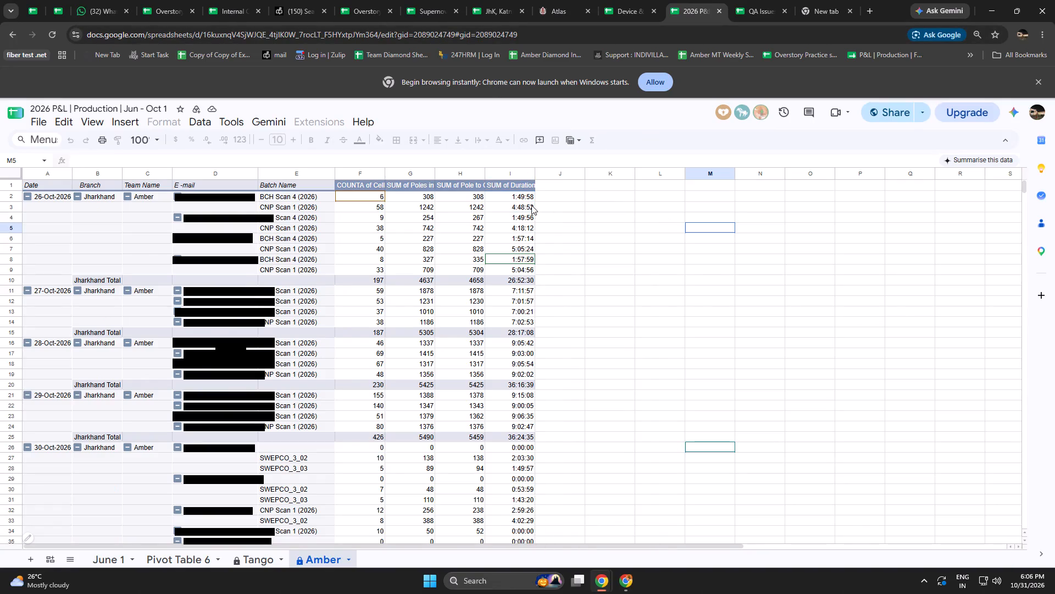
{"action": "left_click_drag", "start_coordinate": [524, 196], "coordinate": [520, 206]}
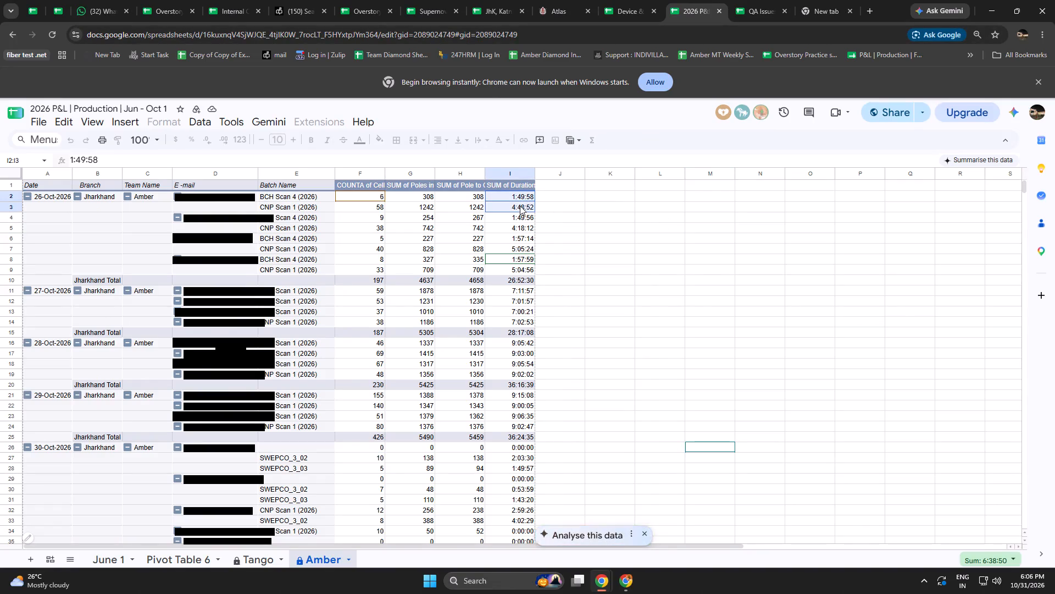
{"action": "left_click", "coordinate": [625, 0]}
Return to the QA Issues 2026 - 2 pivot table and check its Branch filter, keeping all branches selected.
{"action": "left_click", "coordinate": [743, 0]}
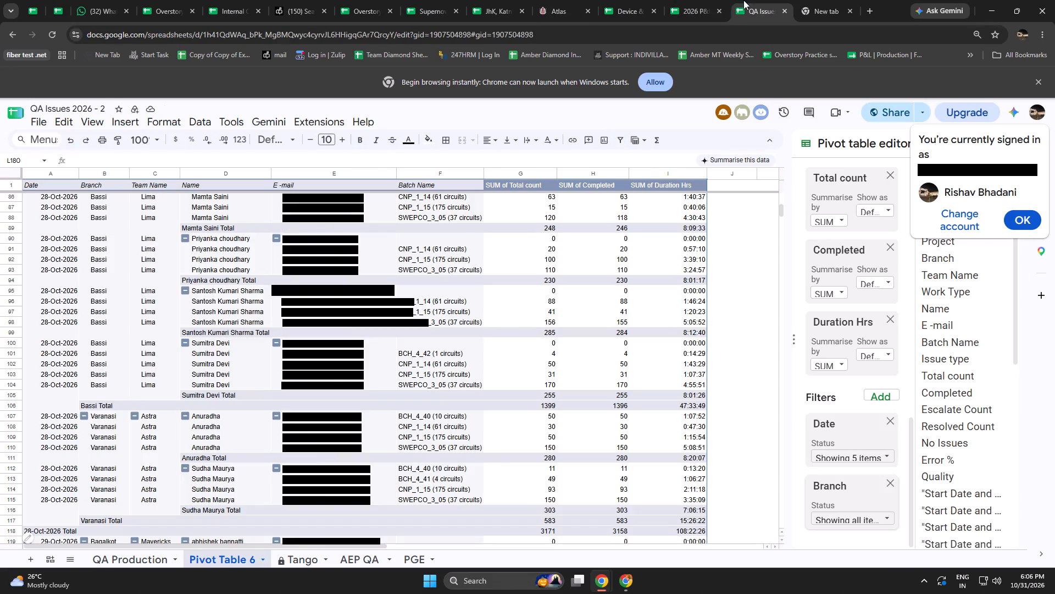
{"action": "scroll", "coordinate": [235, 396], "scroll_direction": "up", "scroll_amount": 10}
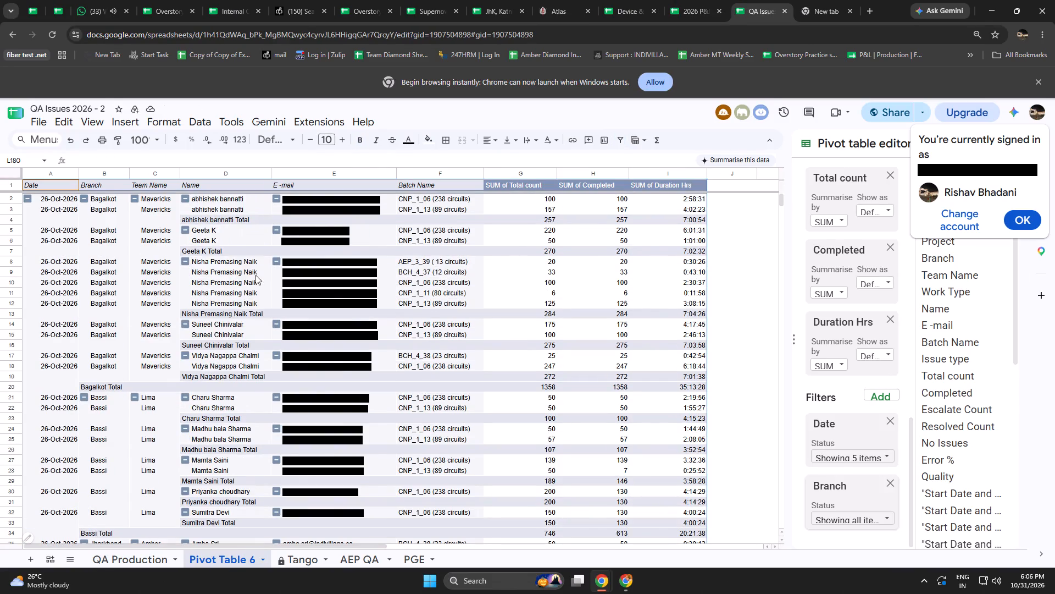
{"action": "left_click", "coordinate": [843, 520]}
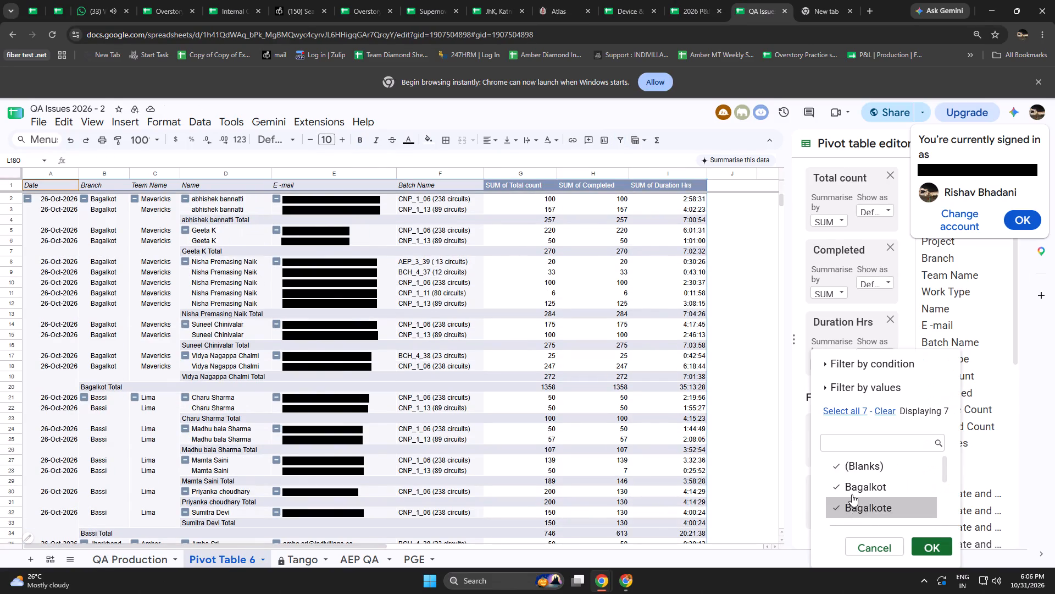
{"action": "left_click", "coordinate": [928, 548]}
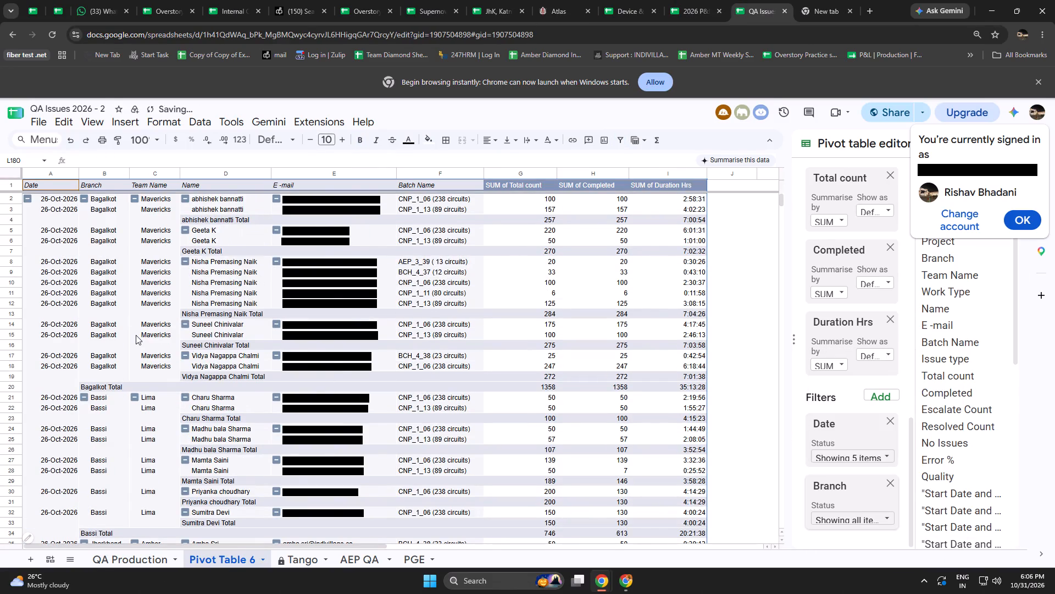
Limit the QA Issues pivot table's Branch filter to Jharkhand only.
{"action": "scroll", "coordinate": [136, 335], "scroll_direction": "down", "scroll_amount": 2}
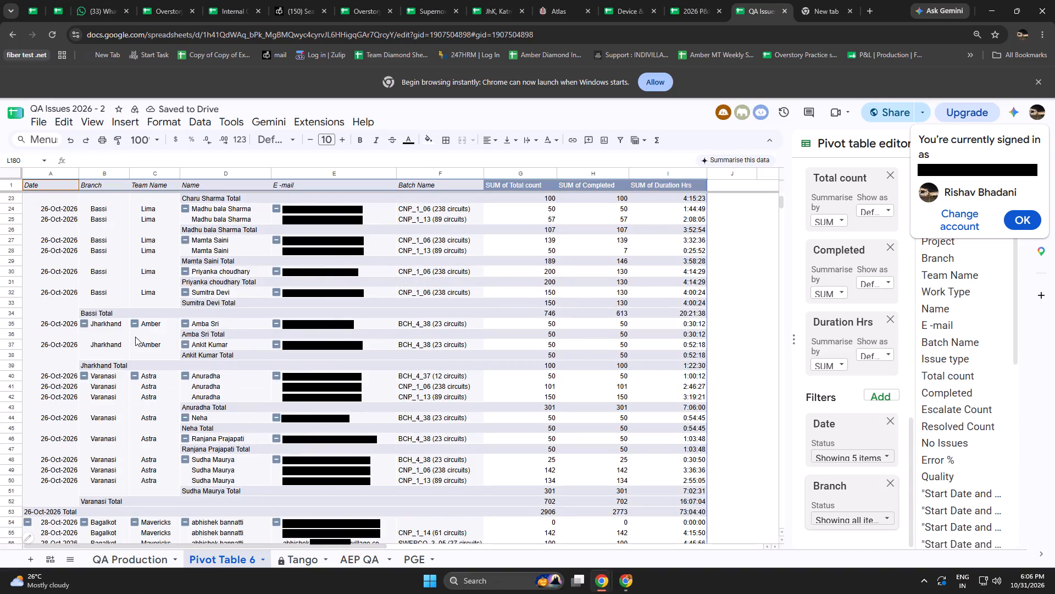
{"action": "scroll", "coordinate": [135, 337], "scroll_direction": "down", "scroll_amount": 1}
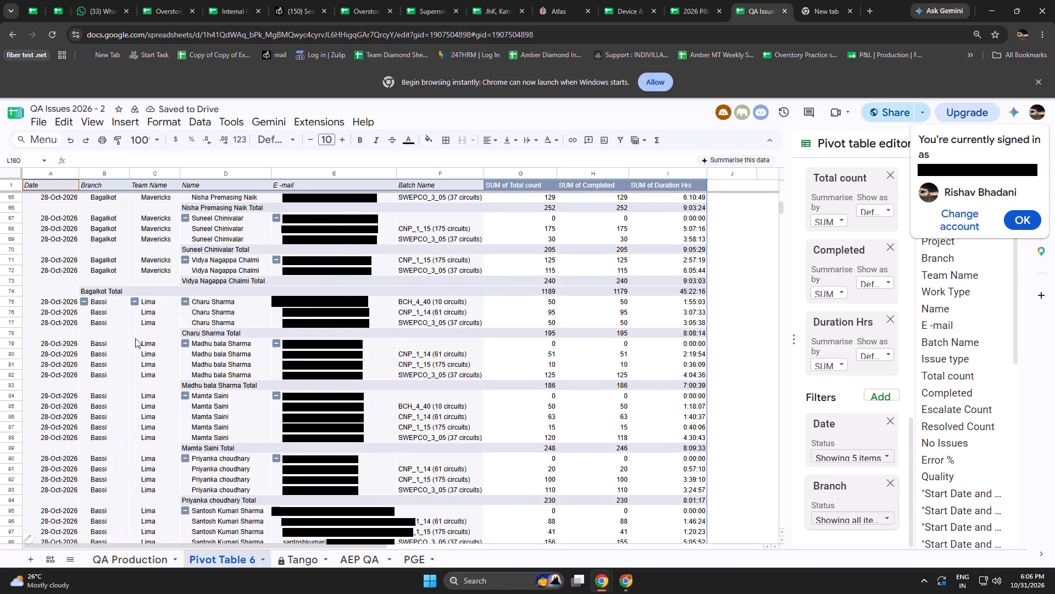
{"action": "left_click", "coordinate": [855, 522]}
{"action": "scroll", "coordinate": [861, 516], "scroll_direction": "down", "scroll_amount": 1}
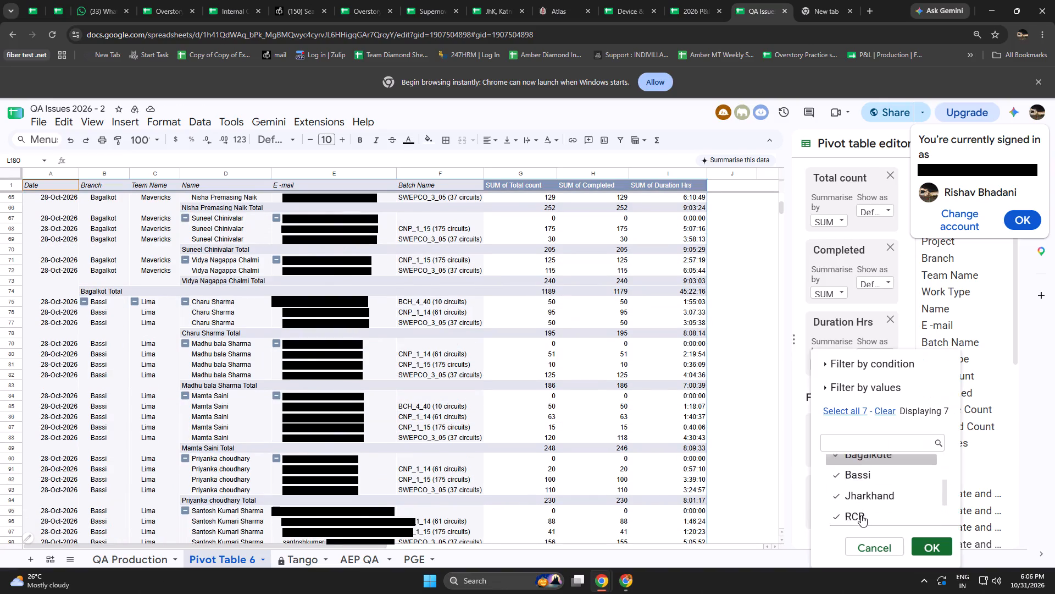
{"action": "scroll", "coordinate": [861, 515], "scroll_direction": "down", "scroll_amount": 2}
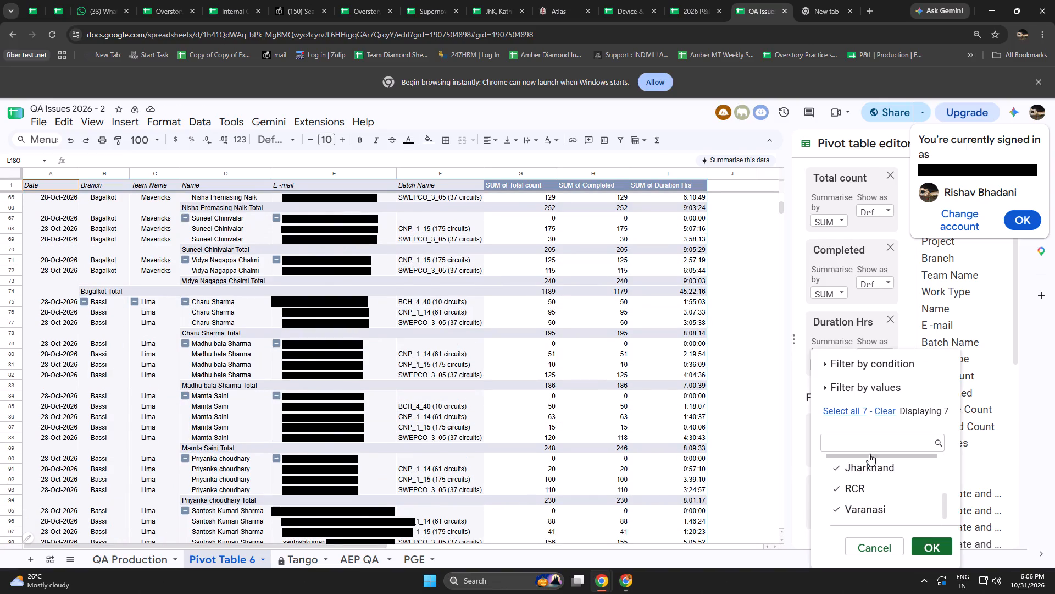
{"action": "left_click", "coordinate": [896, 405]}
{"action": "left_click", "coordinate": [880, 411]}
{"action": "left_click", "coordinate": [880, 458]}
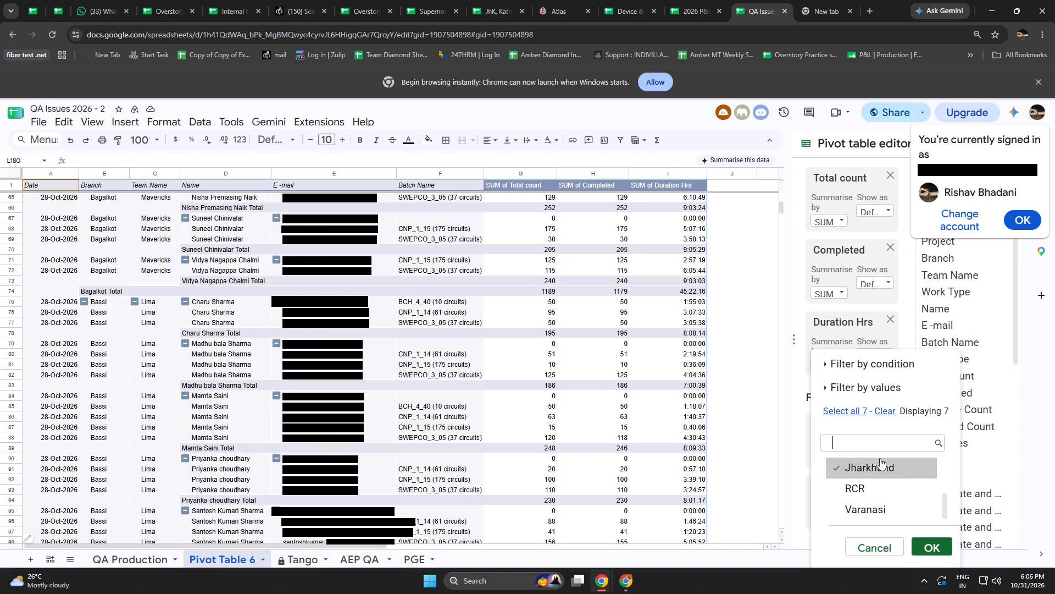
{"action": "left_click", "coordinate": [927, 547]}
{"action": "scroll", "coordinate": [352, 353], "scroll_direction": "up", "scroll_amount": 7}
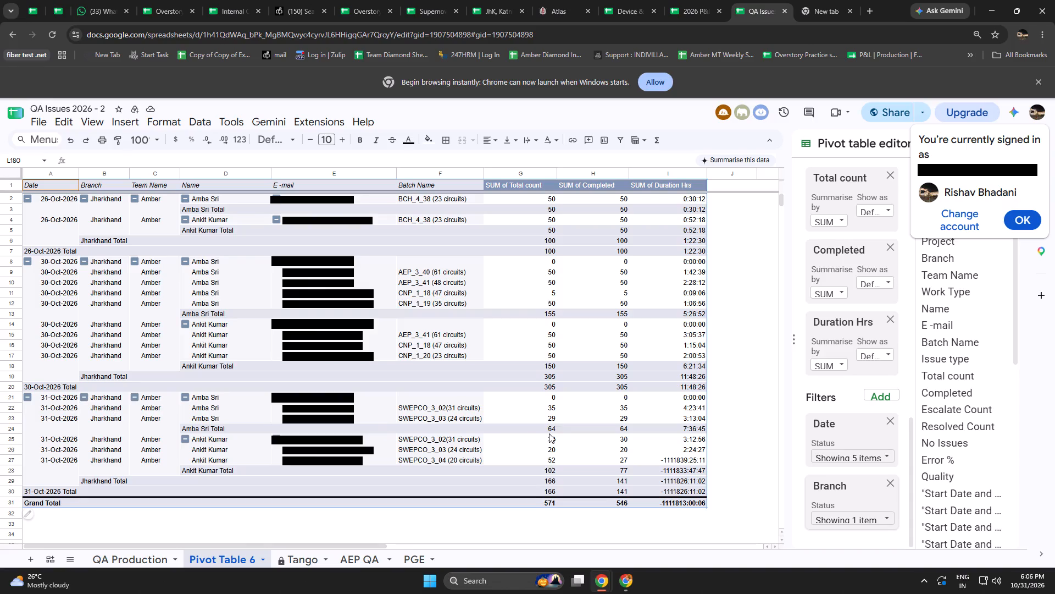
{"action": "left_click", "coordinate": [1016, 224]}
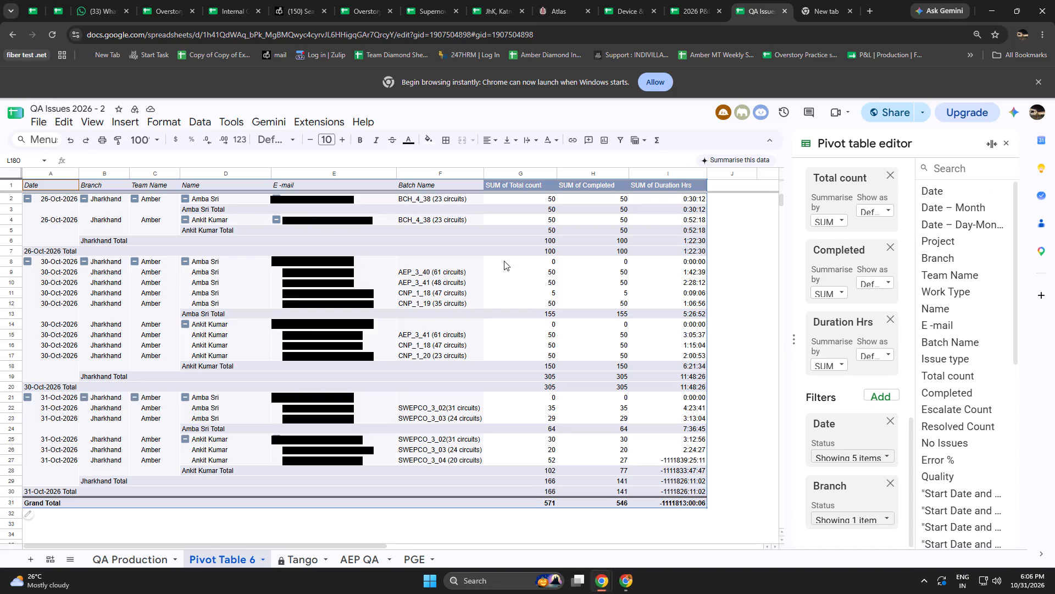
In Overstory_P&L_Daily Report (2026), create a temporary filter over the entire Daily Report P&L sheet.
{"action": "right_click_drag", "start_coordinate": [669, 22], "coordinate": [664, 62]}
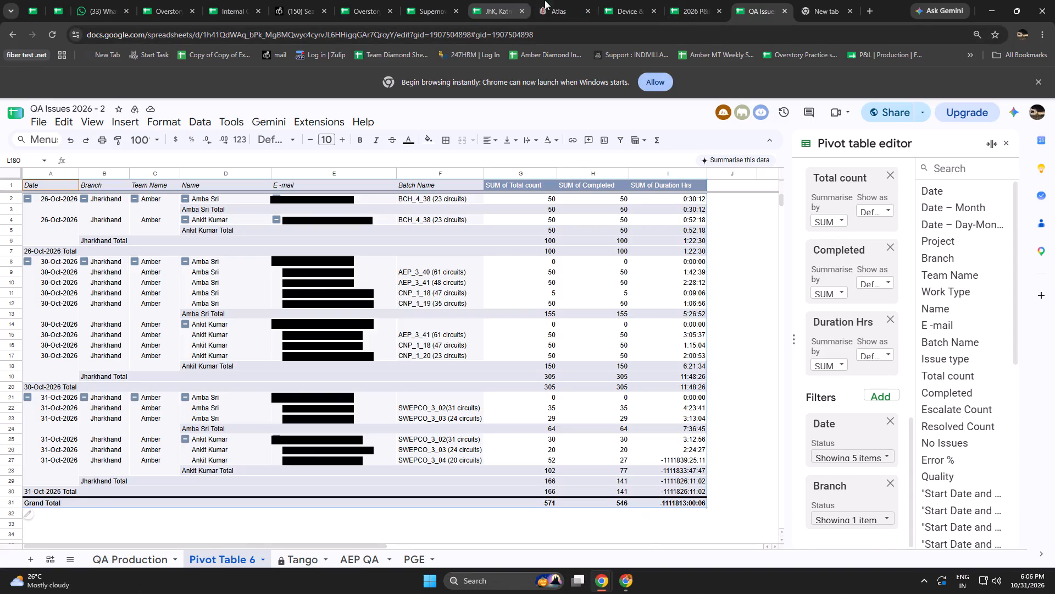
{"action": "left_click", "coordinate": [686, 0]}
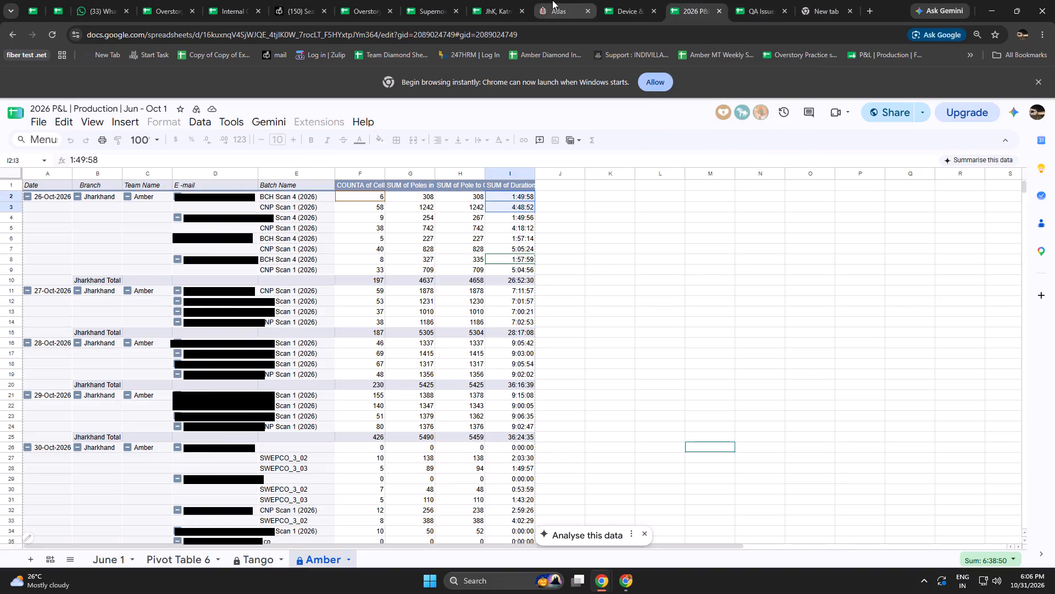
{"action": "left_click_drag", "start_coordinate": [371, 4], "coordinate": [614, 0]}
{"action": "left_click", "coordinate": [4, 173]}
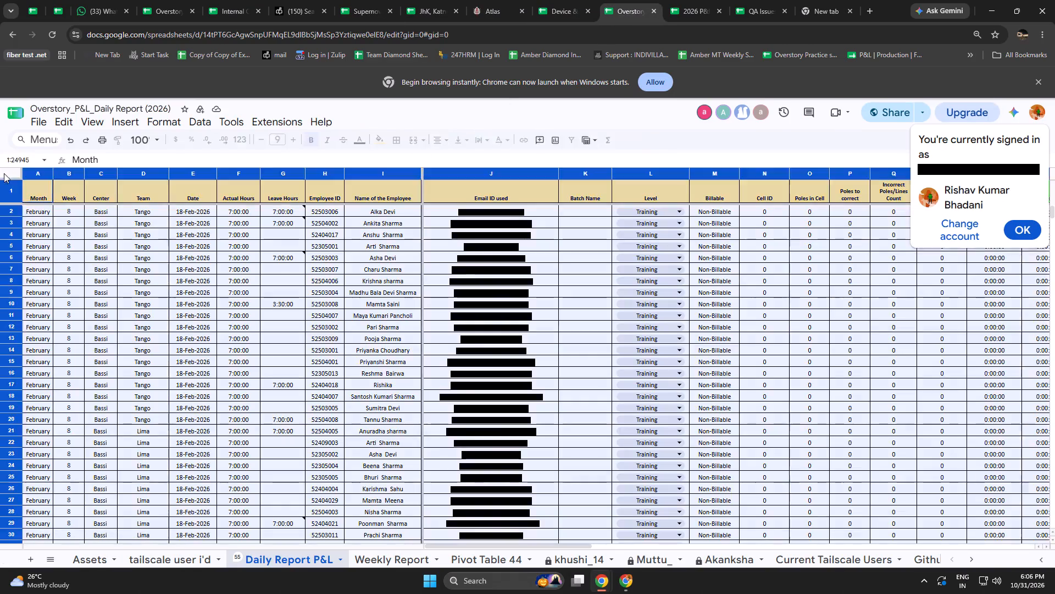
{"action": "left_click", "coordinate": [586, 142]}
{"action": "left_click", "coordinate": [595, 174]}
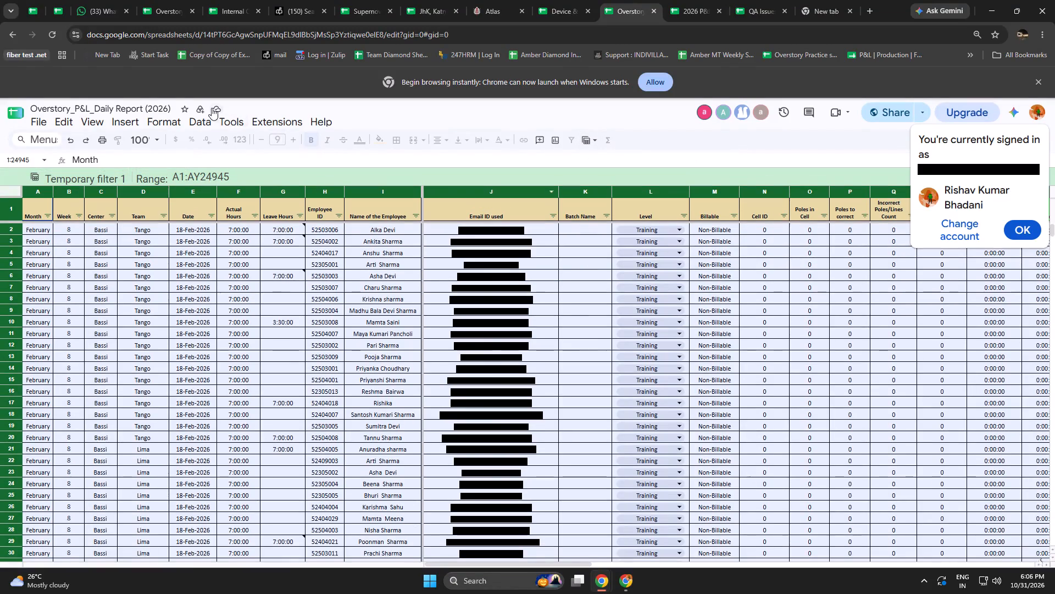
{"action": "left_click", "coordinate": [590, 147]}
Filter the daily report's Center column to show only Jharkhand.
{"action": "left_click", "coordinate": [116, 218]}
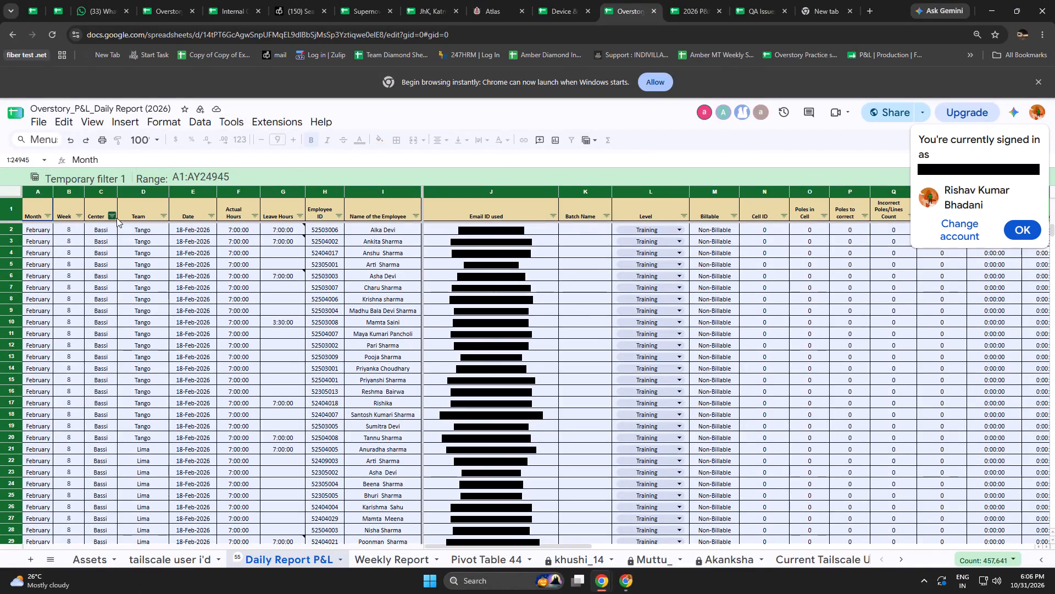
{"action": "left_click", "coordinate": [132, 398]}
{"action": "left_click", "coordinate": [162, 441]}
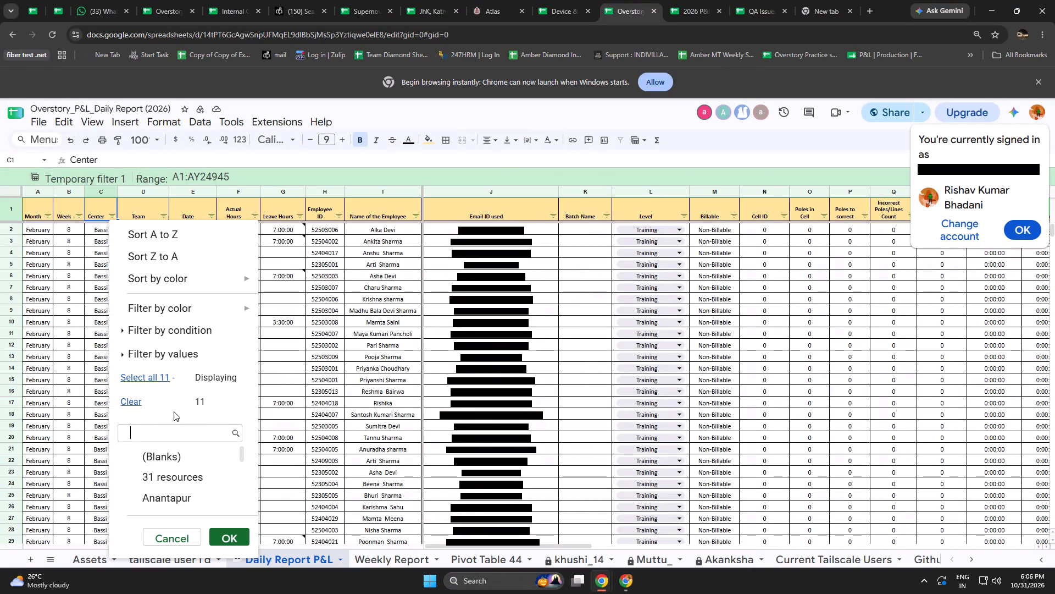
{"action": "key", "text": "j"}
{"action": "key", "text": "h"}
{"action": "left_click", "coordinate": [171, 431]}
{"action": "left_click", "coordinate": [239, 516]}
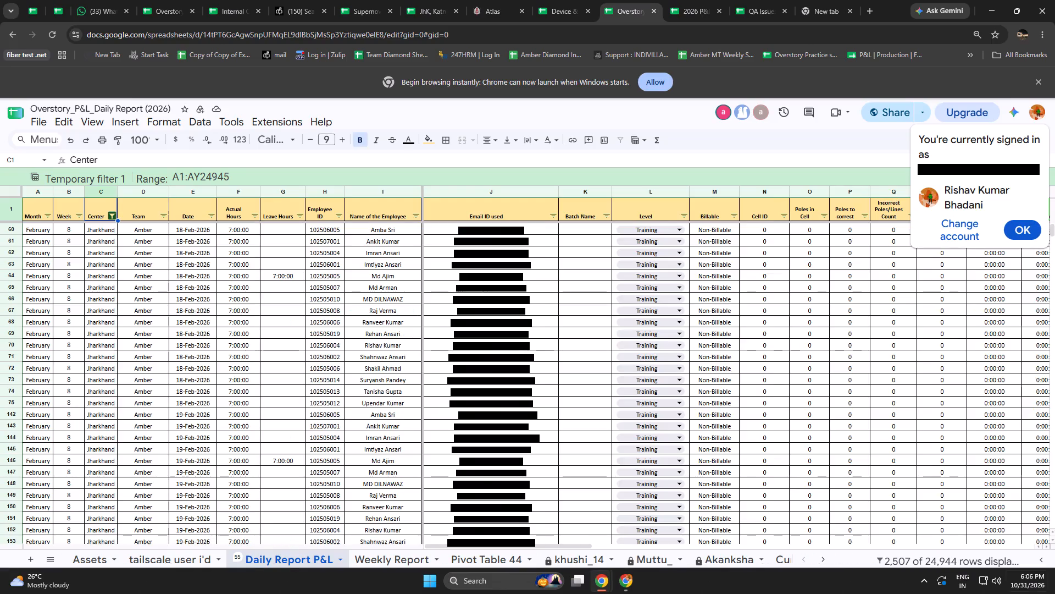
Filter the daily report's Date column to show only 26-Oct-2026.
{"action": "scroll", "coordinate": [406, 296], "scroll_direction": "down", "scroll_amount": 2}
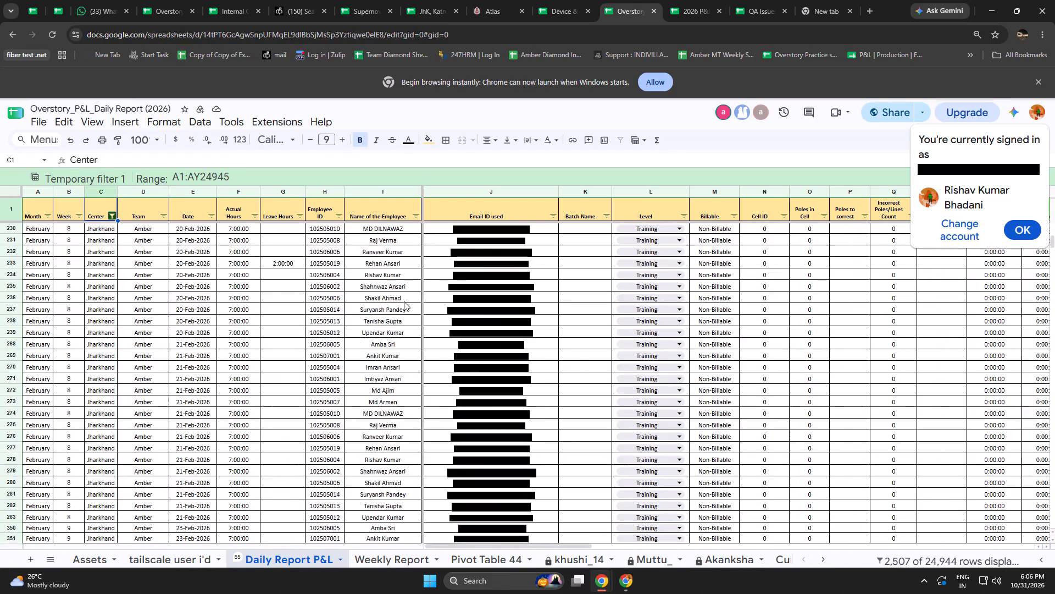
{"action": "scroll", "coordinate": [404, 301], "scroll_direction": "down", "scroll_amount": 1}
{"action": "scroll", "coordinate": [397, 307], "scroll_direction": "up", "scroll_amount": 5}
{"action": "left_click", "coordinate": [213, 219]}
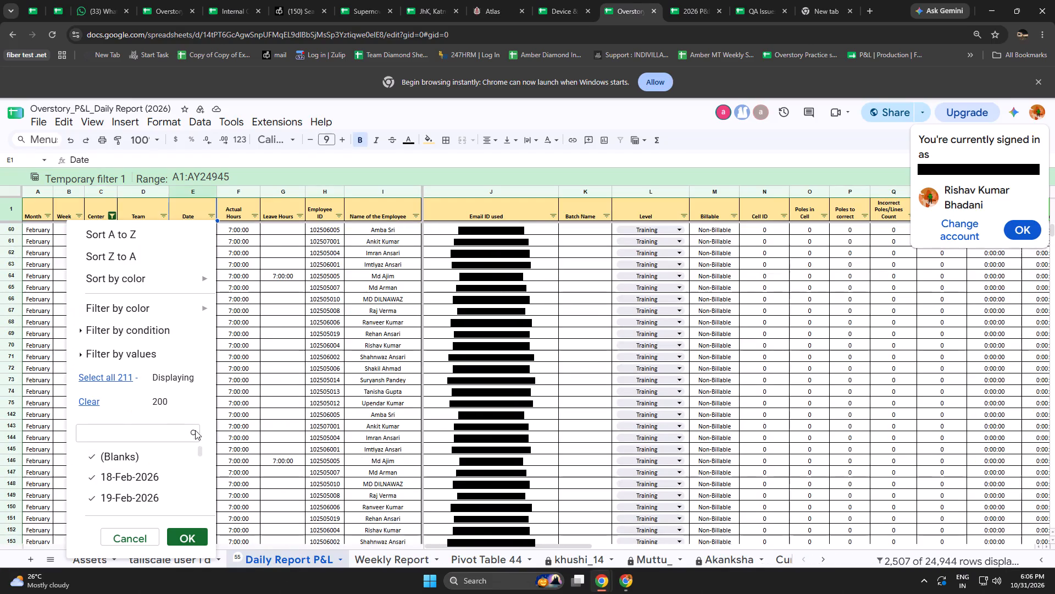
{"action": "left_click", "coordinate": [94, 402]}
{"action": "left_click", "coordinate": [108, 436]}
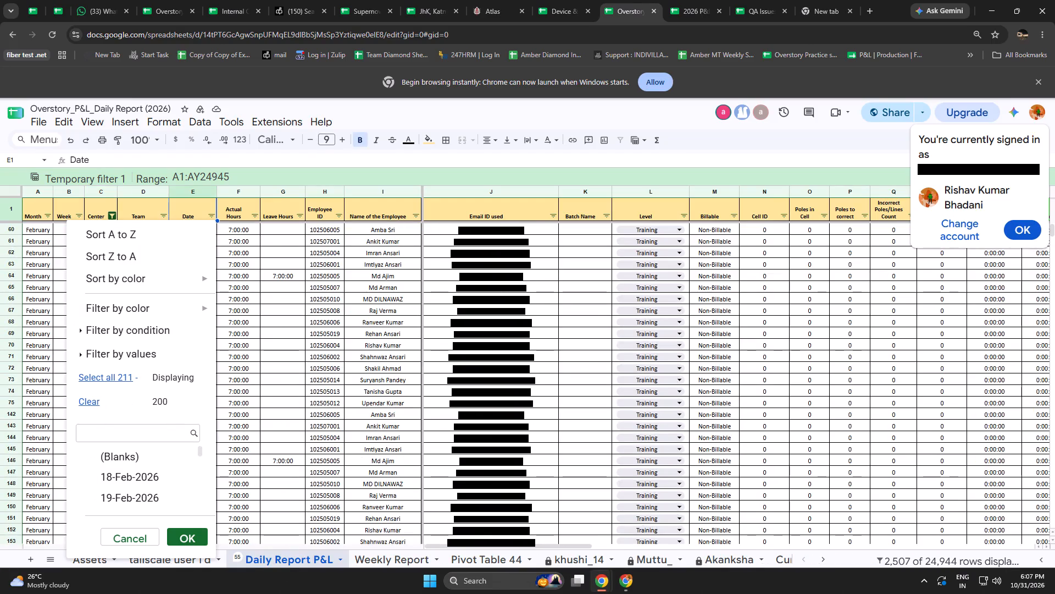
{"action": "type", "text": "26"}
{"action": "scroll", "coordinate": [120, 462], "scroll_direction": "down", "scroll_amount": 2}
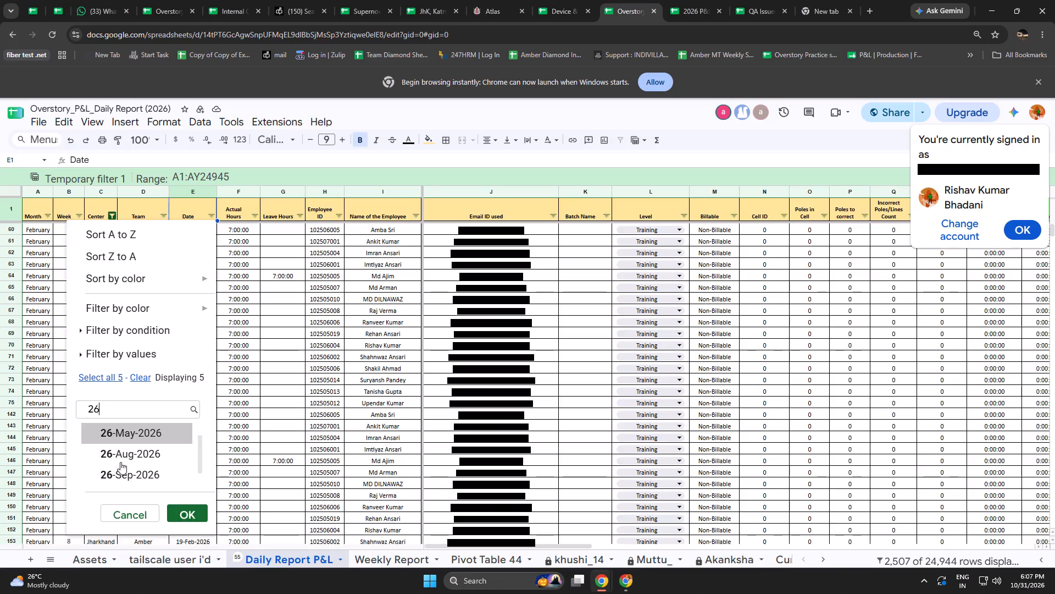
{"action": "scroll", "coordinate": [120, 462], "scroll_direction": "down", "scroll_amount": 3}
{"action": "left_click", "coordinate": [121, 474]}
{"action": "left_click", "coordinate": [179, 514]}
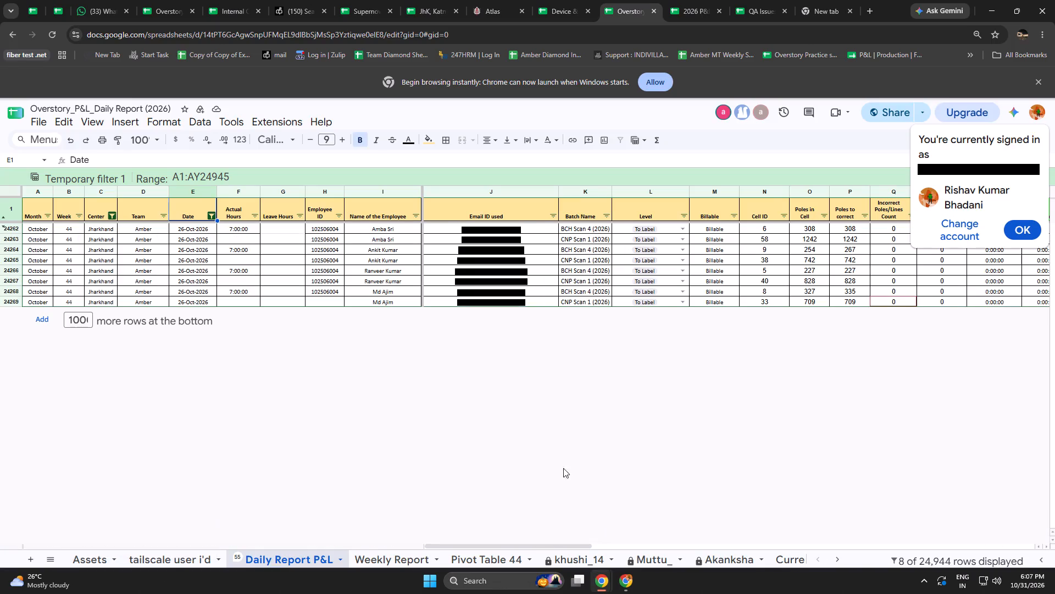
Compare the 26-Oct-2026 Amber entries in the daily report with the 2026 P&L production and QA Issues pivot tables.
{"action": "left_click", "coordinate": [1017, 235]}
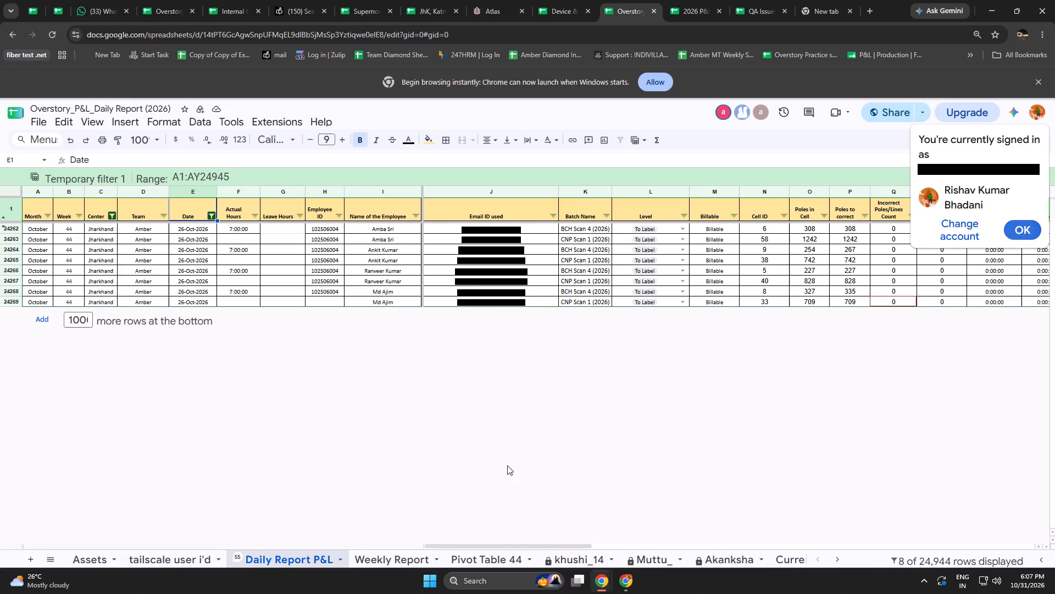
{"action": "left_click_drag", "start_coordinate": [435, 546], "coordinate": [458, 546]}
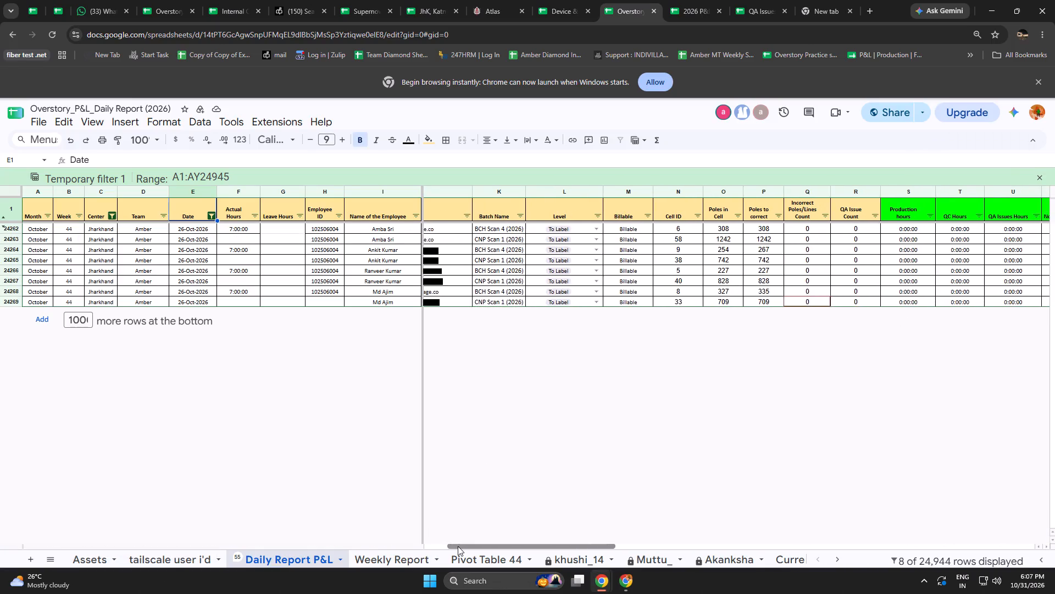
{"action": "left_click_drag", "start_coordinate": [458, 546], "coordinate": [410, 546]}
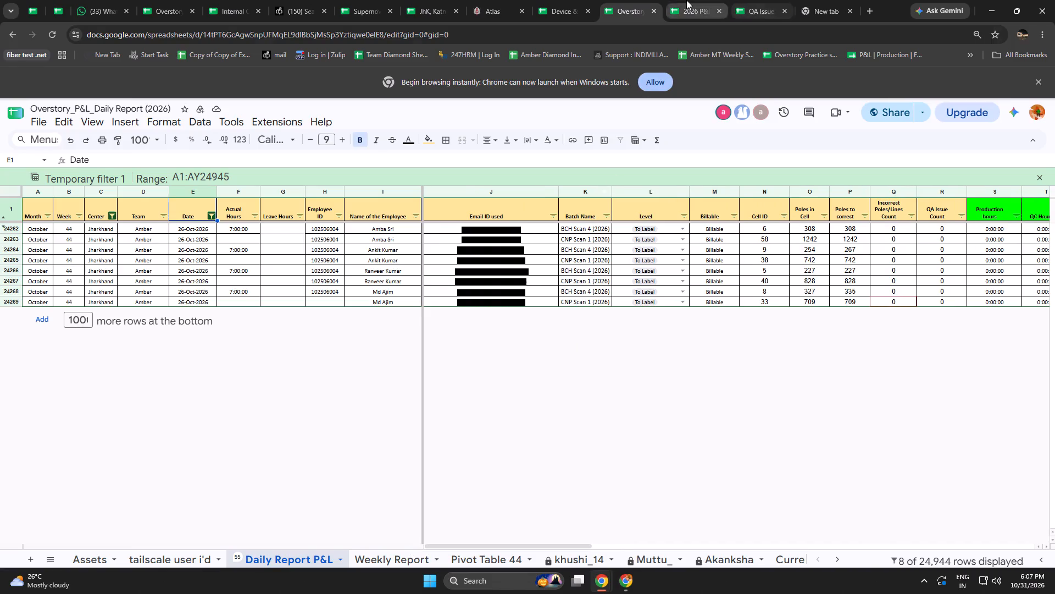
{"action": "left_click", "coordinate": [686, 0]}
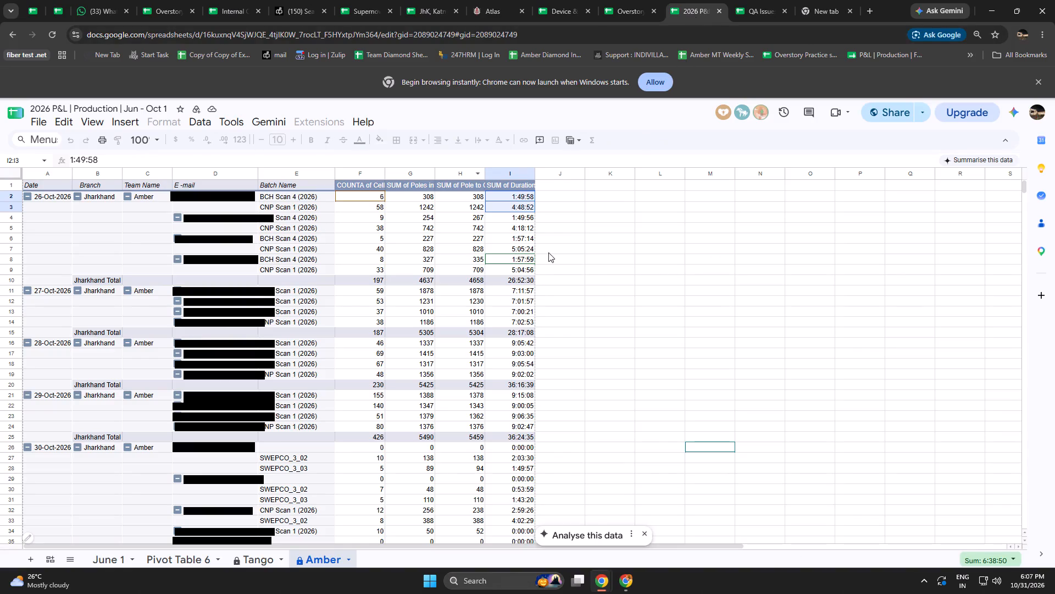
{"action": "left_click", "coordinate": [652, 267]}
{"action": "left_click", "coordinate": [755, 0]}
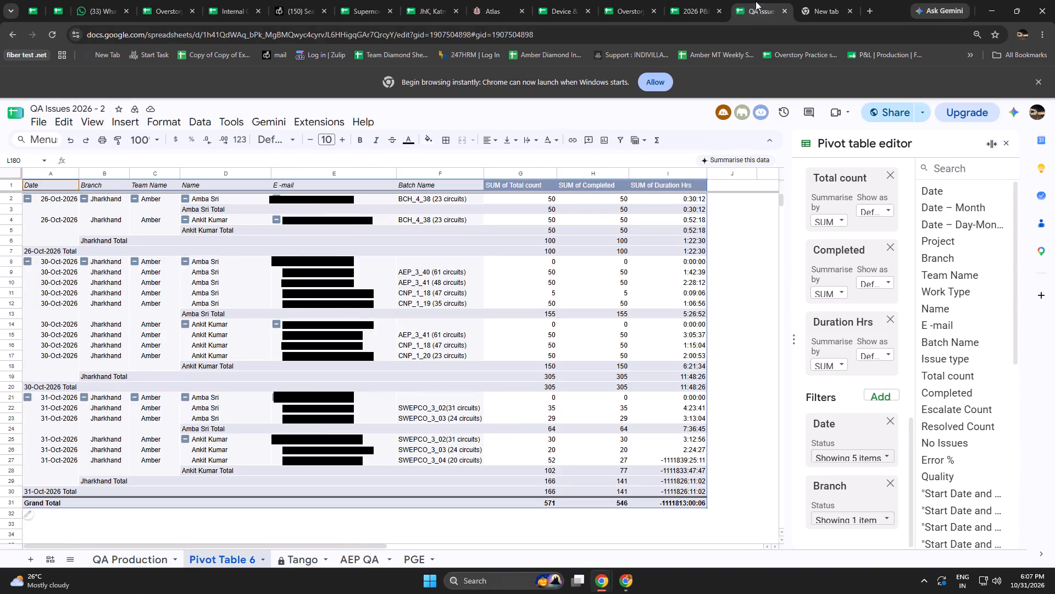
{"action": "left_click", "coordinate": [695, 0]}
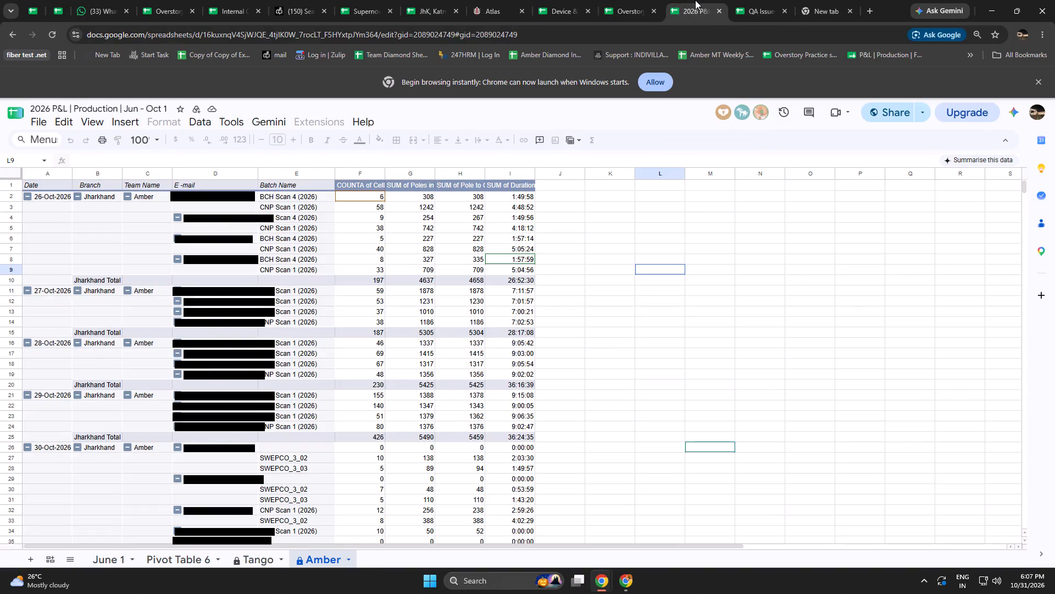
{"action": "left_click", "coordinate": [755, 0]}
{"action": "left_click", "coordinate": [618, 1]}
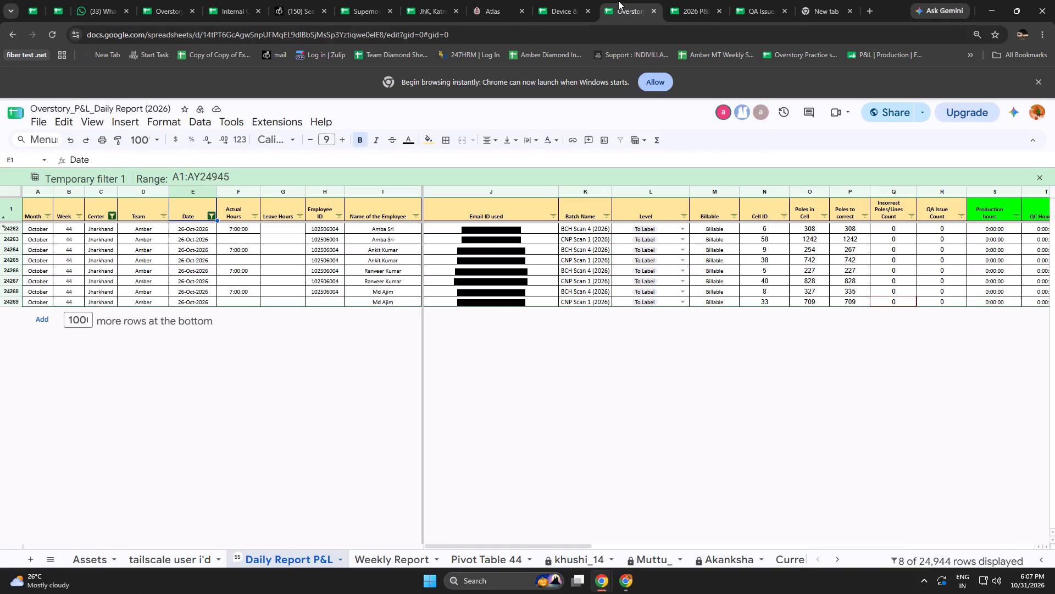
{"action": "left_click", "coordinate": [18, 238]}
{"action": "right_click", "coordinate": [18, 238]}
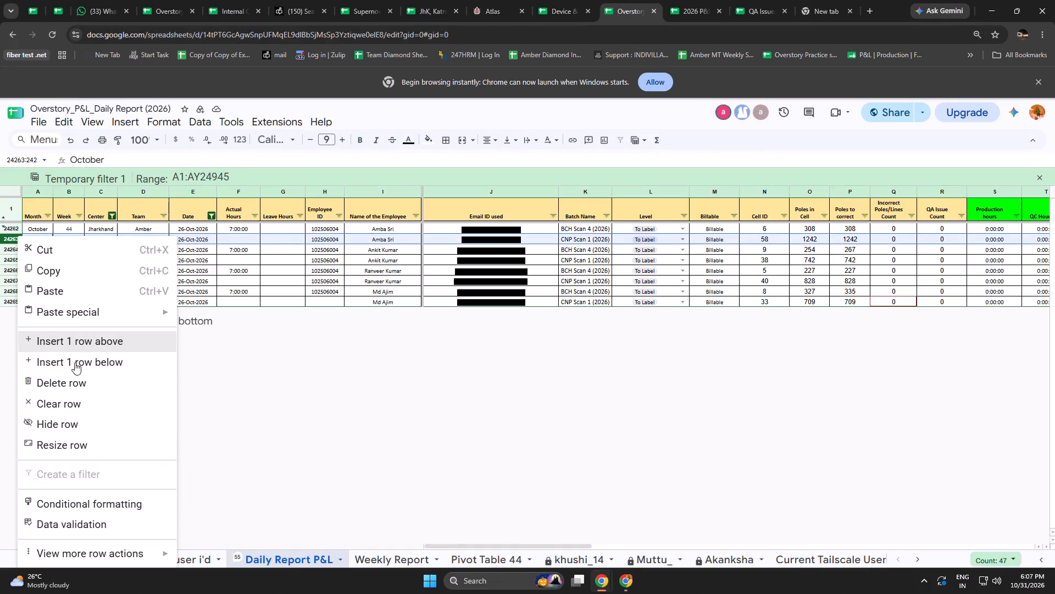
{"action": "left_click", "coordinate": [80, 359]}
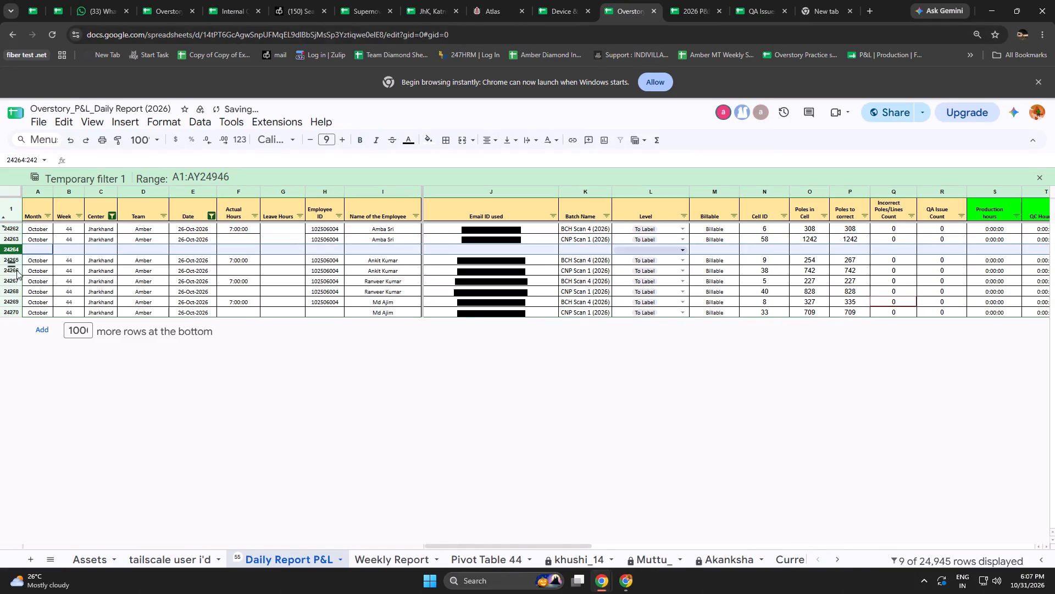
{"action": "left_click", "coordinate": [20, 272]}
{"action": "left_click", "coordinate": [14, 267]}
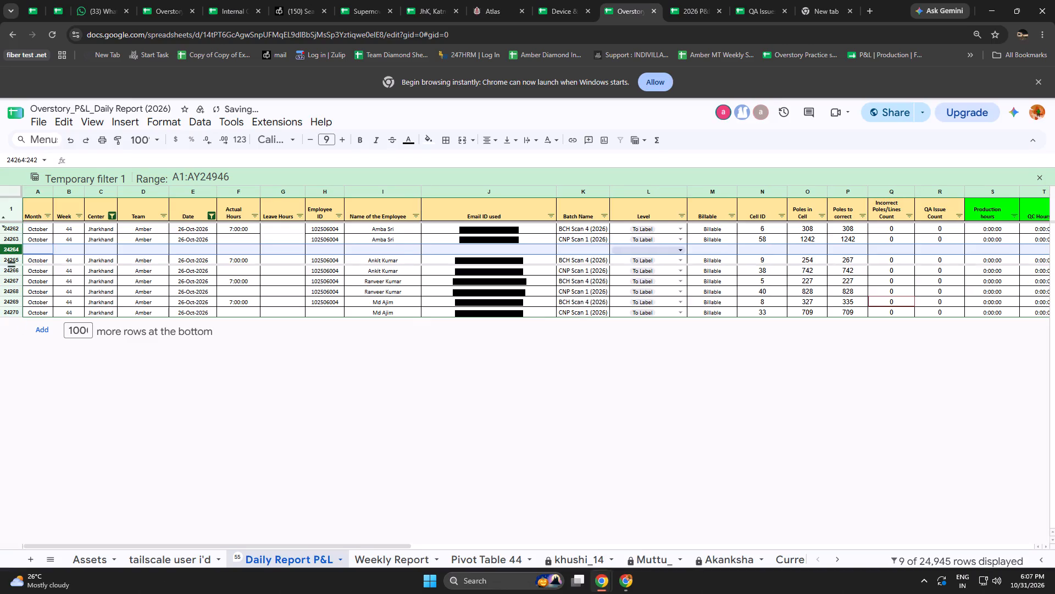
{"action": "left_click", "coordinate": [17, 273]}
{"action": "right_click", "coordinate": [17, 273]}
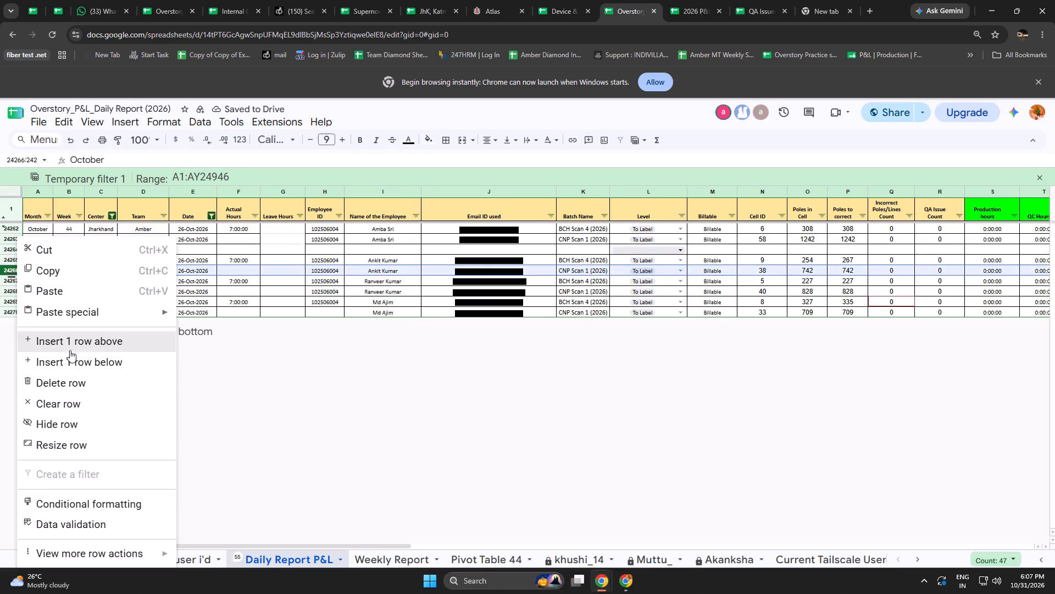
{"action": "left_click", "coordinate": [73, 358]}
{"action": "left_click", "coordinate": [354, 410]}
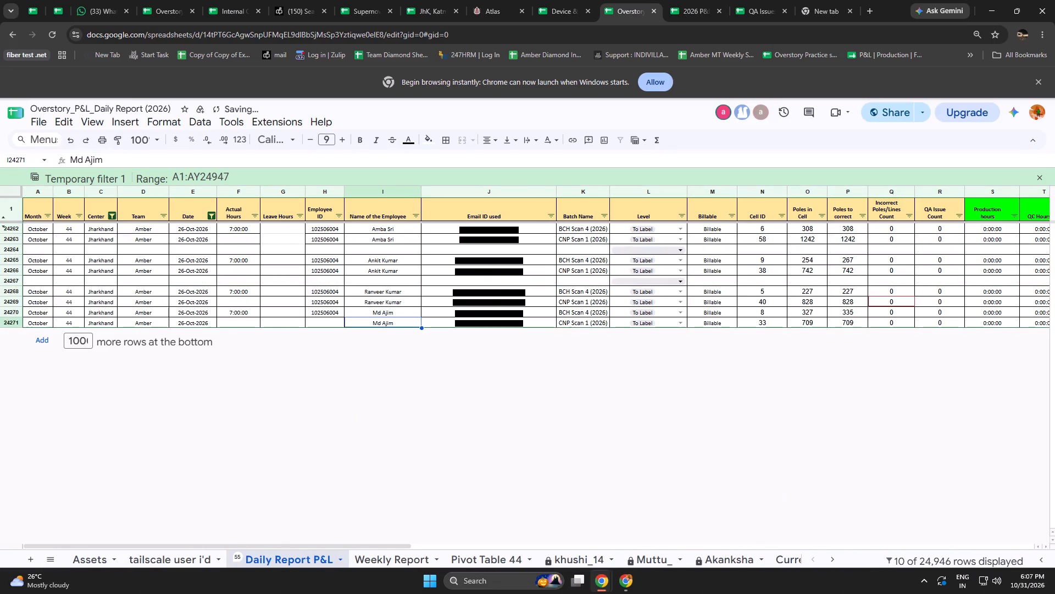
Fill blank rows 24267 and 24264 with copies of the CNP Scan 1 (2026) rows directly above them.
{"action": "left_click_drag", "start_coordinate": [14, 268], "coordinate": [16, 278]}
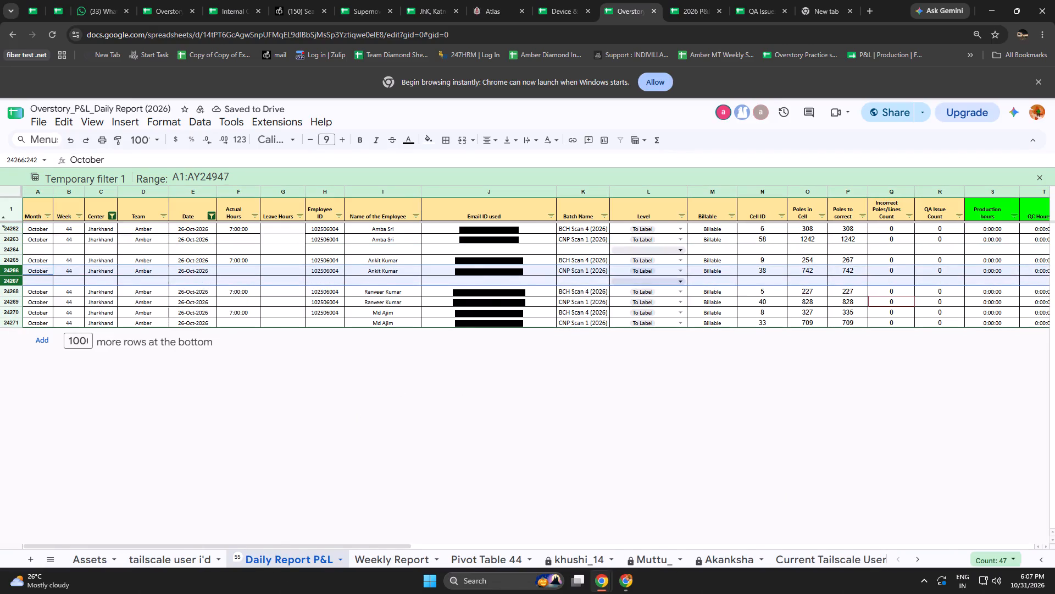
{"action": "key", "text": "ctrl+d"}
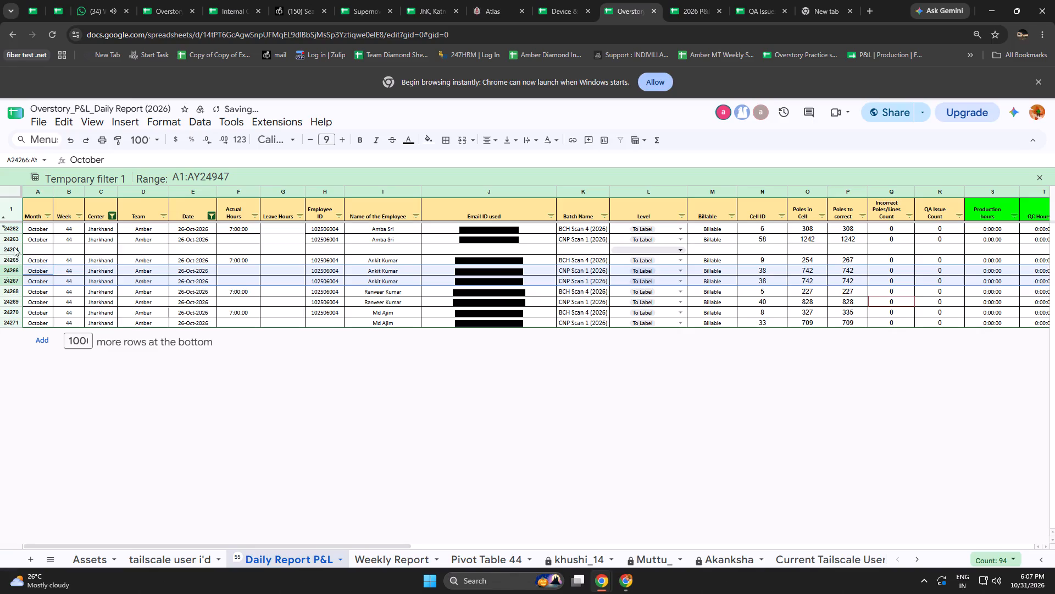
{"action": "left_click_drag", "start_coordinate": [18, 238], "coordinate": [17, 250]}
{"action": "key", "text": "ctrl+d"}
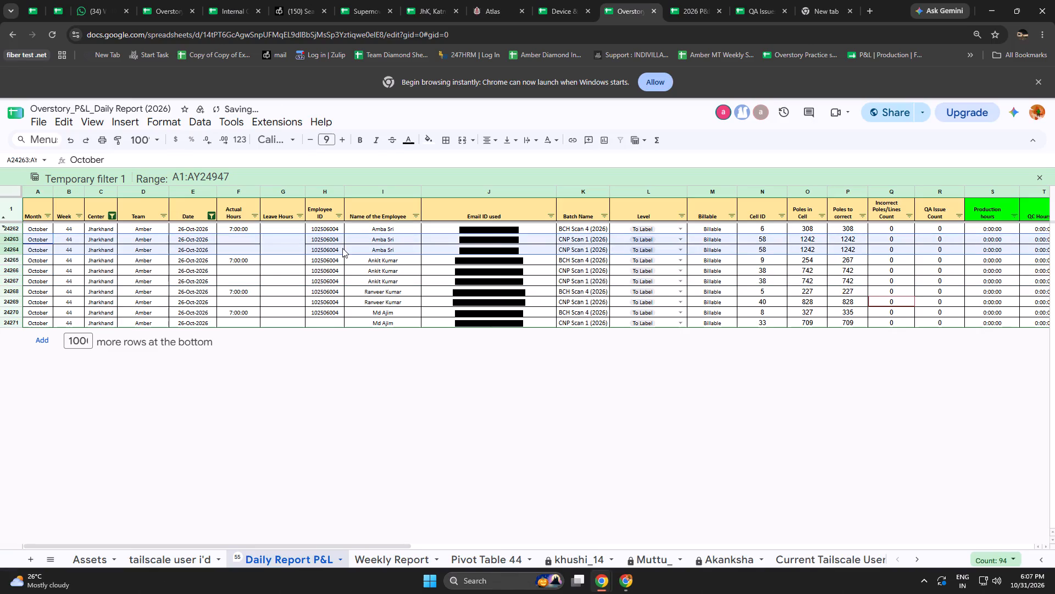
Clear the Batch Name and set the Level to QA Issues in the duplicated 26-Oct-2026 rows 24264 and 24267.
{"action": "left_click", "coordinate": [596, 249]}
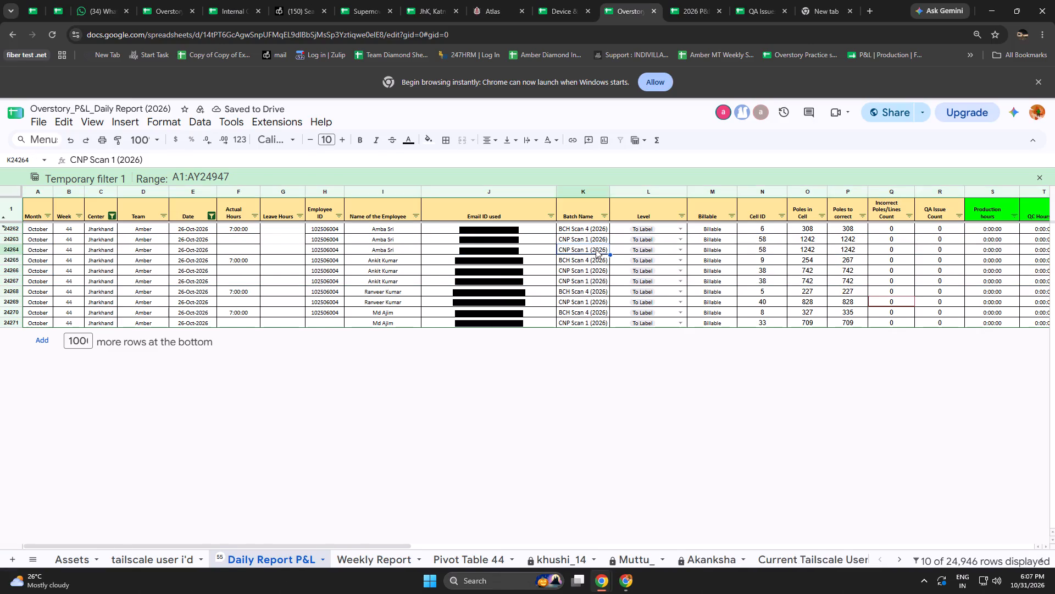
{"action": "key", "text": "BackSpace"}
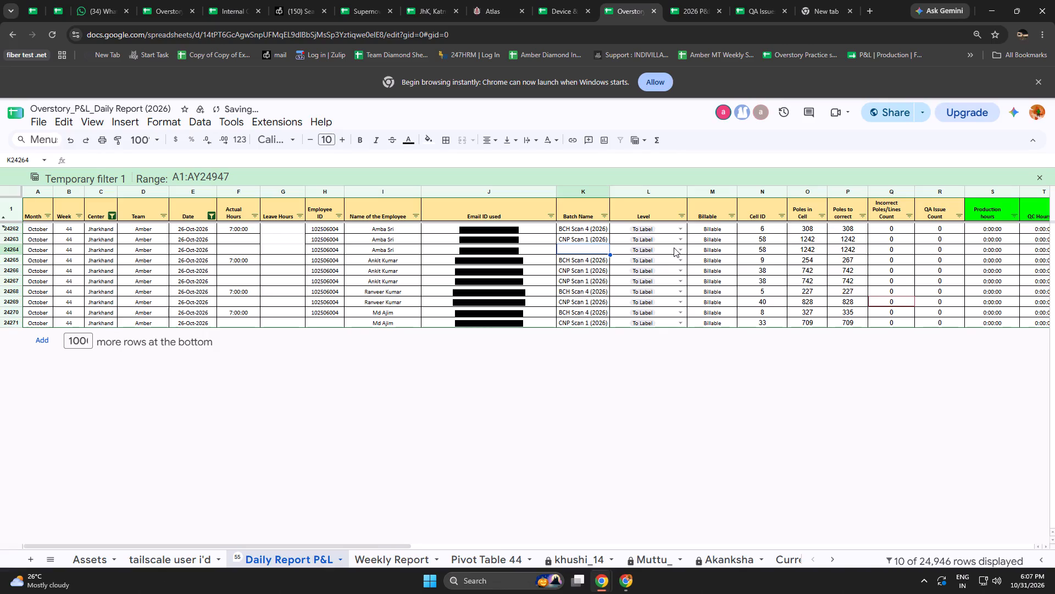
{"action": "left_click", "coordinate": [676, 248]}
{"action": "left_click", "coordinate": [685, 274]}
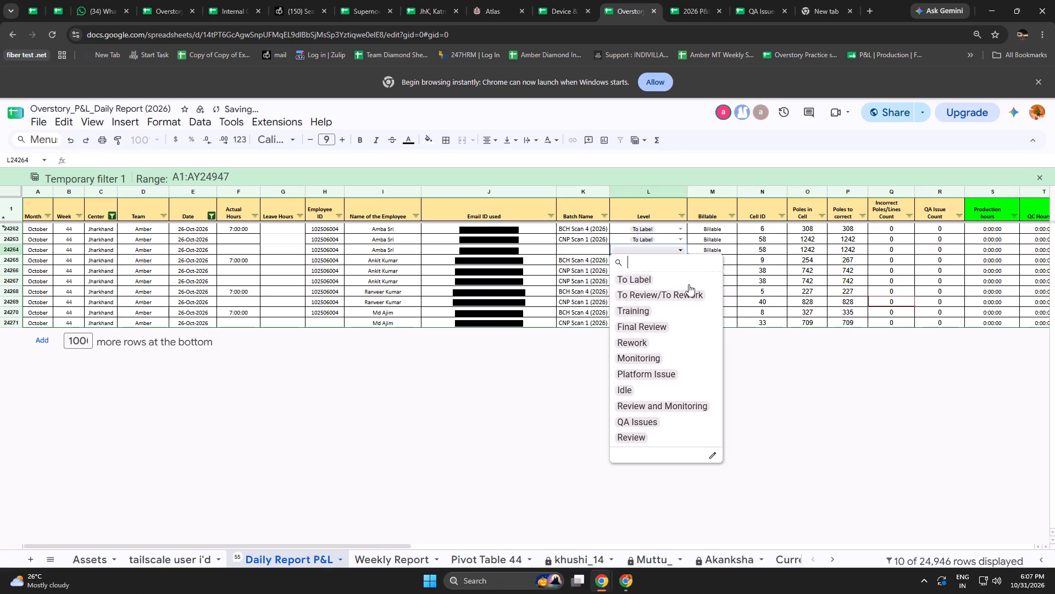
{"action": "left_click", "coordinate": [649, 423]}
{"action": "left_click", "coordinate": [825, 384]}
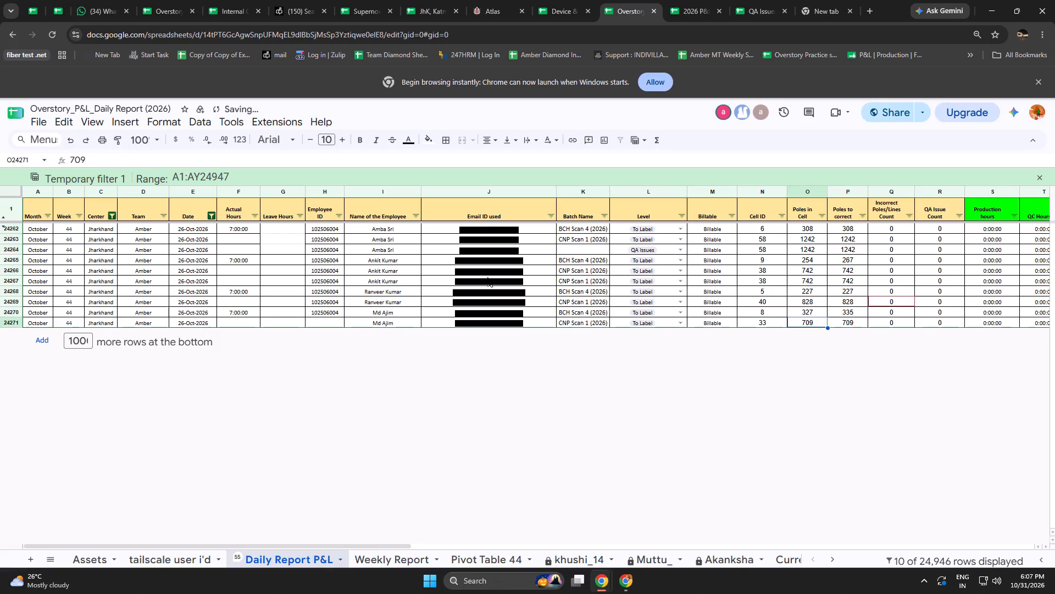
{"action": "left_click", "coordinate": [593, 278]}
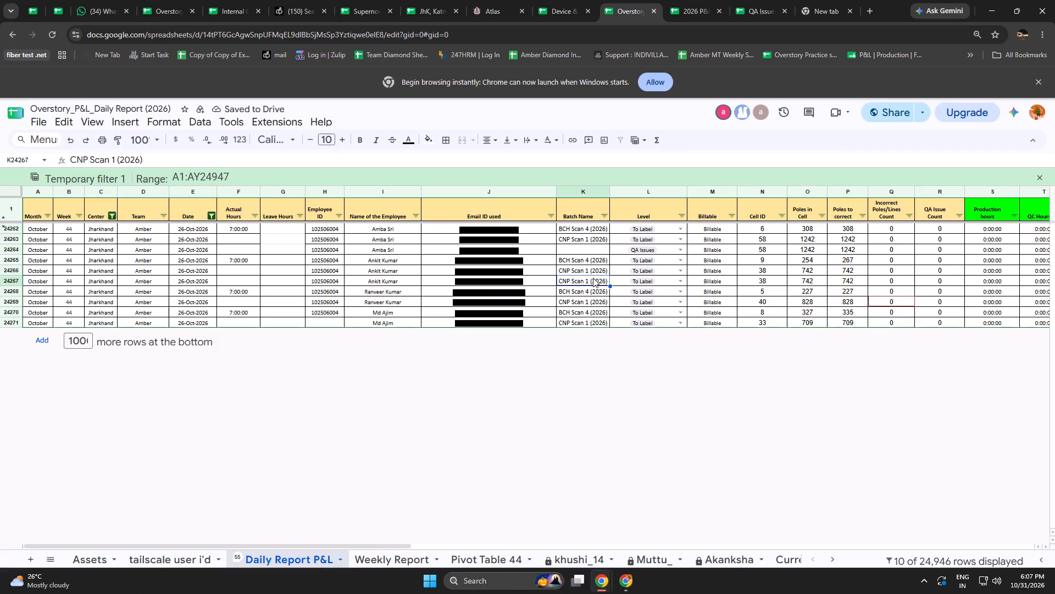
{"action": "key", "text": "BackSpace"}
{"action": "left_click", "coordinate": [640, 283]}
{"action": "left_click", "coordinate": [656, 317]}
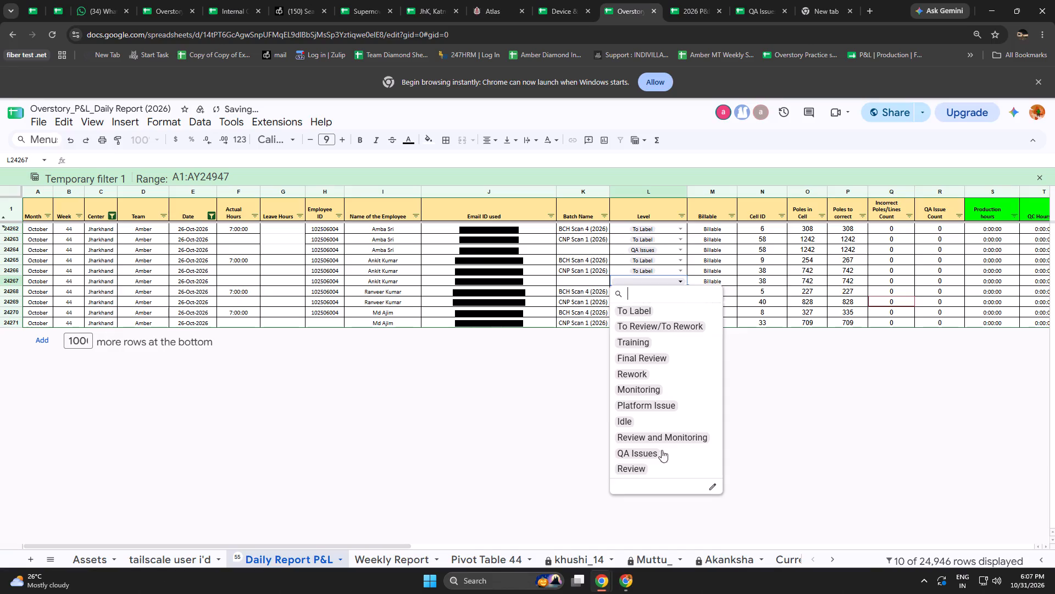
{"action": "left_click", "coordinate": [634, 456]}
{"action": "left_click", "coordinate": [824, 373]}
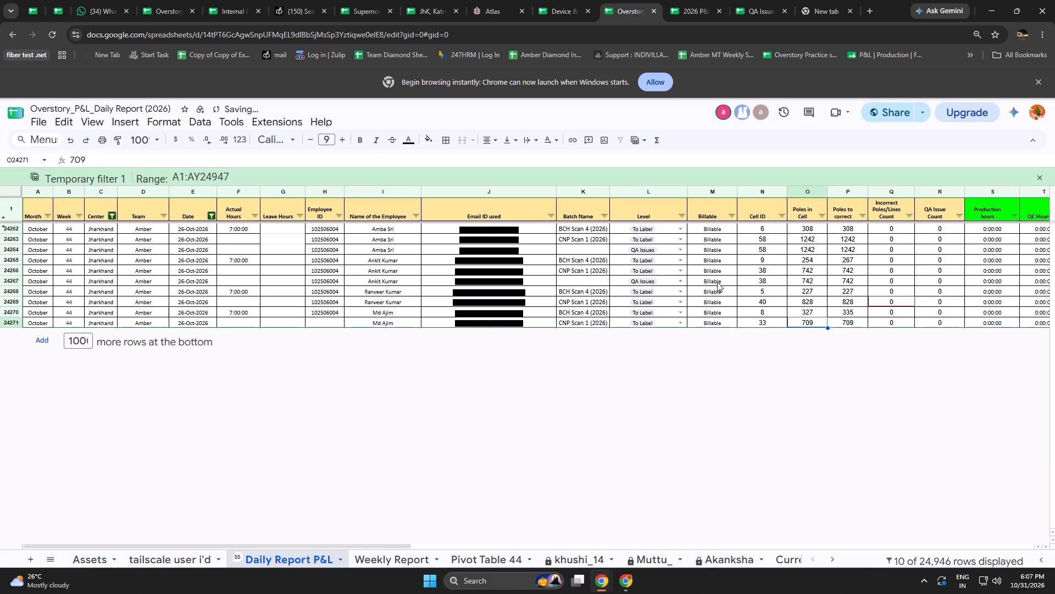
Clear the Cell ID, Poles in Cell and Poles to correct values in QA Issues rows 24264 and 24267.
{"action": "left_click", "coordinate": [717, 282]}
{"action": "left_click_drag", "start_coordinate": [749, 252], "coordinate": [835, 248]}
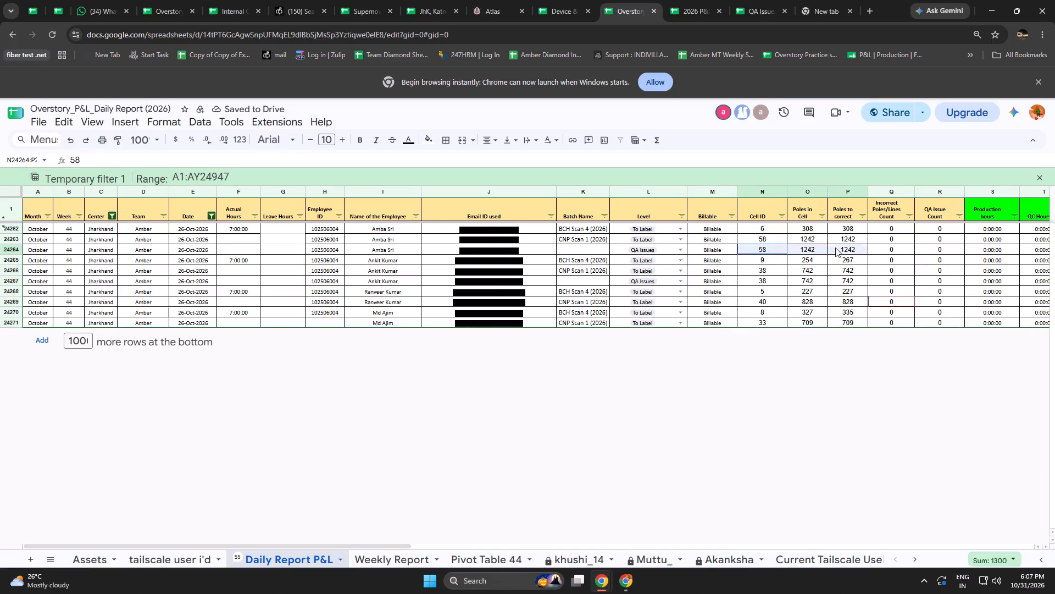
{"action": "left_click_drag", "start_coordinate": [835, 248], "coordinate": [848, 246]}
{"action": "key", "text": "BackSpace"}
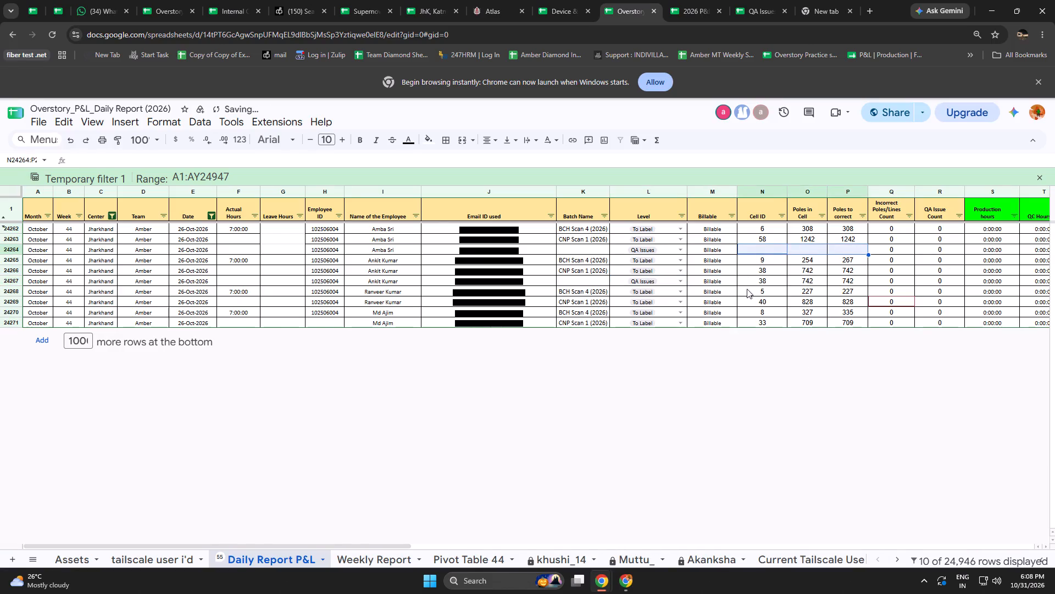
{"action": "left_click_drag", "start_coordinate": [753, 282], "coordinate": [842, 283]}
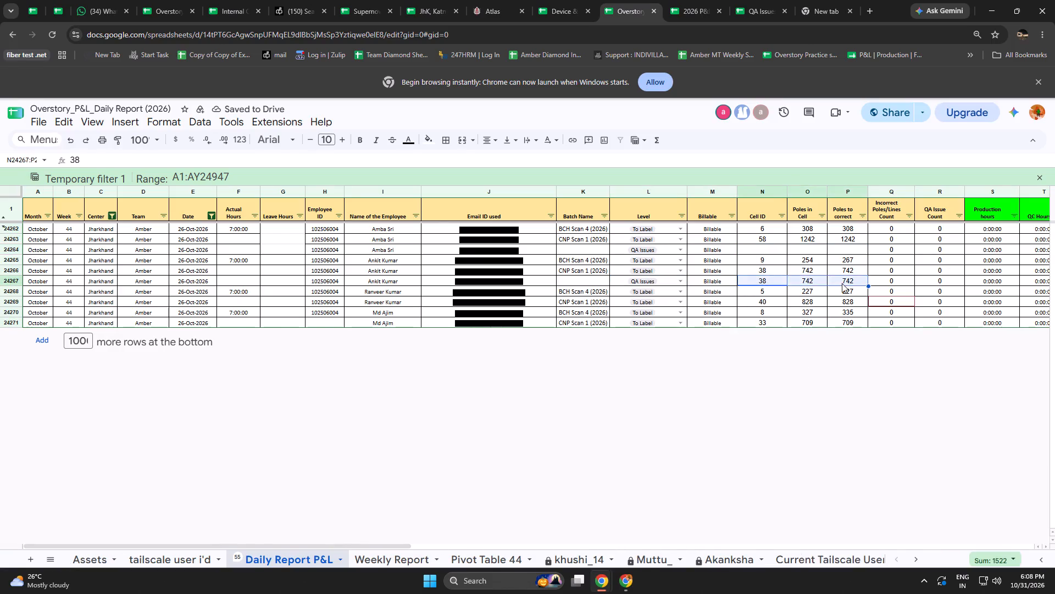
{"action": "key", "text": "BackSpace"}
{"action": "left_click", "coordinate": [823, 409]}
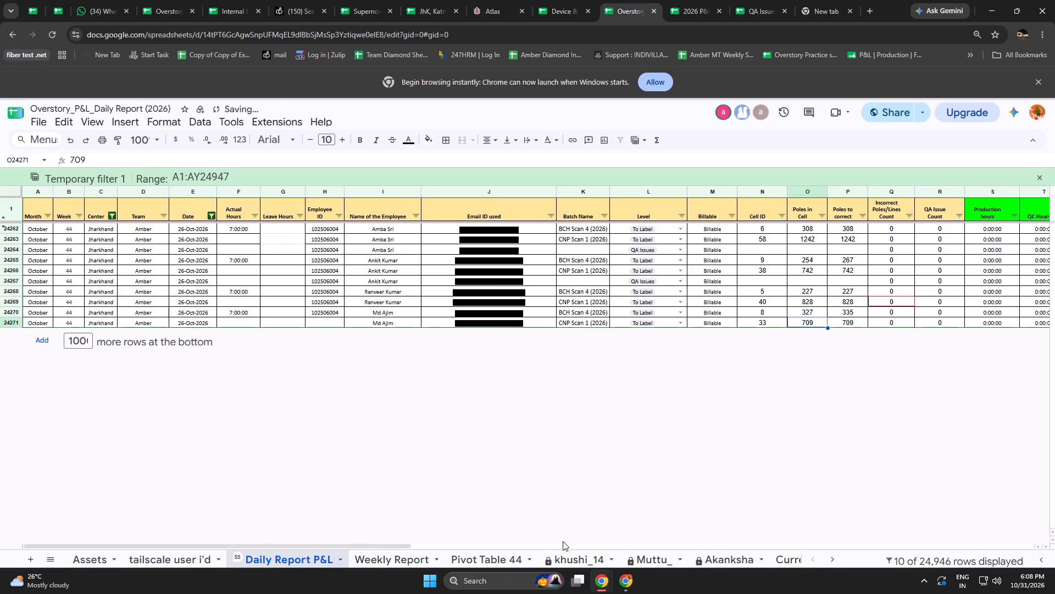
Filter the daily report's Level column to hide QA Issues and show only To Label rows.
{"action": "left_click_drag", "start_coordinate": [367, 548], "coordinate": [409, 545]}
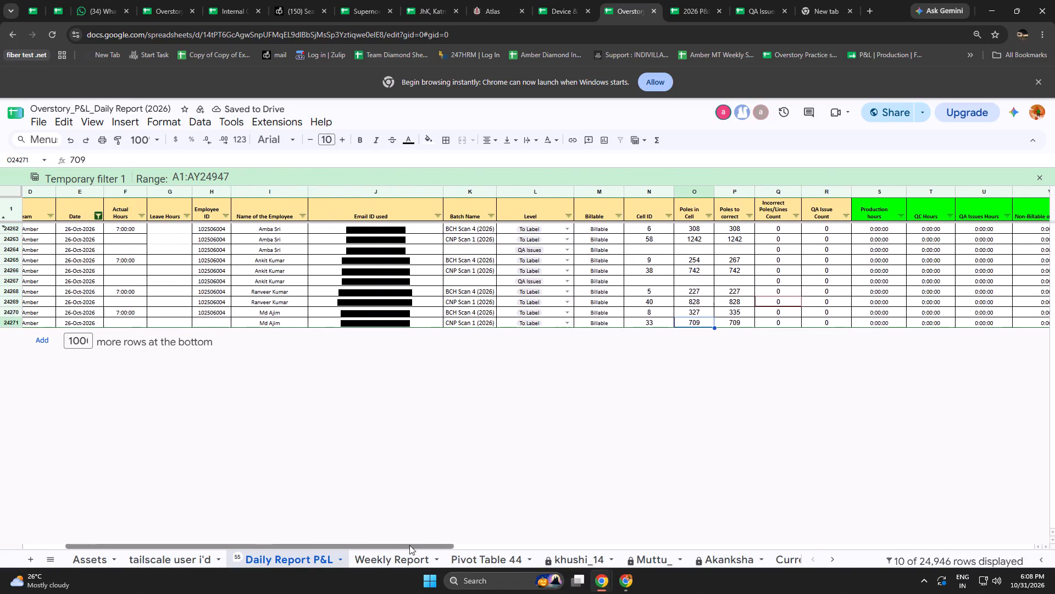
{"action": "left_click_drag", "start_coordinate": [409, 545], "coordinate": [390, 542]}
{"action": "left_click", "coordinate": [619, 216]}
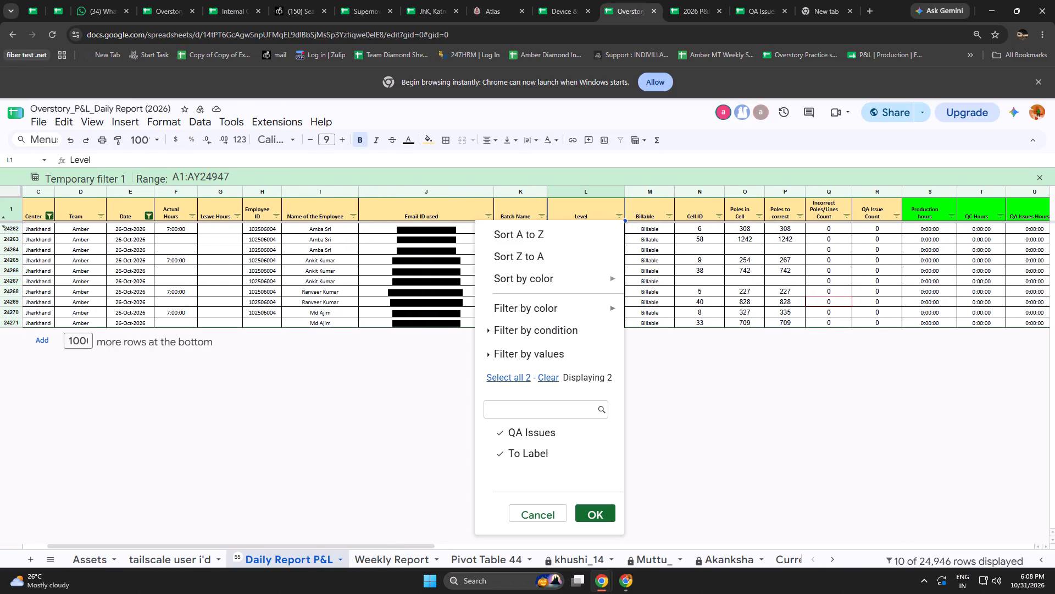
{"action": "left_click", "coordinate": [536, 437]}
{"action": "left_click", "coordinate": [595, 515]}
{"action": "left_click", "coordinate": [727, 473]}
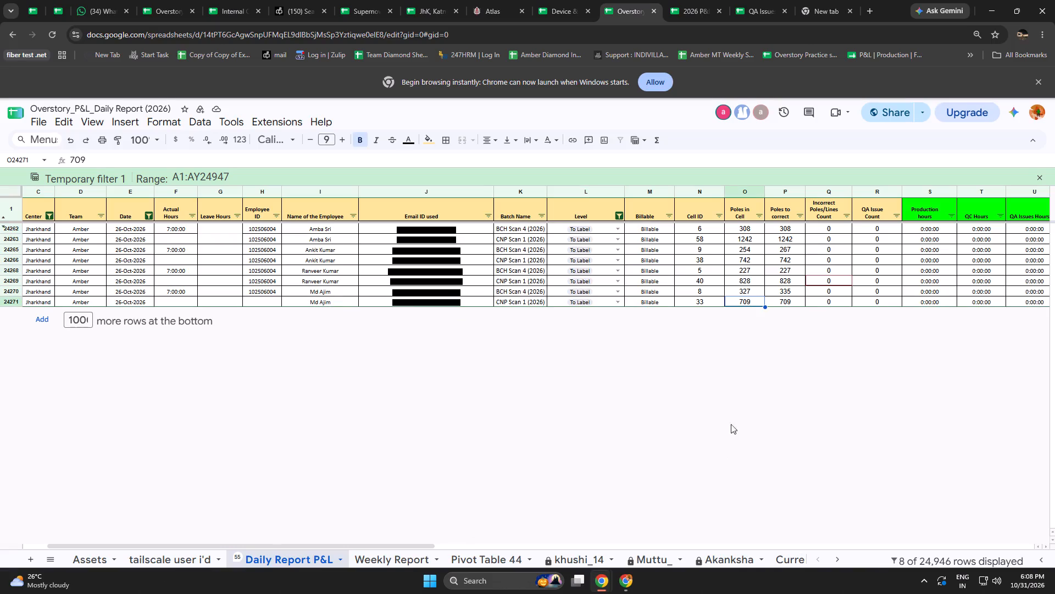
Copy the eight 26-Oct-2026 Amber durations from the 2026 P&L production pivot into the daily report's Production hours, as values only, starting at row 24262.
{"action": "left_click", "coordinate": [693, 0]}
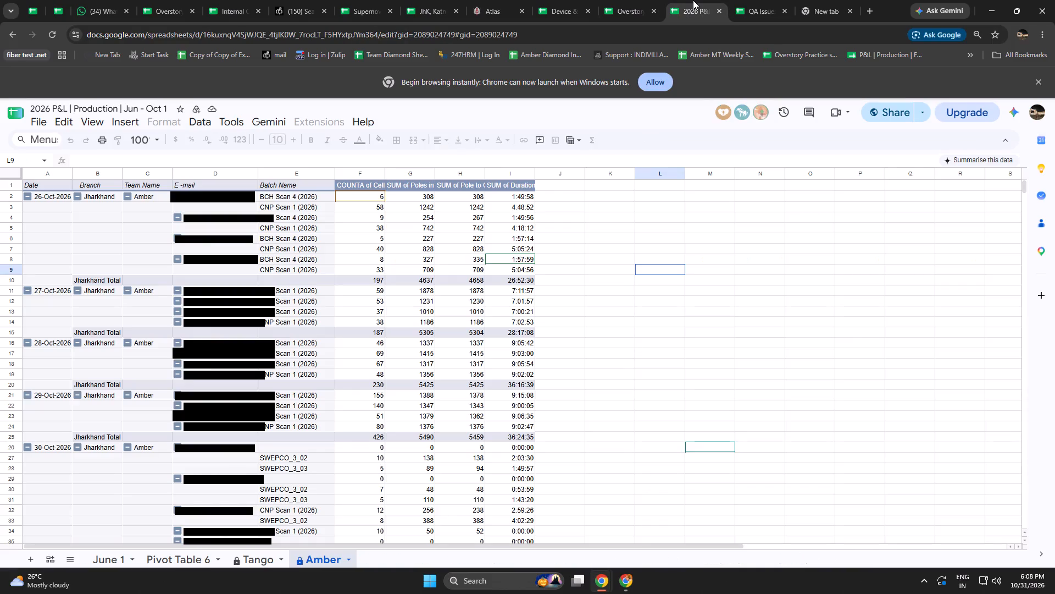
{"action": "left_click_drag", "start_coordinate": [518, 198], "coordinate": [520, 264]}
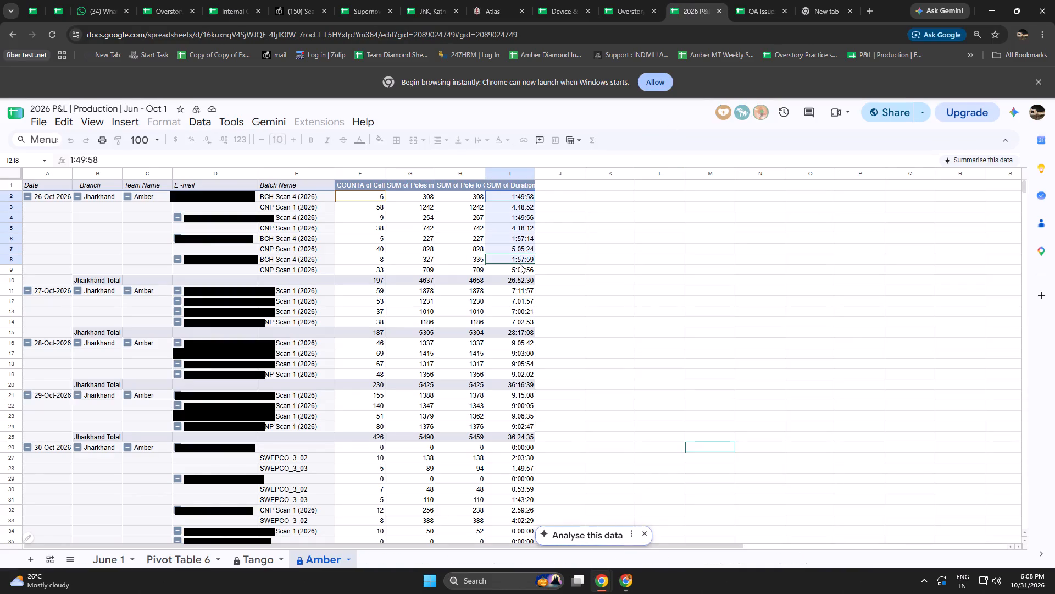
{"action": "left_click_drag", "start_coordinate": [520, 264], "coordinate": [517, 268]}
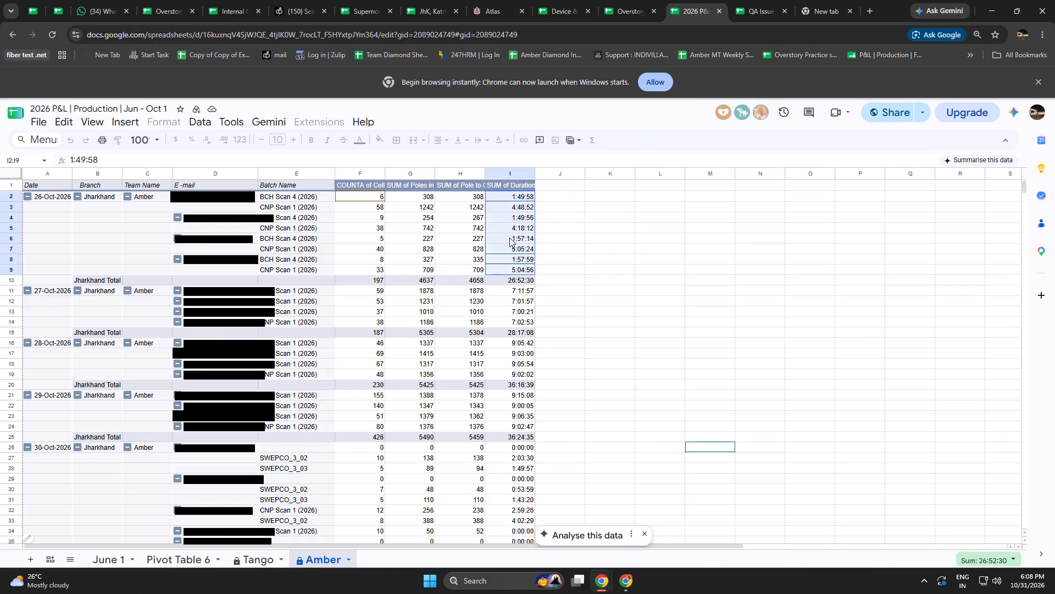
{"action": "key", "text": "ctrl+c"}
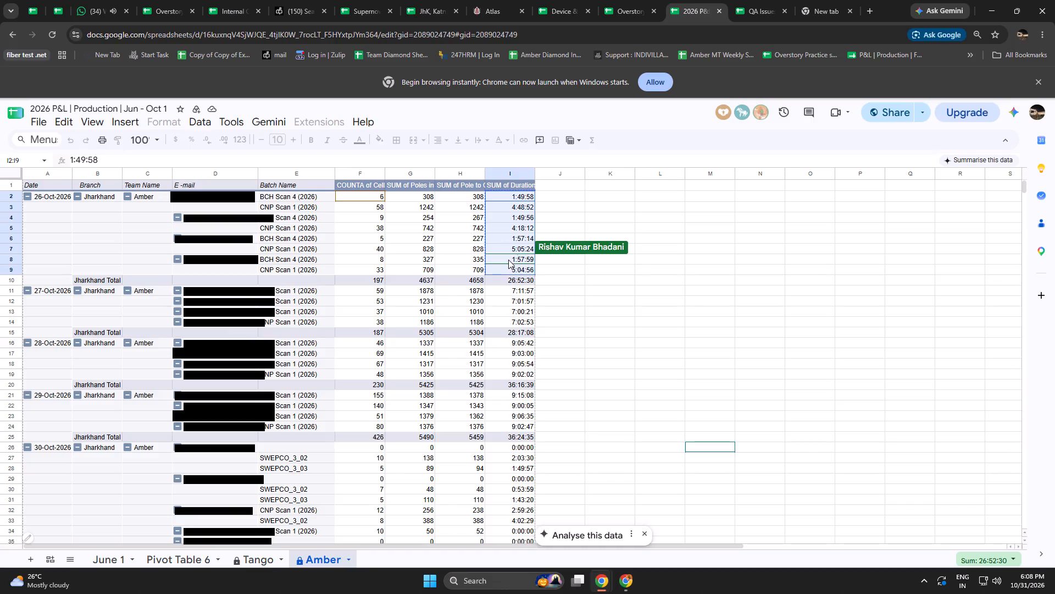
{"action": "left_click", "coordinate": [618, 0]}
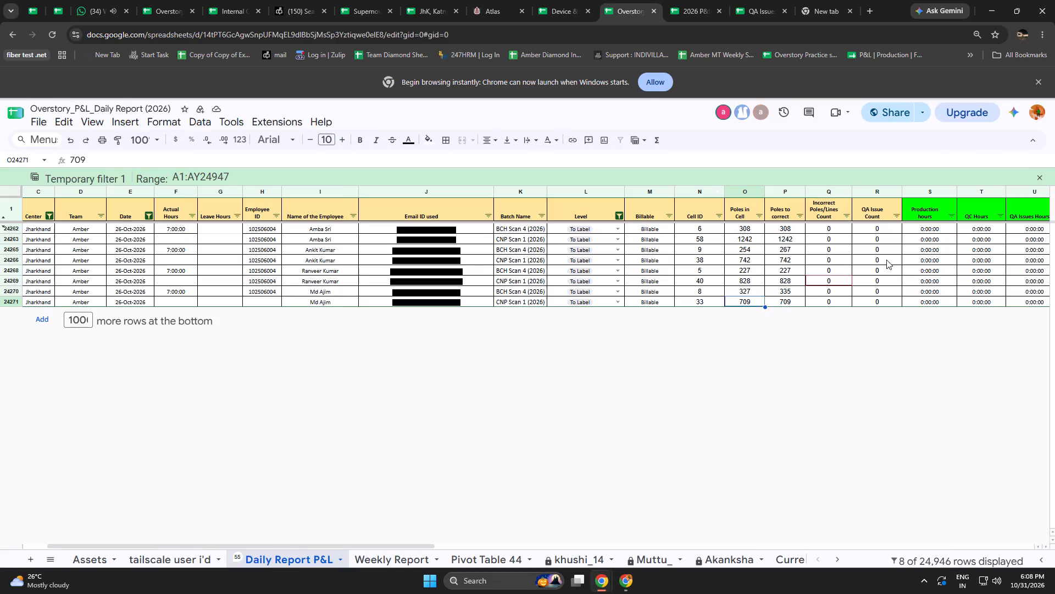
{"action": "left_click", "coordinate": [918, 234]}
{"action": "key", "text": "ctrl+shift+v"}
{"action": "key", "text": "ctrl+shift+b"}
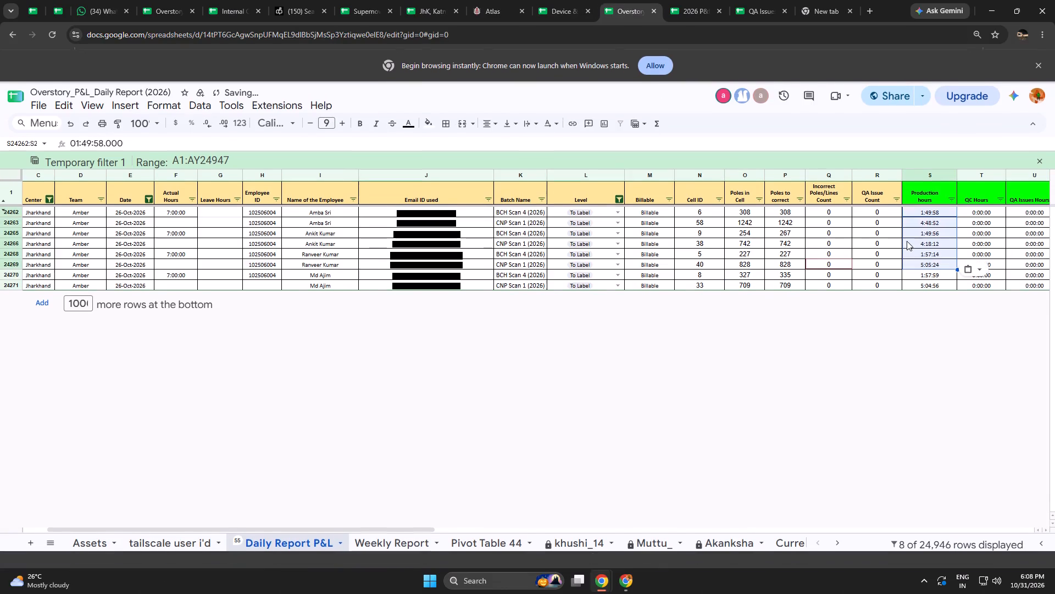
{"action": "left_click", "coordinate": [915, 348]}
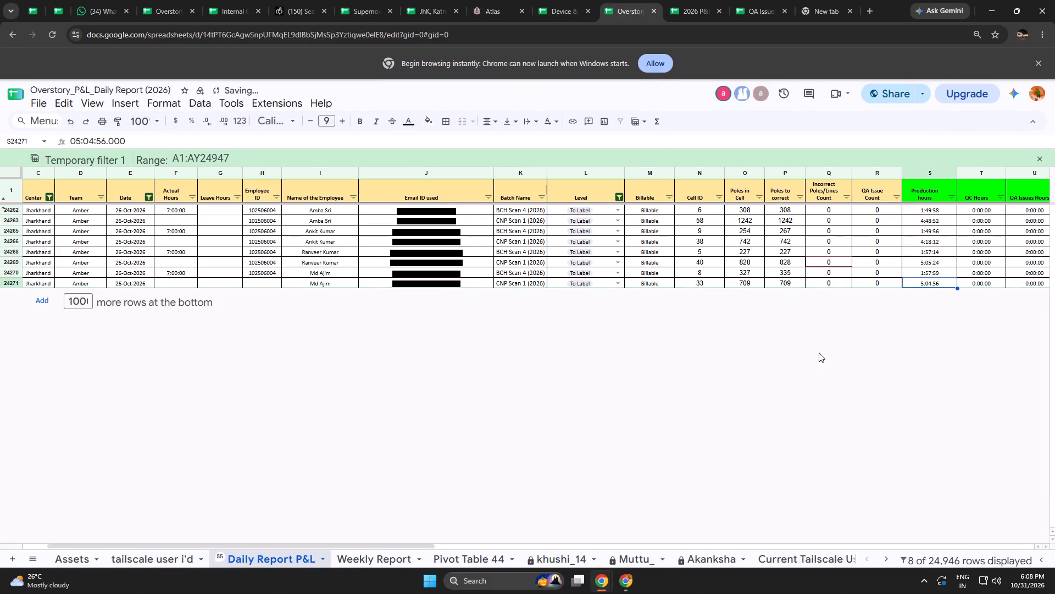
{"action": "left_click", "coordinate": [688, 383]}
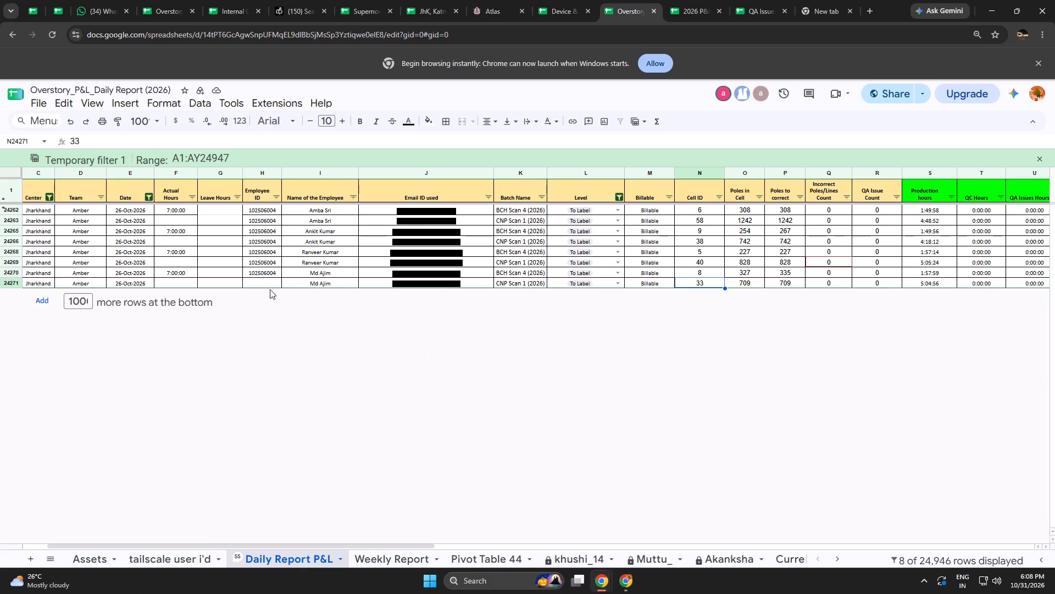
Fill the Employee ID from row 24270 down into the blank cell of row 24271.
{"action": "left_click_drag", "start_coordinate": [261, 275], "coordinate": [259, 280]}
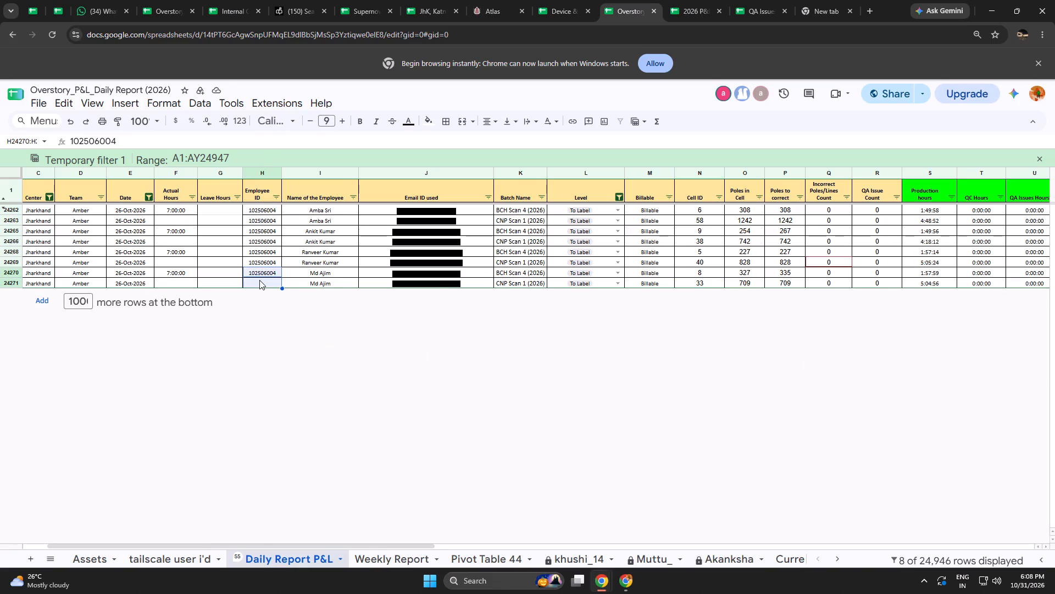
{"action": "key", "text": "ctrl+d"}
{"action": "left_click", "coordinate": [285, 346]}
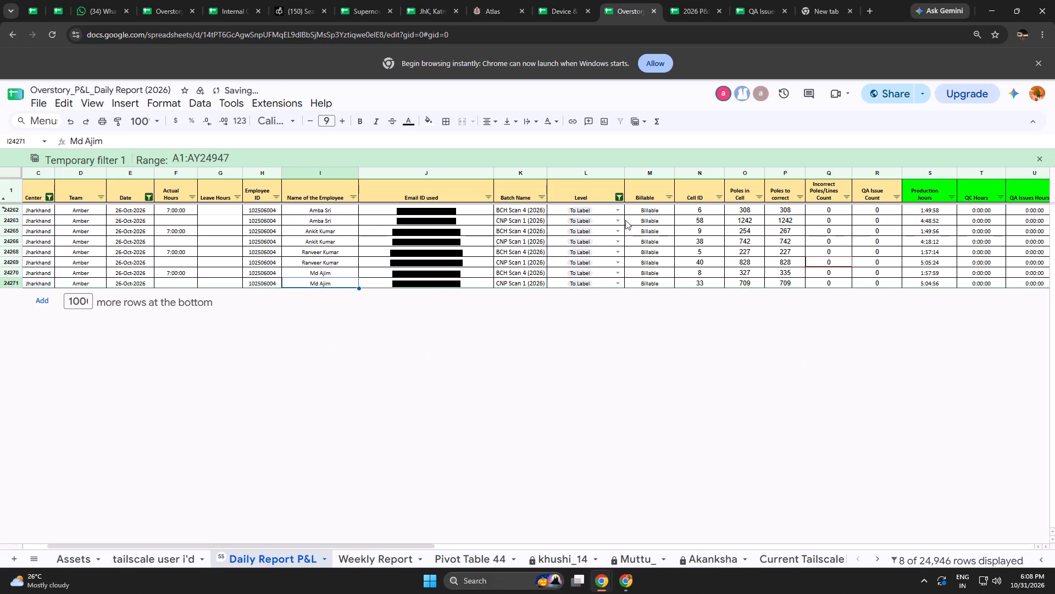
Change the Level column filter to show only QA Issues rows.
{"action": "left_click", "coordinate": [619, 194]}
{"action": "left_click", "coordinate": [536, 431]}
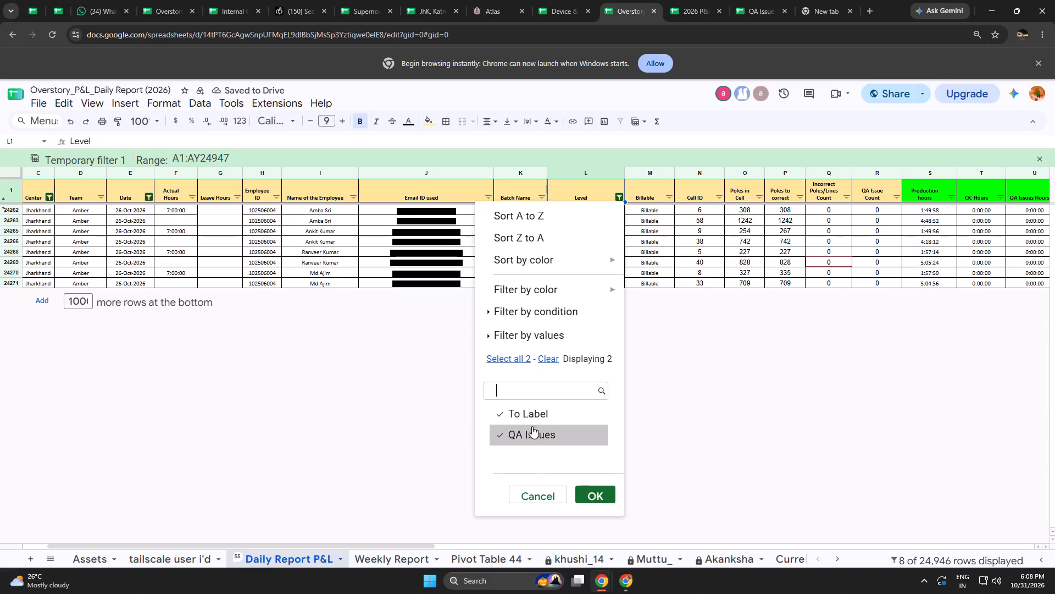
{"action": "left_click", "coordinate": [530, 415]}
{"action": "left_click", "coordinate": [597, 498]}
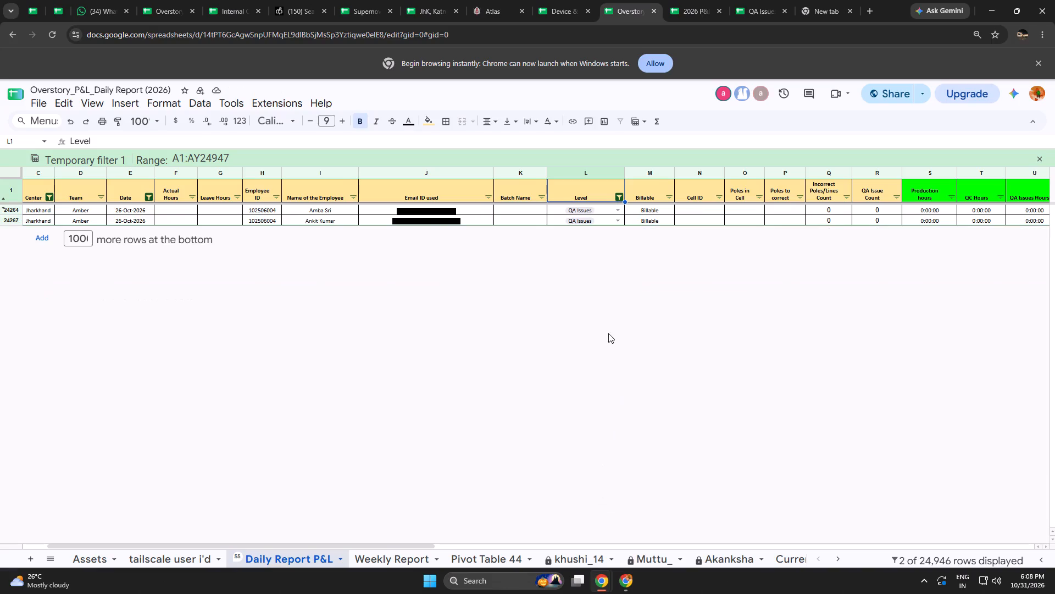
Copy the batch name BCH_4_38 (23 circuits) from the QA Issues pivot into the Batch Name cells of rows 24264 and 24267.
{"action": "left_click", "coordinate": [697, 0]}
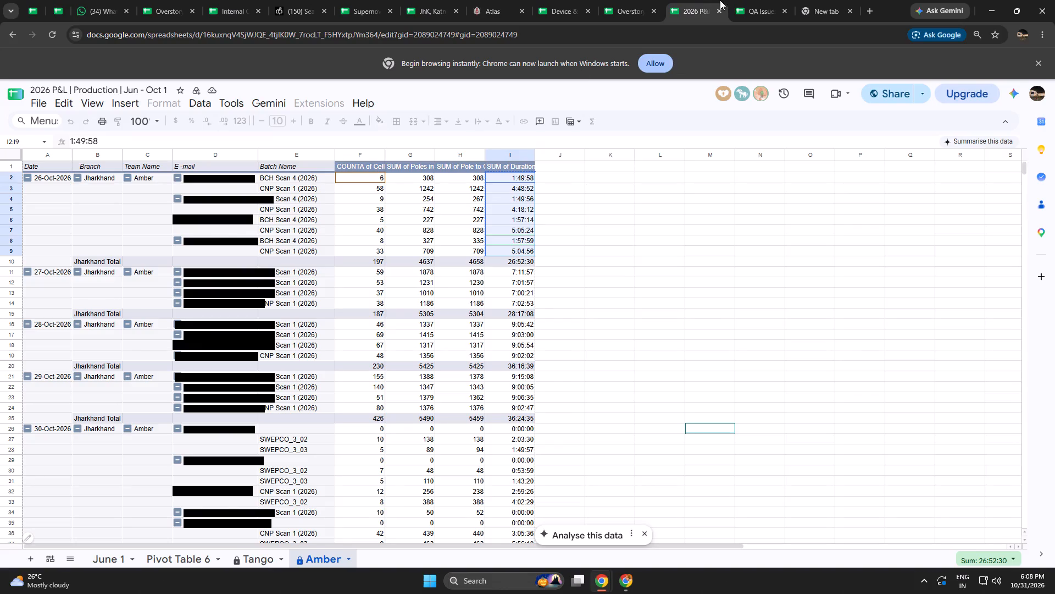
{"action": "left_click", "coordinate": [749, 0]}
{"action": "left_click", "coordinate": [412, 178]}
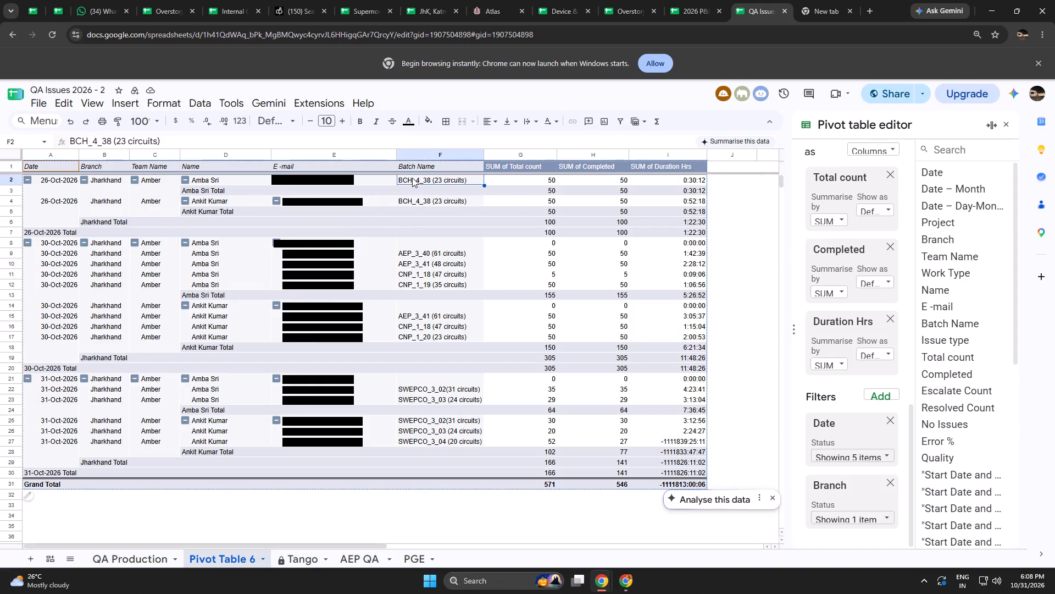
{"action": "key", "text": "ctrl+c"}
{"action": "right_click_drag", "start_coordinate": [613, 0], "coordinate": [692, 41]}
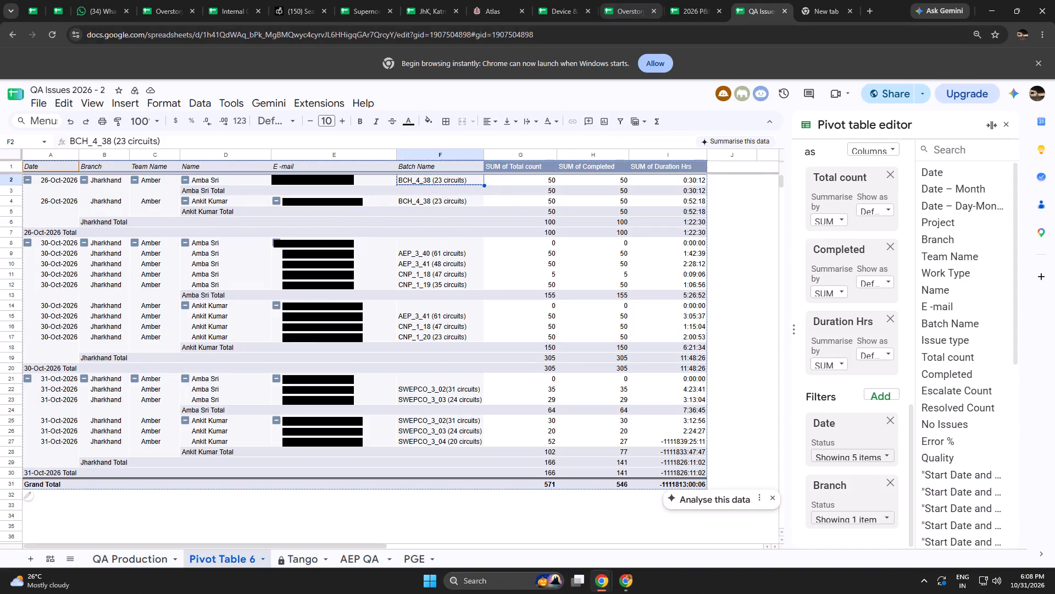
{"action": "left_click", "coordinate": [638, 0]}
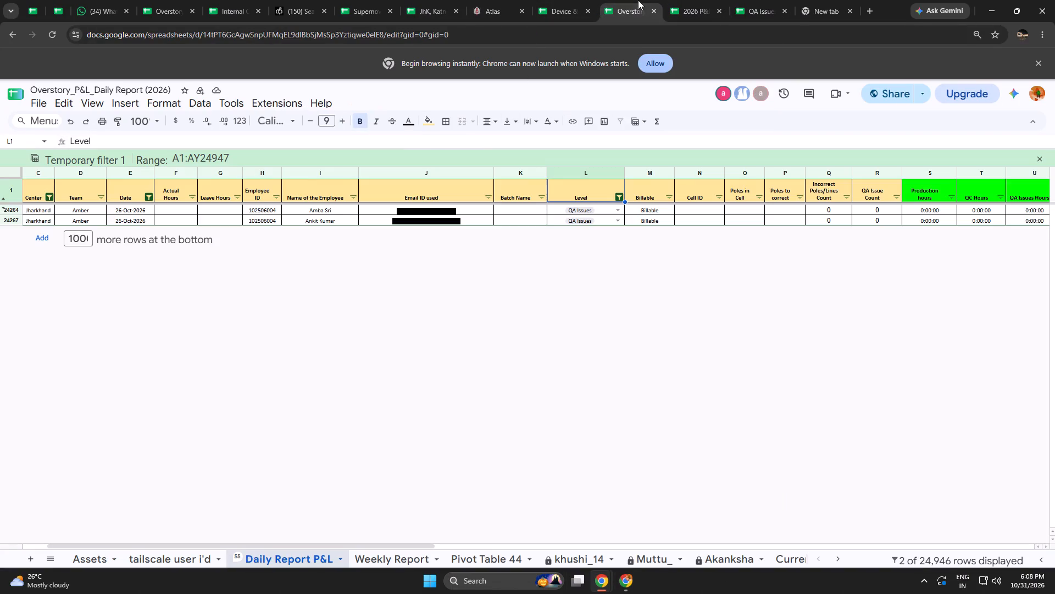
{"action": "left_click", "coordinate": [530, 210]}
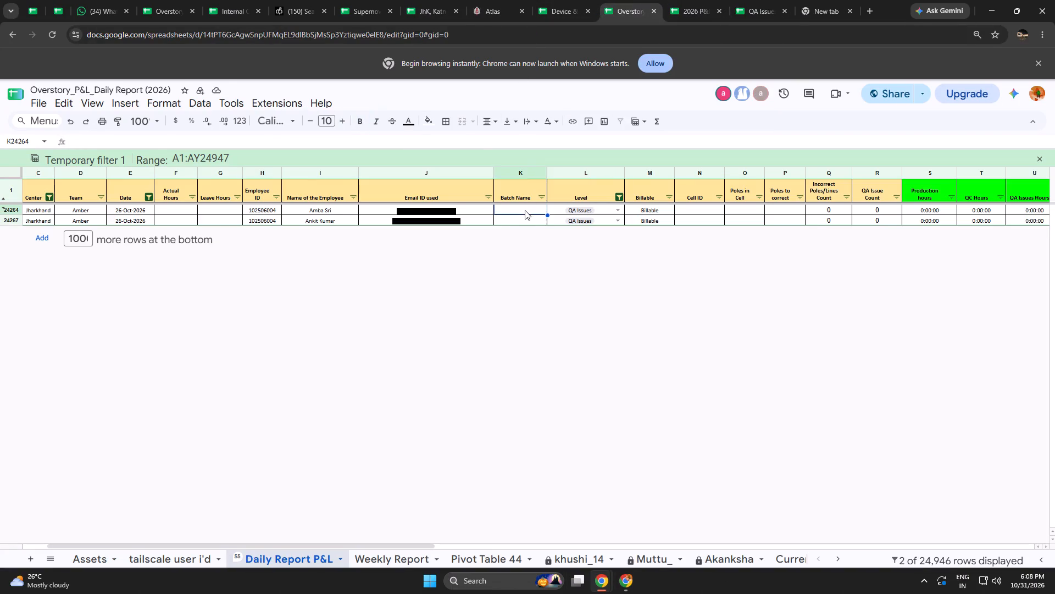
{"action": "key", "text": "ctrl+v"}
{"action": "left_click", "coordinate": [514, 219]}
{"action": "key", "text": "ctrl+v"}
Apply all borders to the Batch Name cells of rows 24264 and 24267.
{"action": "left_click_drag", "start_coordinate": [518, 210], "coordinate": [514, 216]}
{"action": "left_click", "coordinate": [446, 120]}
{"action": "left_click", "coordinate": [450, 144]}
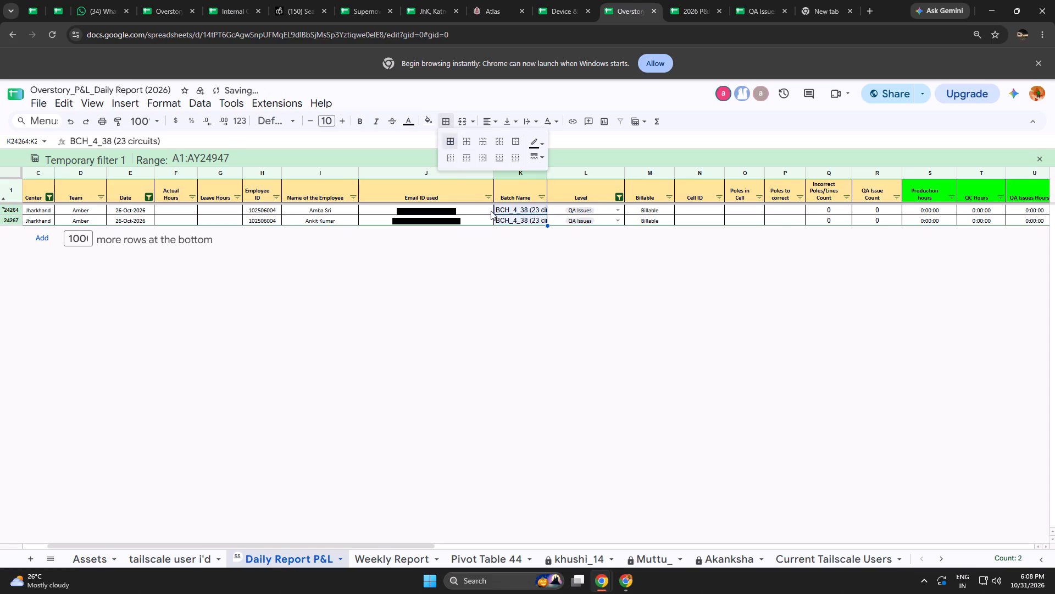
{"action": "left_click", "coordinate": [524, 266]}
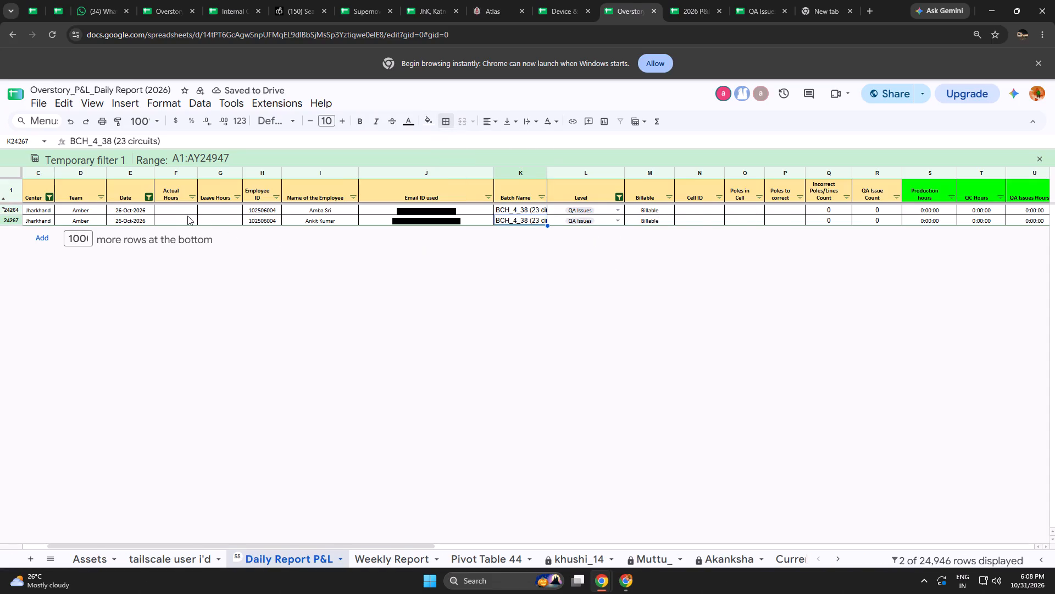
Set the QA Issue Count to 50 in rows 24264 and 24267, following the QA Issues pivot.
{"action": "left_click", "coordinate": [890, 208]}
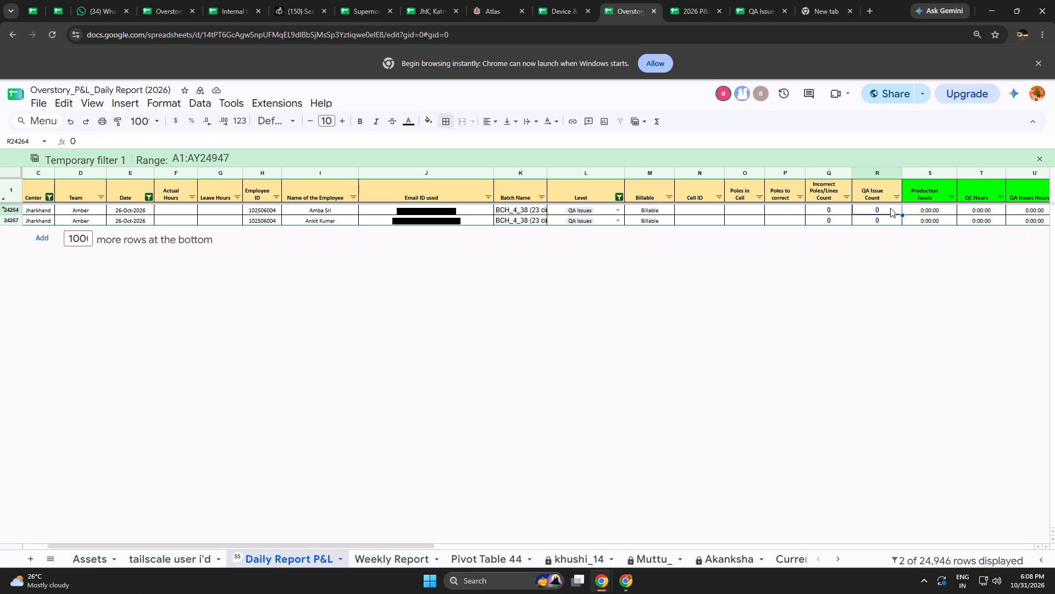
{"action": "left_click", "coordinate": [687, 0]}
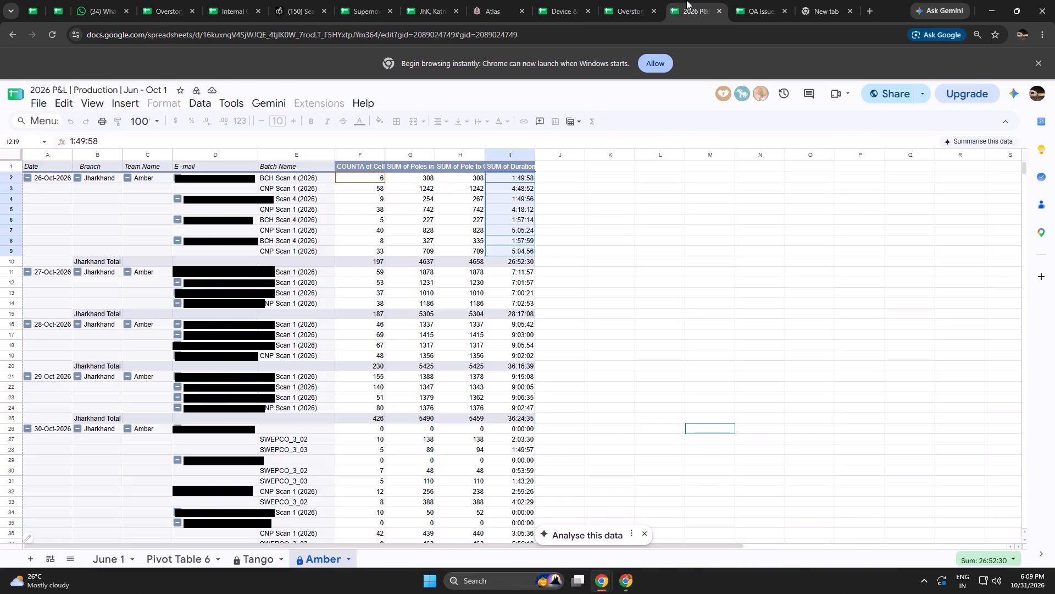
{"action": "left_click", "coordinate": [641, 0]}
{"action": "left_click", "coordinate": [757, 0]}
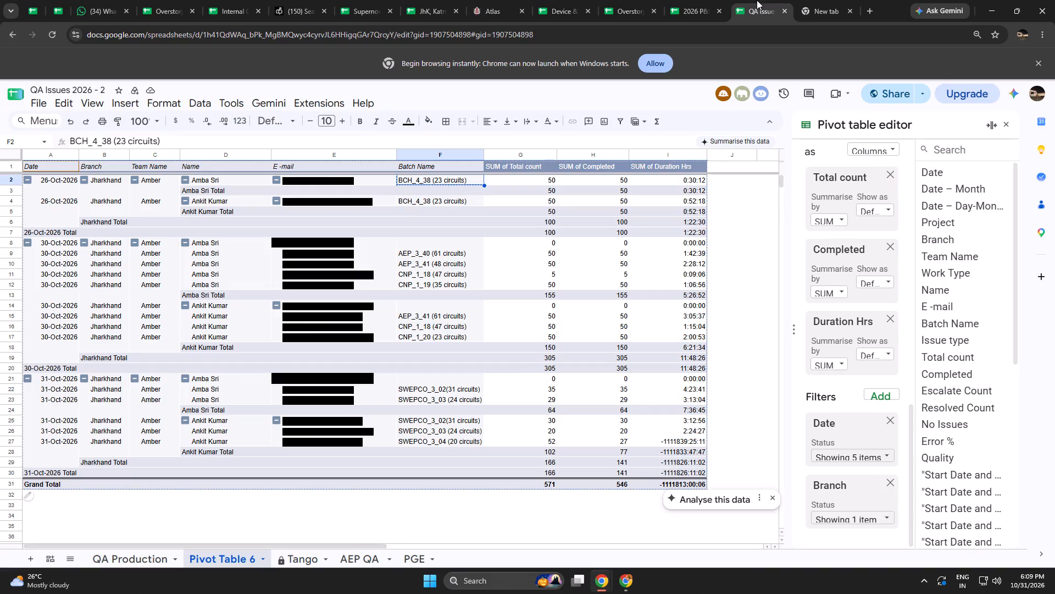
{"action": "left_click", "coordinate": [693, 0]}
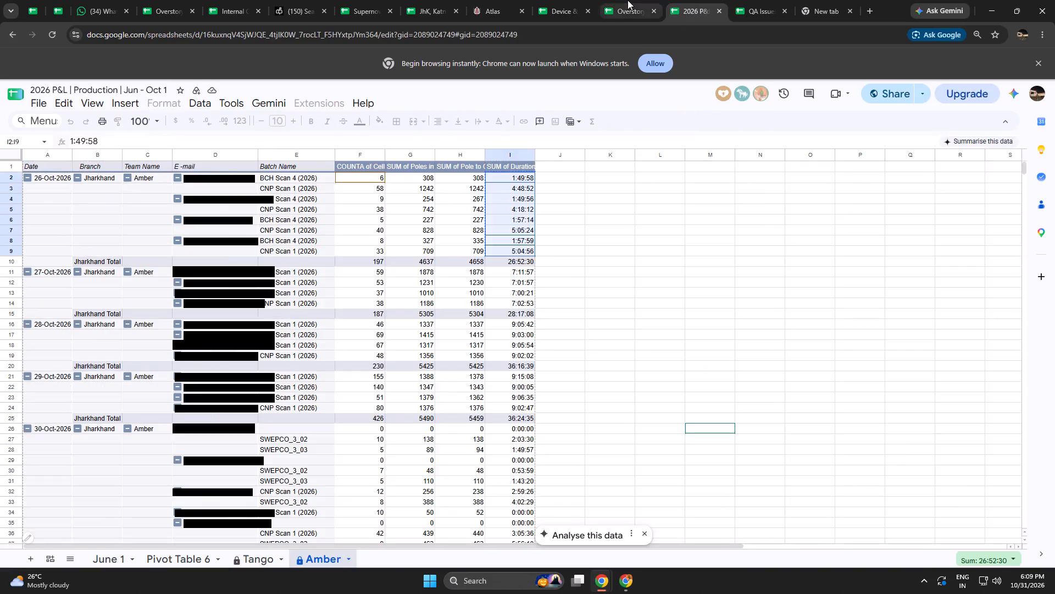
{"action": "left_click", "coordinate": [624, 0]}
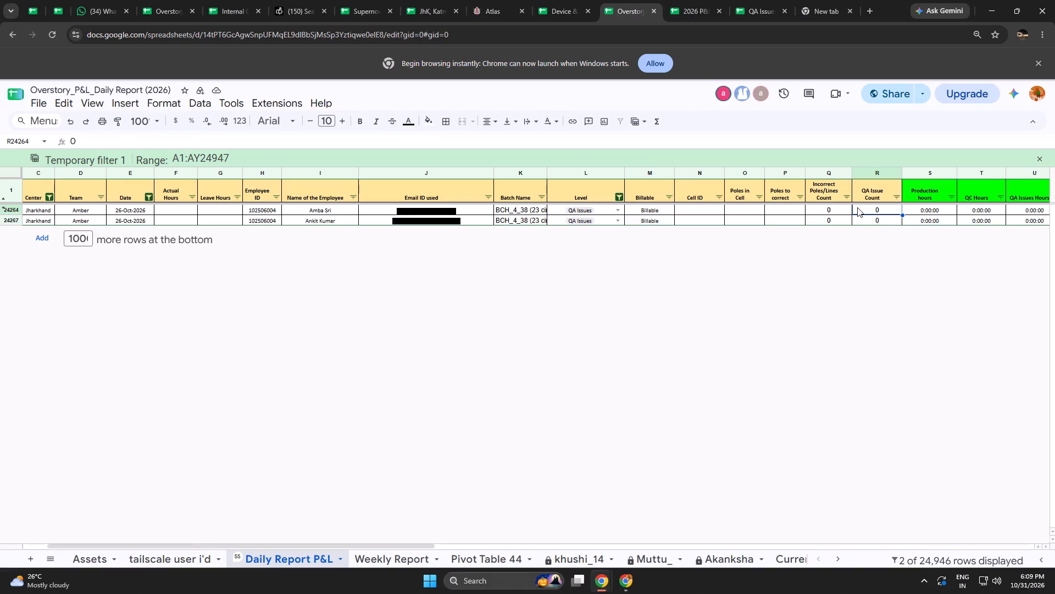
{"action": "type", "text": "50"}
{"action": "key", "text": "Down"}
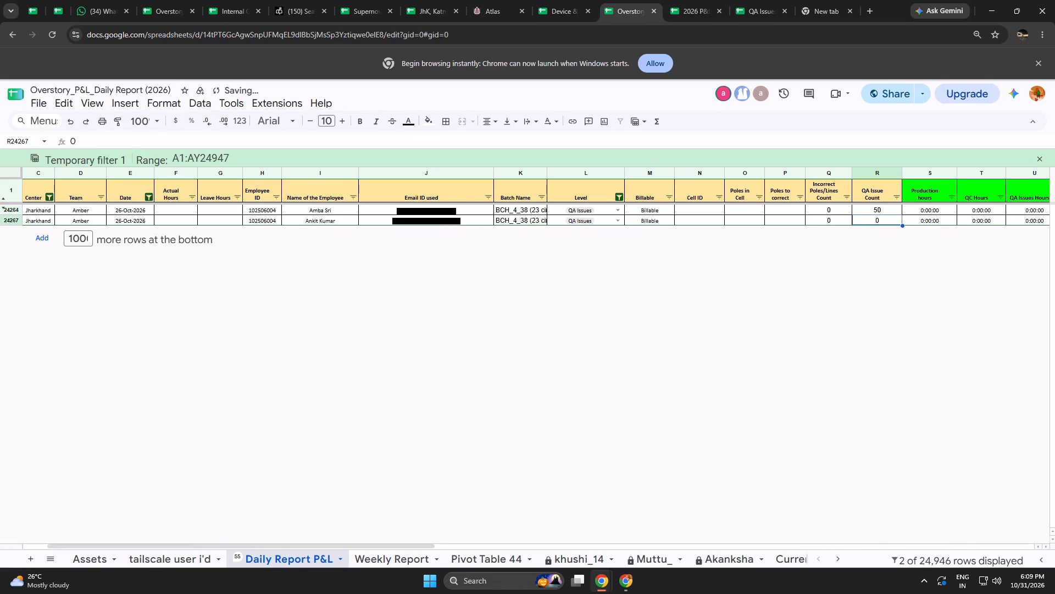
{"action": "type", "text": "50"}
{"action": "key", "text": "Right"}
Copy the 0:30:12 duration from the QA Issues pivot as a plain value into the QA Issues Hours cell of row 24264.
{"action": "key", "text": "Right"}
{"action": "key", "text": "Right"}
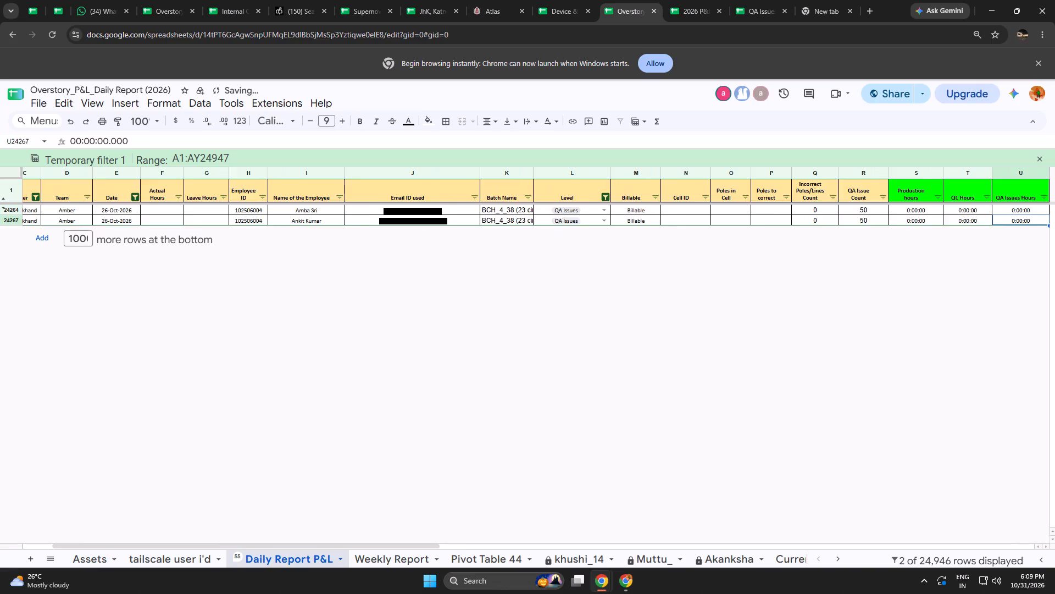
{"action": "key", "text": "Right"}
{"action": "key", "text": "Right"}
{"action": "key", "text": "Left"}
{"action": "key", "text": "Left"}
{"action": "key", "text": "Left"}
{"action": "key", "text": "Up"}
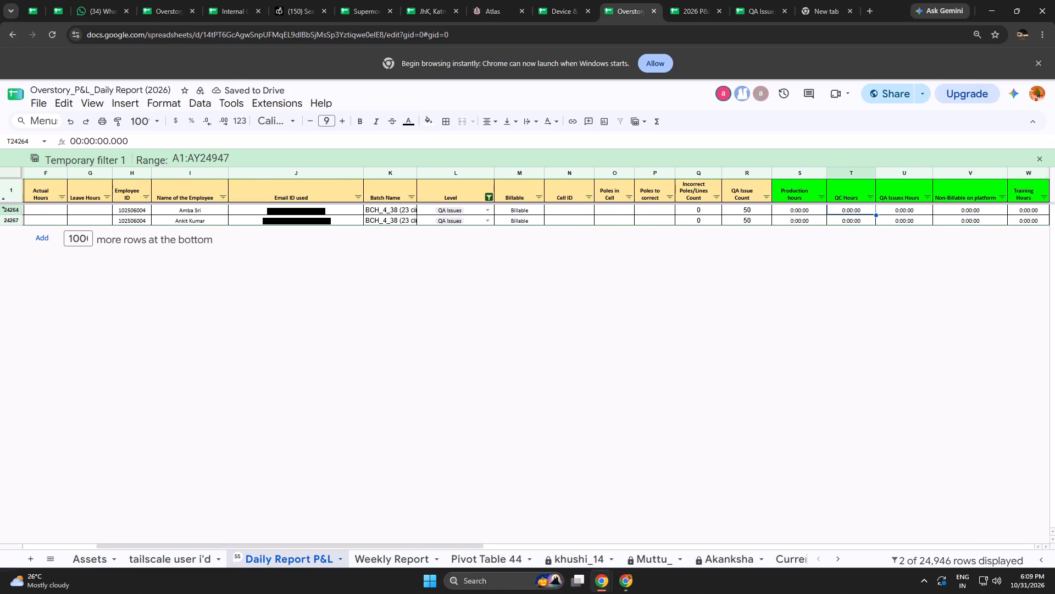
{"action": "key", "text": "Right"}
{"action": "left_click", "coordinate": [714, 0]}
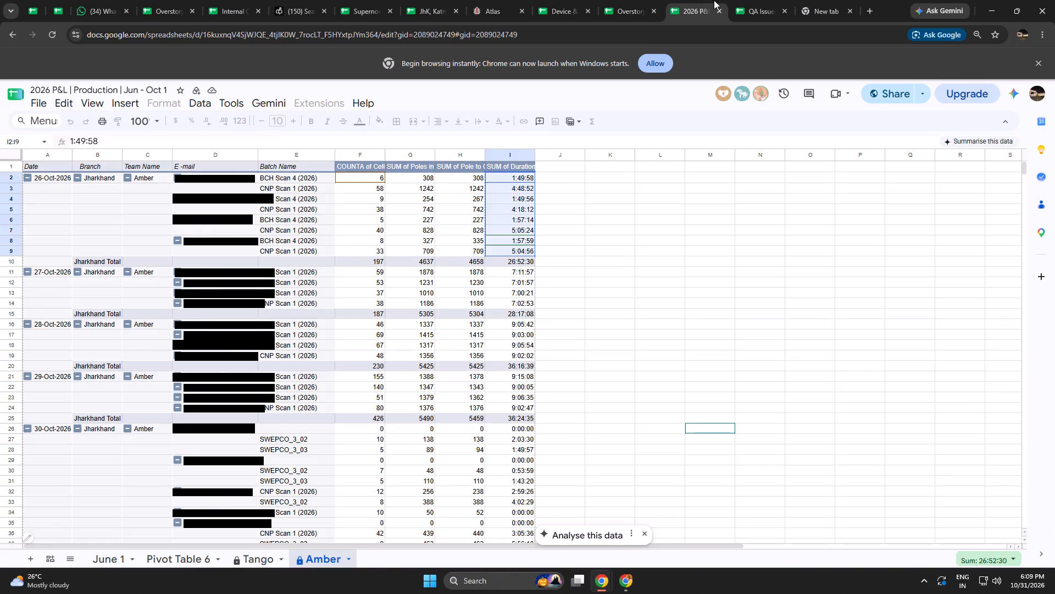
{"action": "left_click", "coordinate": [749, 0]}
{"action": "left_click", "coordinate": [683, 180]}
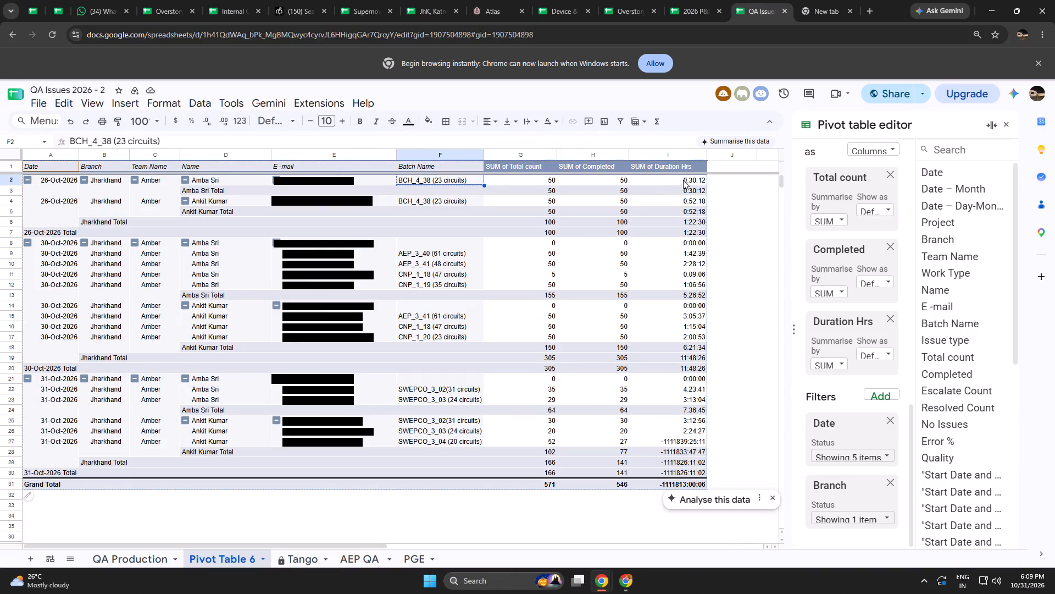
{"action": "key", "text": "ctrl+c"}
{"action": "left_click", "coordinate": [701, 0]}
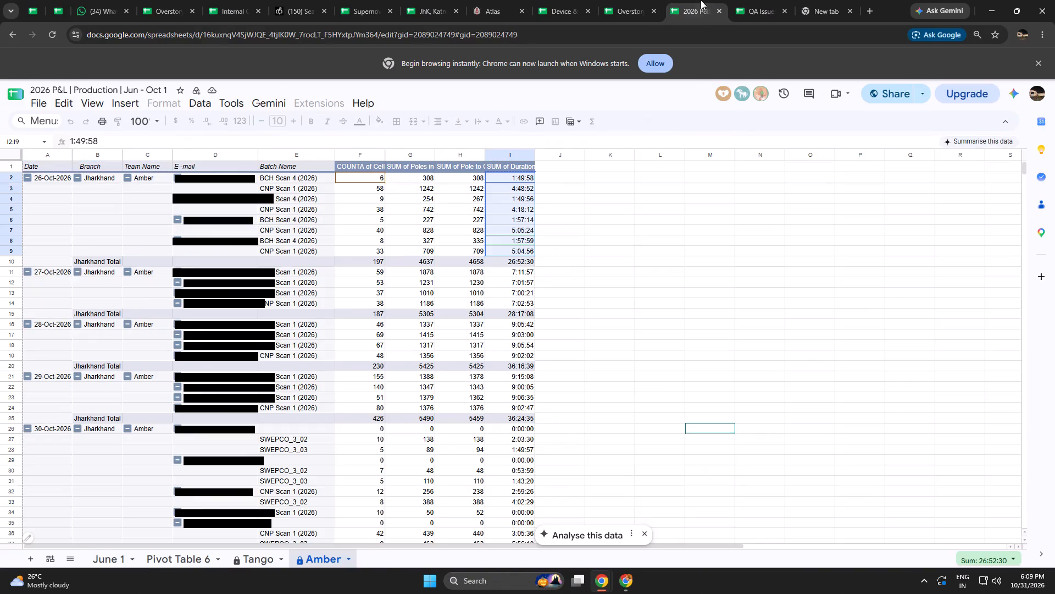
{"action": "left_click", "coordinate": [635, 0]}
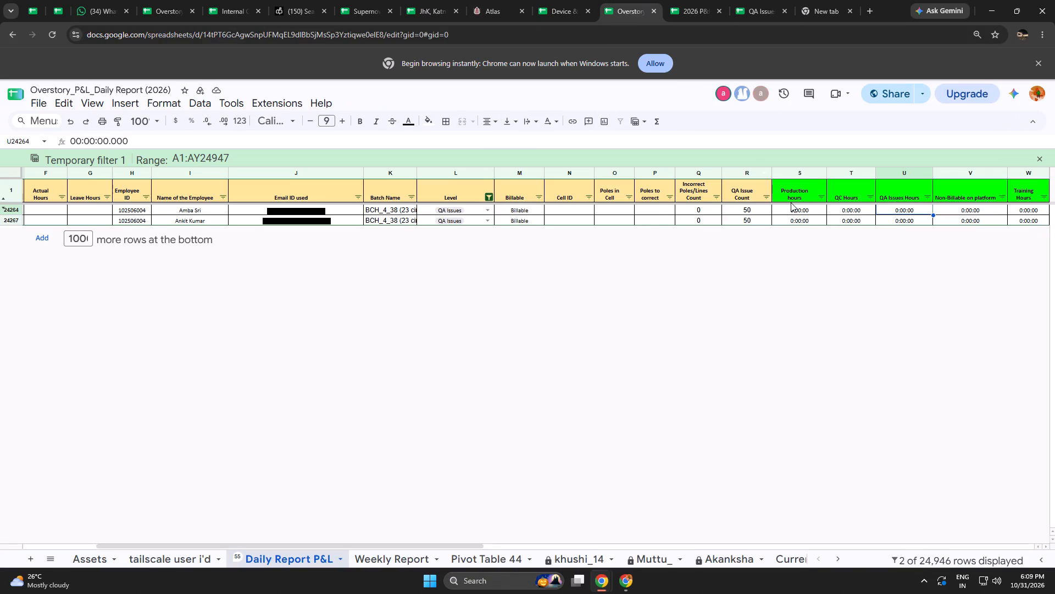
{"action": "key", "text": "ctrl+shift+v"}
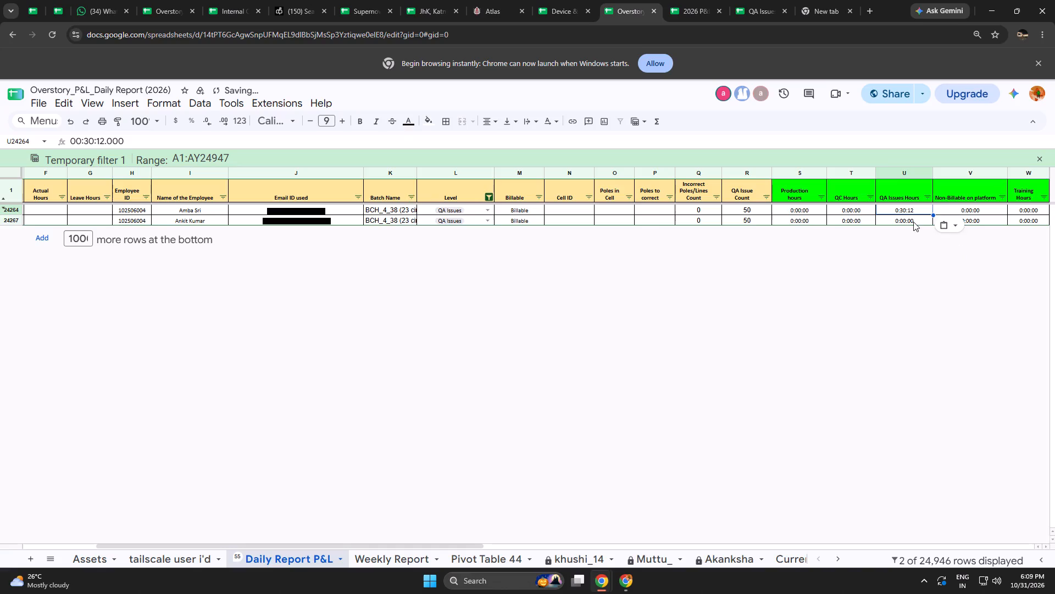
Copy the 0:52:18 duration from the QA Issues pivot as a plain value into the QA Issues Hours cell of row 24267.
{"action": "left_click", "coordinate": [913, 222]}
{"action": "left_click", "coordinate": [706, 0]}
{"action": "left_click", "coordinate": [764, 0]}
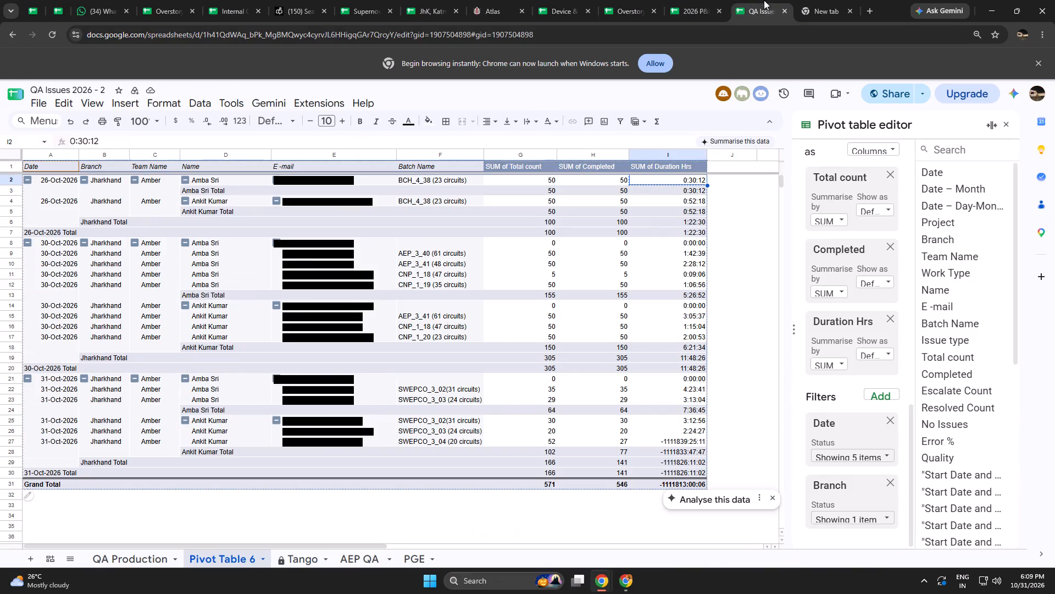
{"action": "left_click", "coordinate": [684, 201]}
{"action": "key", "text": "ctrl+c"}
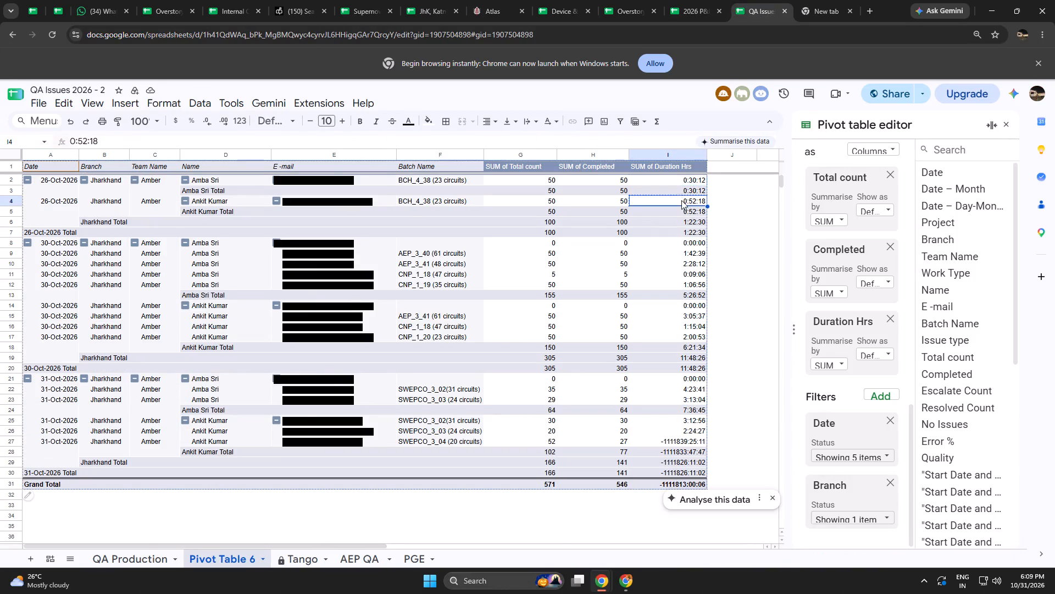
{"action": "left_click", "coordinate": [697, 0]}
{"action": "left_click", "coordinate": [633, 0]}
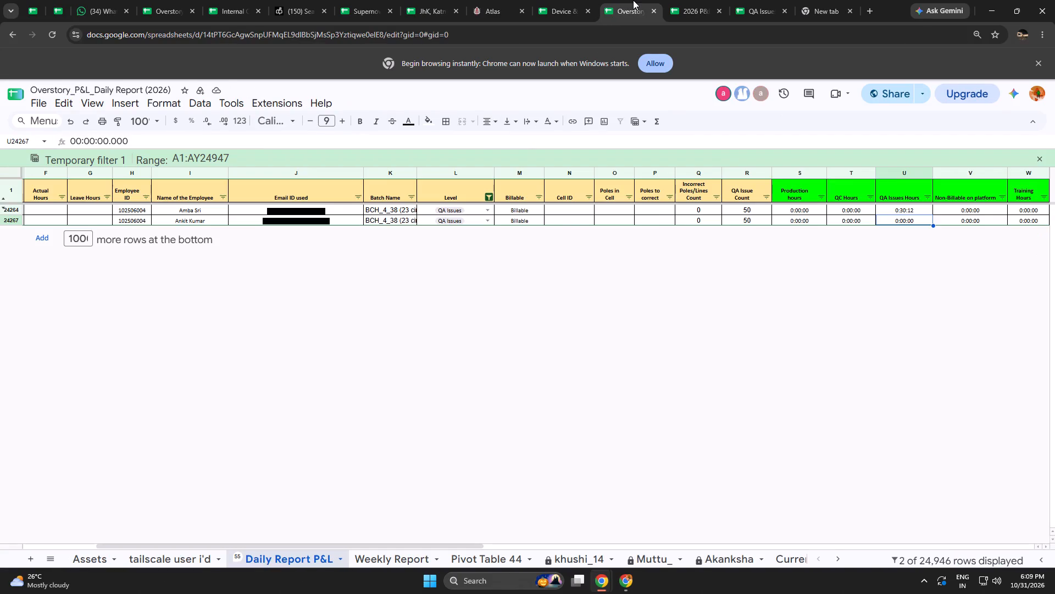
{"action": "key", "text": "ctrl+shift+v"}
{"action": "left_click", "coordinate": [786, 276]}
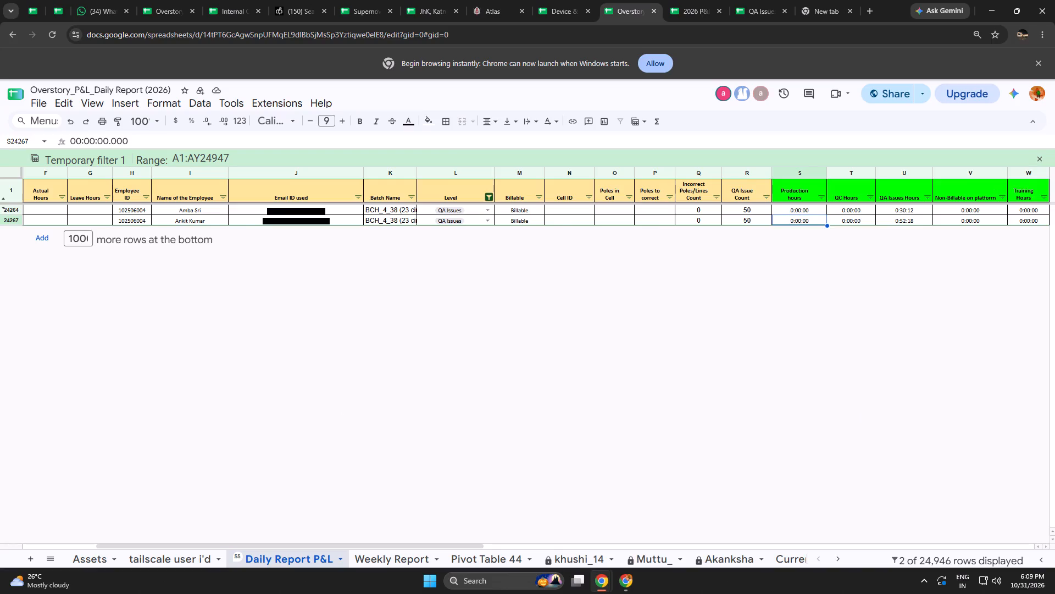
Change the Level column filter to show To Label rows along with the QA Issues rows.
{"action": "left_click", "coordinate": [488, 196]}
{"action": "left_click", "coordinate": [420, 432]}
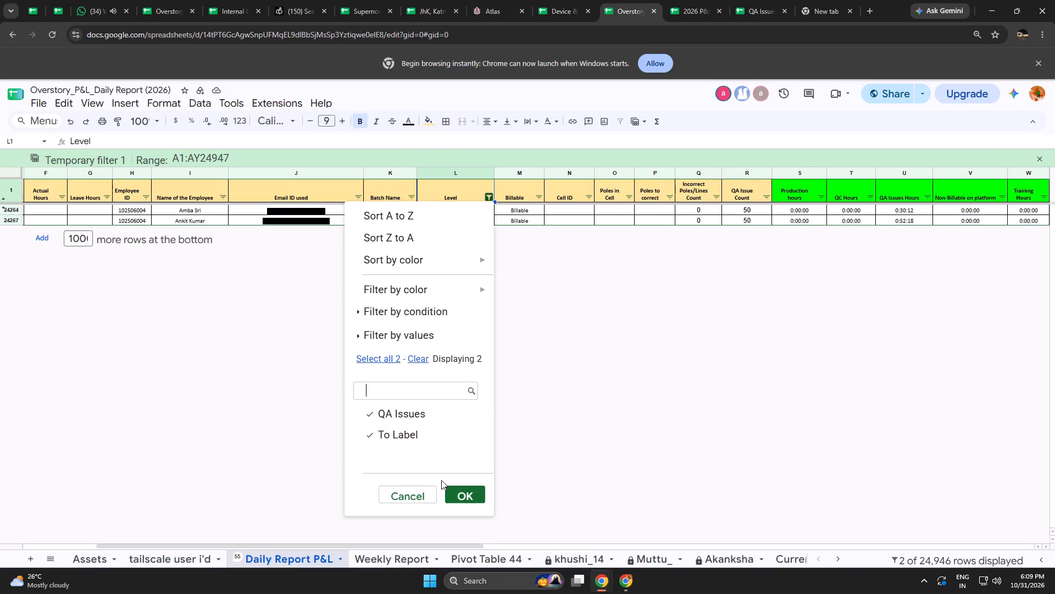
{"action": "left_click", "coordinate": [458, 494]}
{"action": "left_click", "coordinate": [731, 457]}
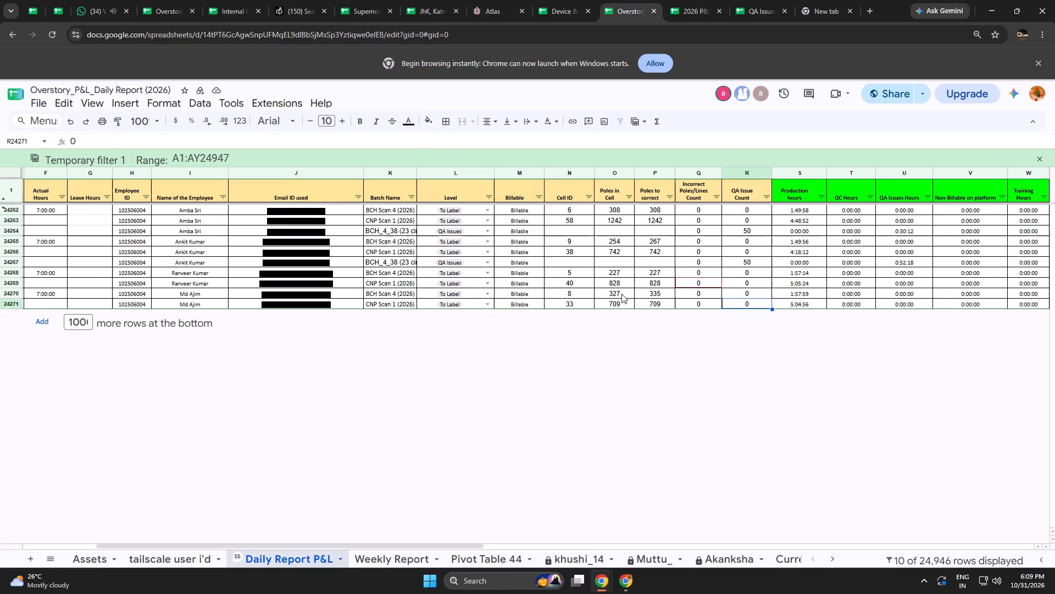
Enter 0 for Cell ID, Poles in Cell and Poles to correct in QA Issues row 24264.
{"action": "left_click", "coordinate": [574, 236]}
{"action": "key", "text": "0"}
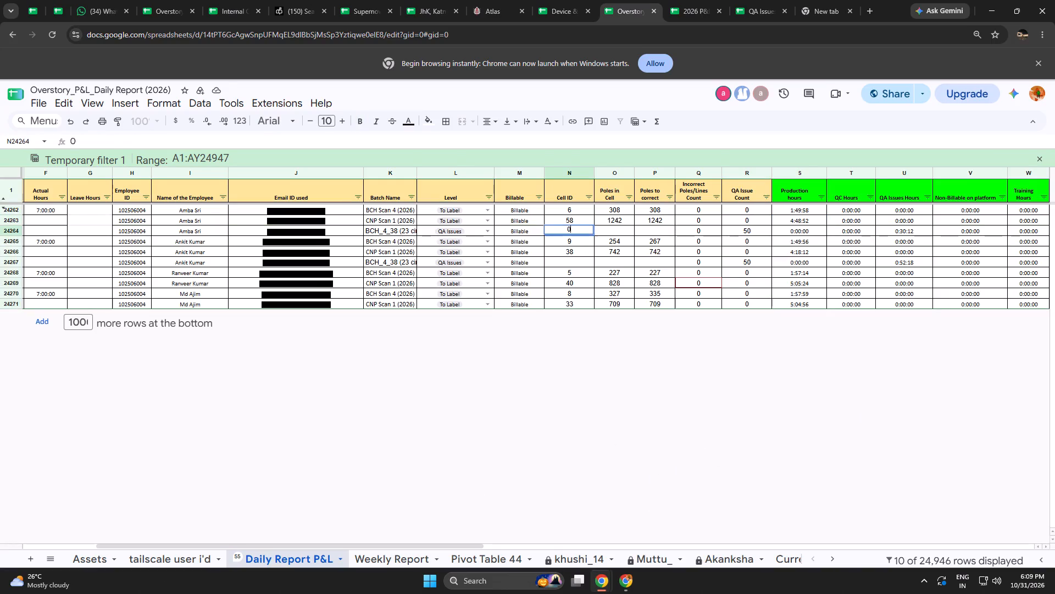
{"action": "key", "text": "Right"}
{"action": "key", "text": "0"}
{"action": "key", "text": "Right"}
{"action": "key", "text": "0"}
{"action": "key", "text": "Right"}
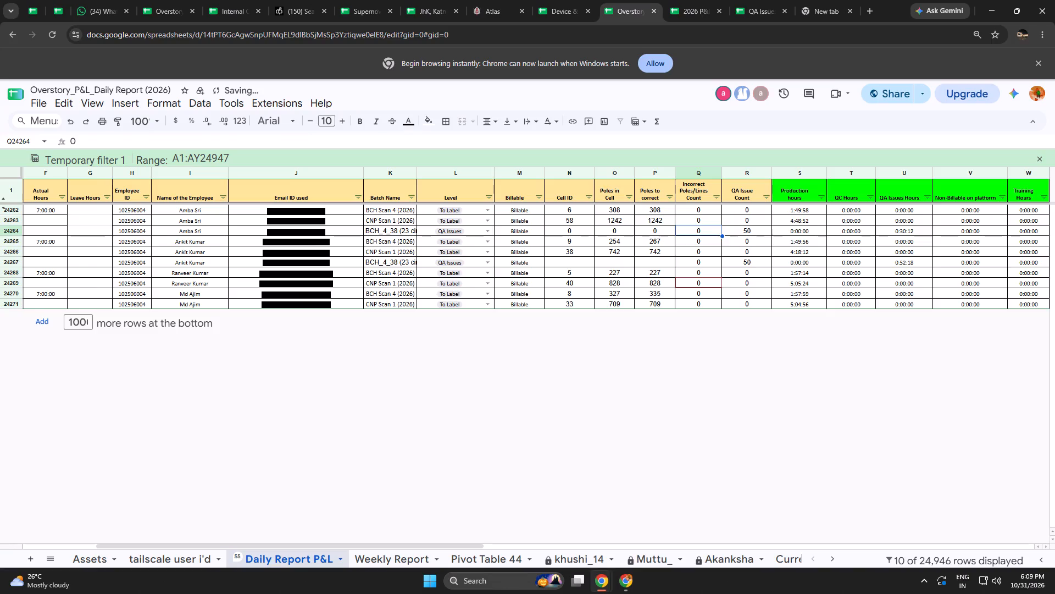
Enter 0 for Poles to correct, Poles in Cell and Cell ID in QA Issues row 24267.
{"action": "key", "text": "Down"}
{"action": "key", "text": "Down"}
{"action": "key", "text": "Down"}
{"action": "key", "text": "Left"}
{"action": "key", "text": "0"}
{"action": "key", "text": "Left"}
{"action": "key", "text": "0"}
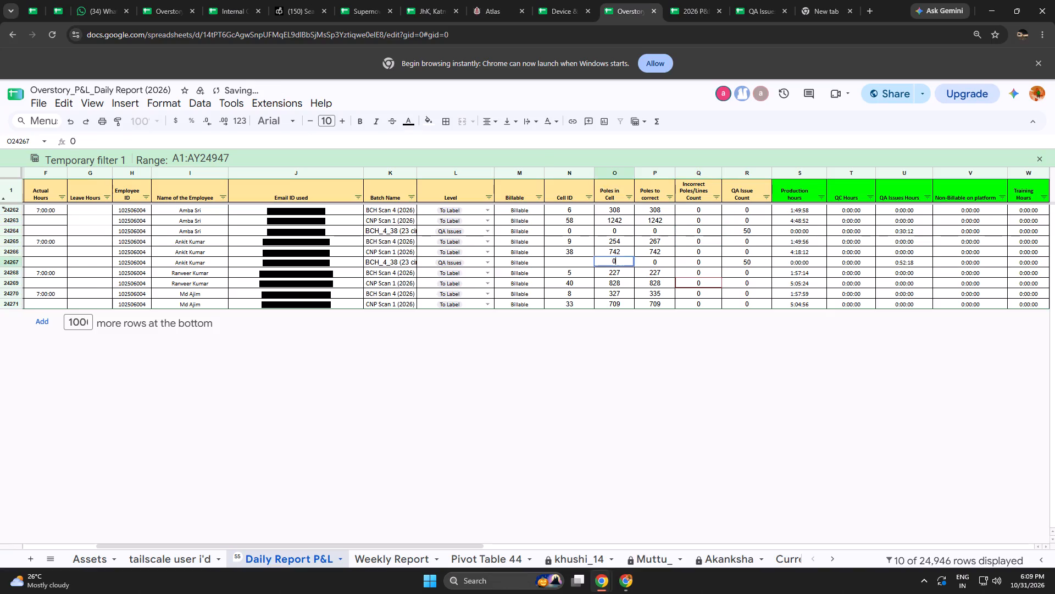
{"action": "key", "text": "Left"}
{"action": "key", "text": "0"}
{"action": "left_click", "coordinate": [607, 345]}
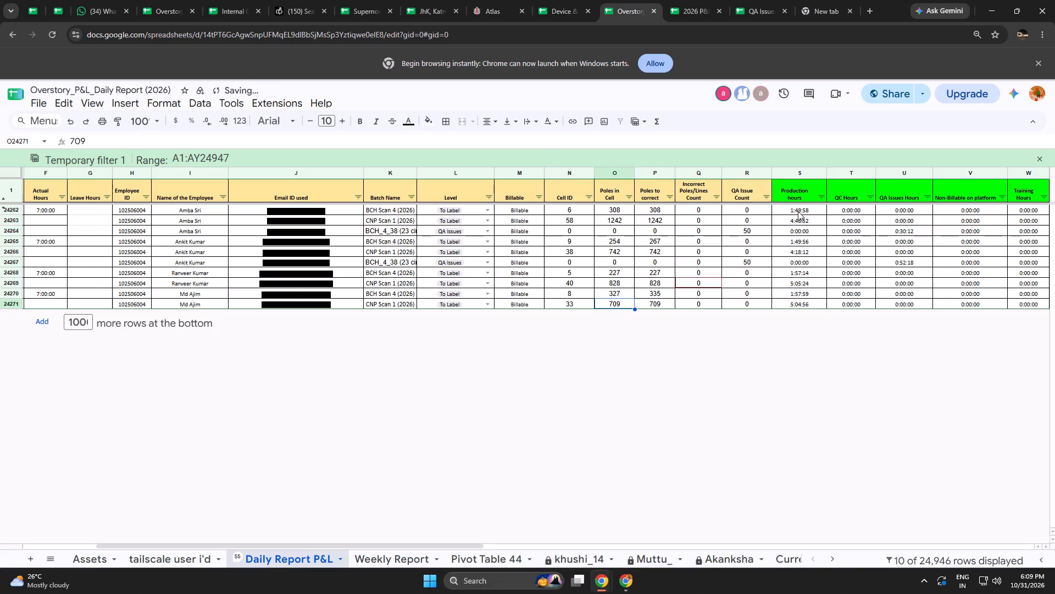
Check each employee's summed production, QC and QA issues hours for 26-Oct-2026 across rows 24262 to 24271.
{"action": "left_click_drag", "start_coordinate": [798, 211], "coordinate": [895, 233]}
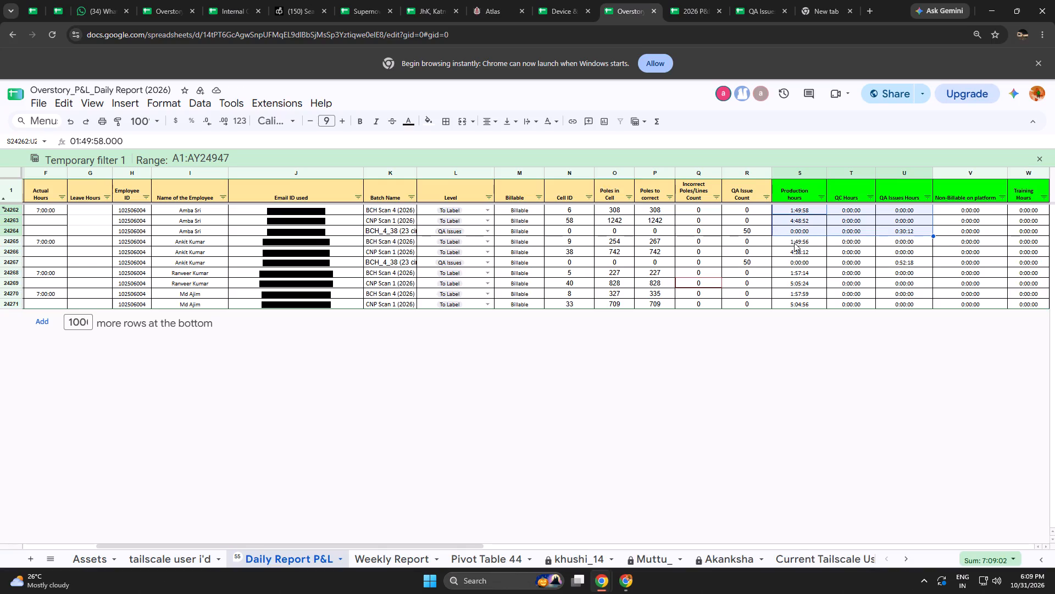
{"action": "left_click_drag", "start_coordinate": [794, 243], "coordinate": [890, 261]}
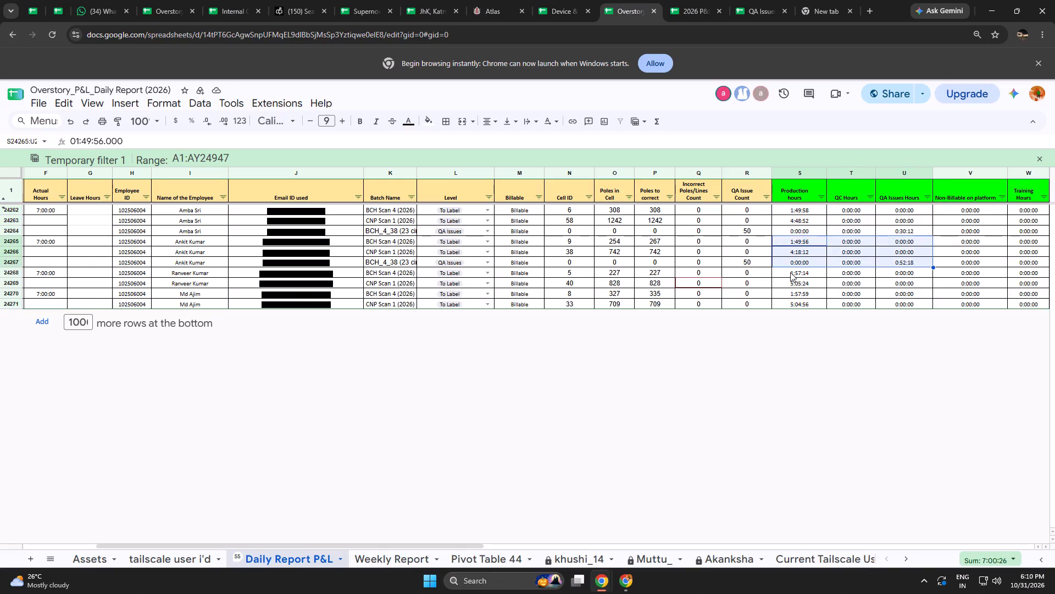
{"action": "left_click_drag", "start_coordinate": [790, 272], "coordinate": [833, 285]}
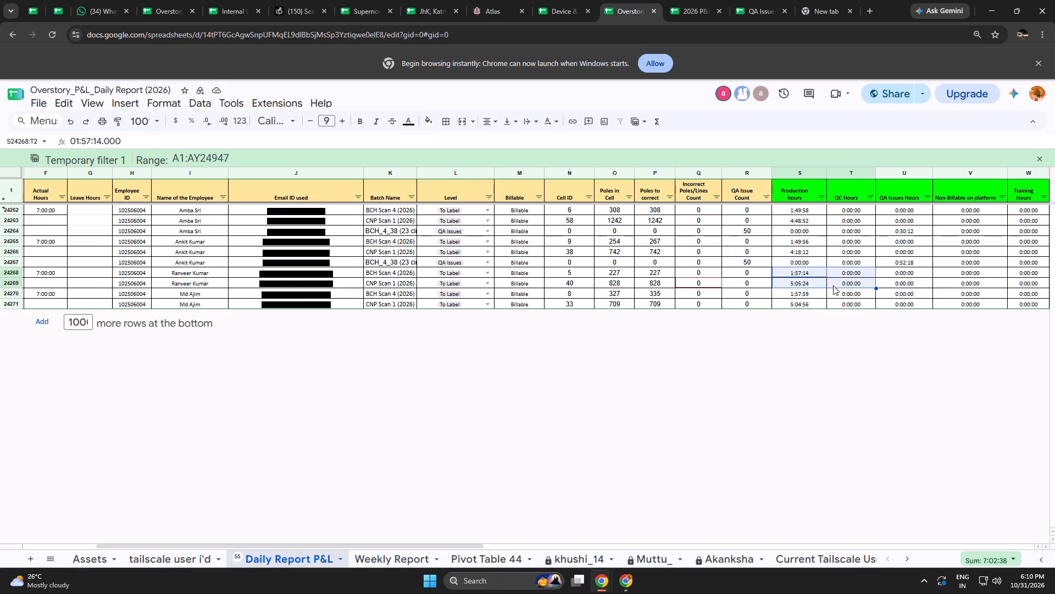
{"action": "left_click_drag", "start_coordinate": [797, 294], "coordinate": [798, 310]}
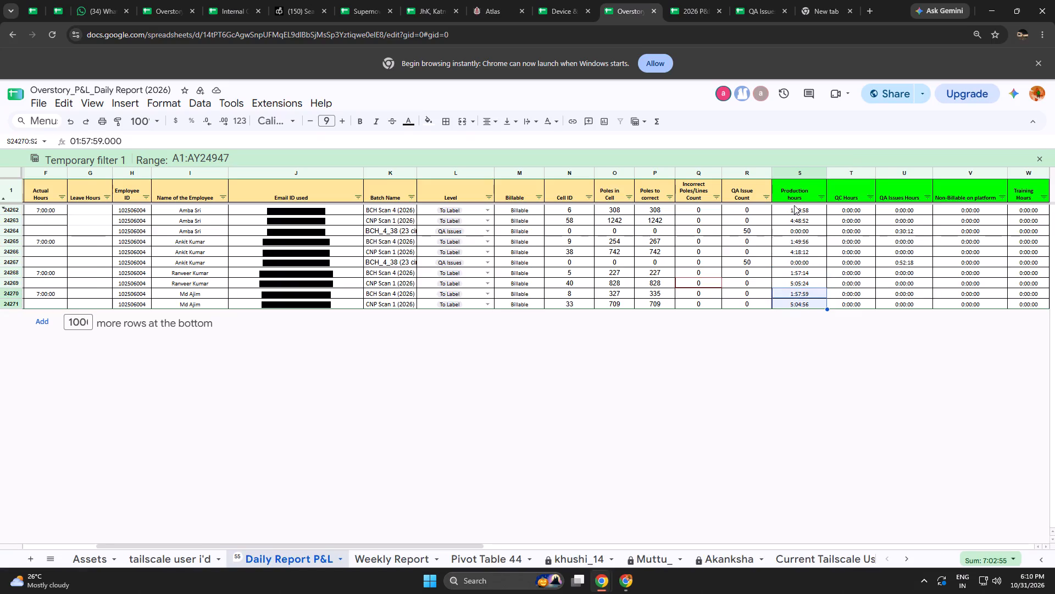
{"action": "left_click_drag", "start_coordinate": [792, 213], "coordinate": [890, 231]}
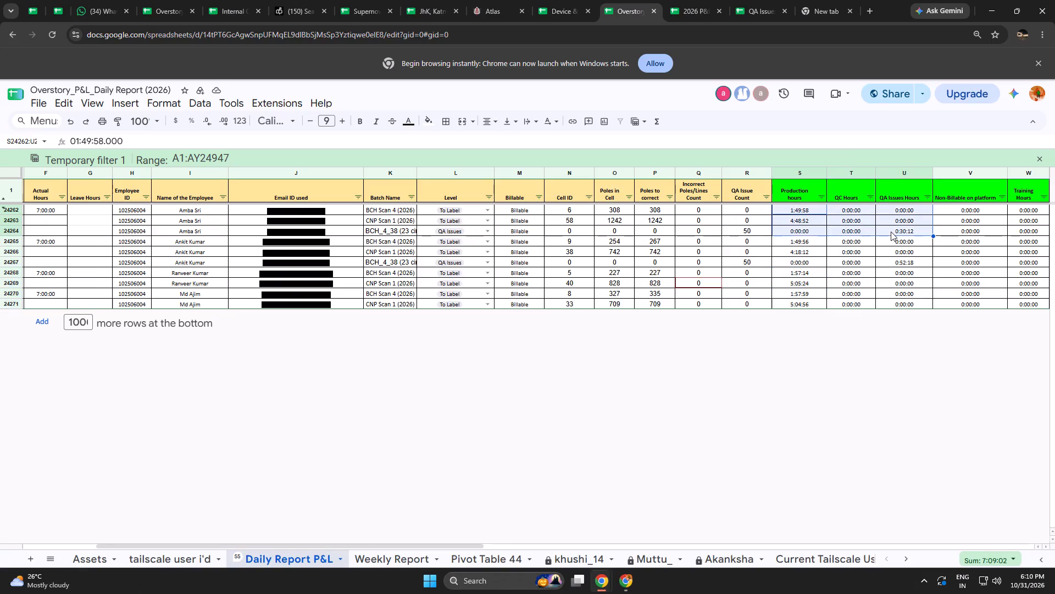
{"action": "left_click", "coordinate": [776, 381]}
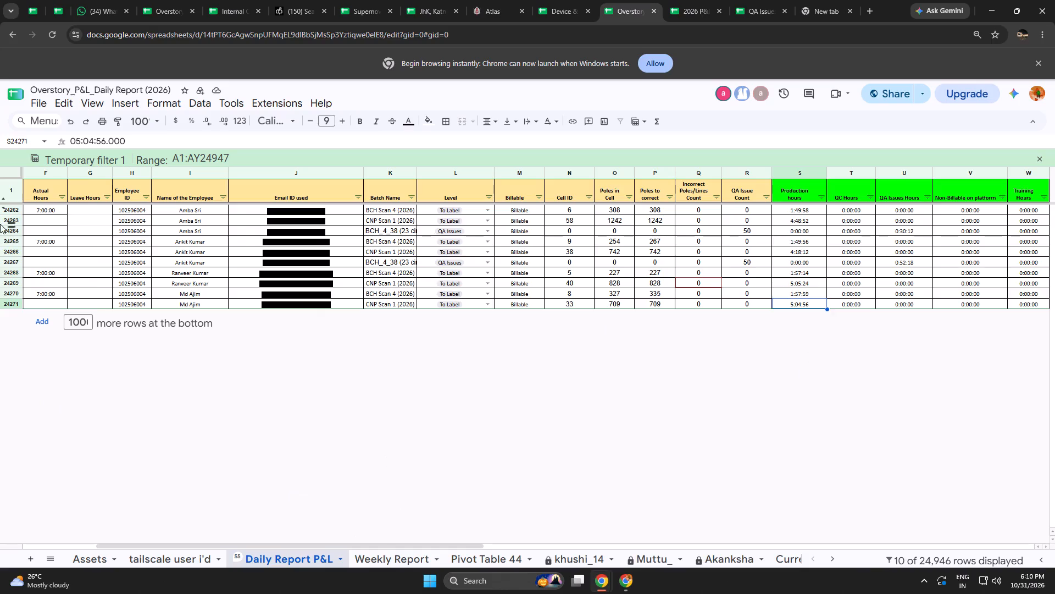
Apply all borders to the Leave Hours cells of rows 24262 to 24271.
{"action": "left_click_drag", "start_coordinate": [95, 211], "coordinate": [81, 299]}
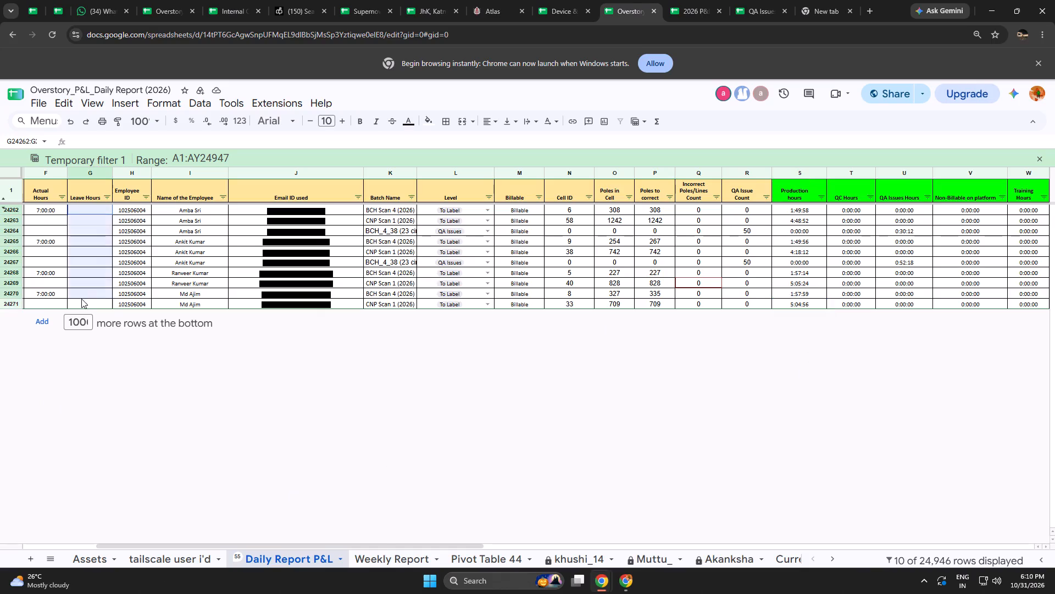
{"action": "left_click_drag", "start_coordinate": [81, 299], "coordinate": [81, 303]}
{"action": "left_click", "coordinate": [447, 119]}
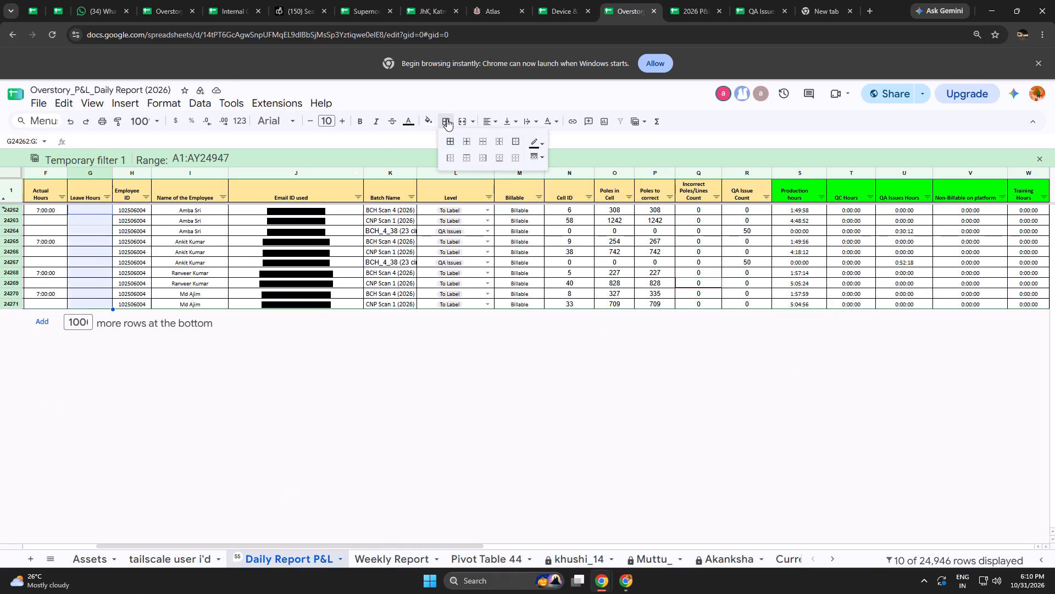
{"action": "left_click", "coordinate": [453, 135]}
{"action": "left_click", "coordinate": [324, 430]}
Change the Date filter of the Daily Report P&L sheet to show only 27-Oct-2026.
{"action": "left_click_drag", "start_coordinate": [335, 544], "coordinate": [312, 546]}
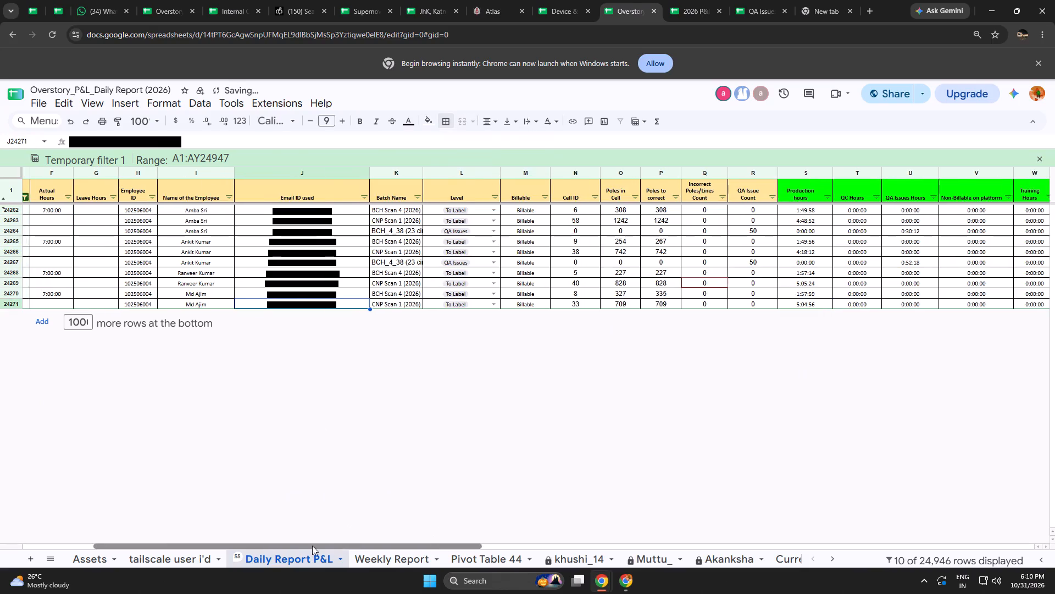
{"action": "left_click_drag", "start_coordinate": [312, 546], "coordinate": [161, 534]}
{"action": "left_click", "coordinate": [210, 199]}
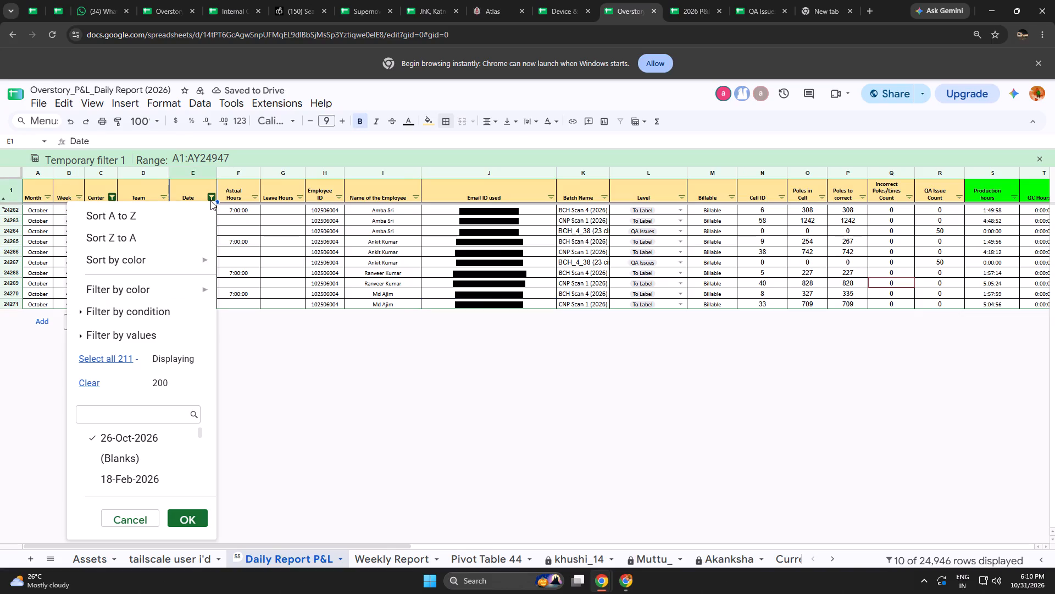
{"action": "left_click", "coordinate": [103, 435]}
{"action": "left_click", "coordinate": [109, 411]}
{"action": "type", "text": "27"}
{"action": "scroll", "coordinate": [135, 450], "scroll_direction": "down", "scroll_amount": 7}
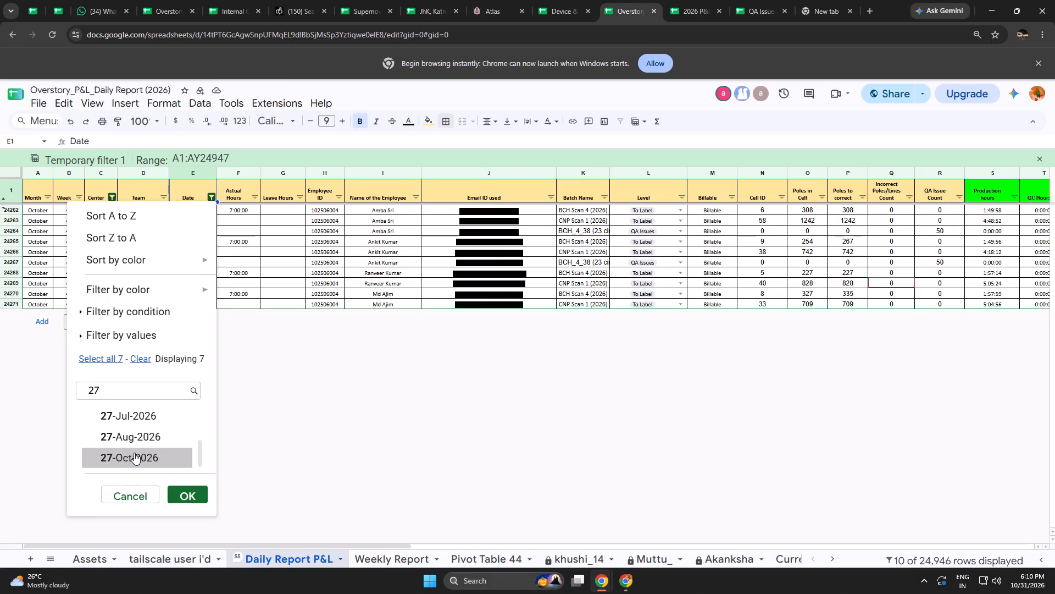
{"action": "left_click", "coordinate": [134, 453]}
{"action": "left_click", "coordinate": [180, 492]}
{"action": "left_click", "coordinate": [308, 446]}
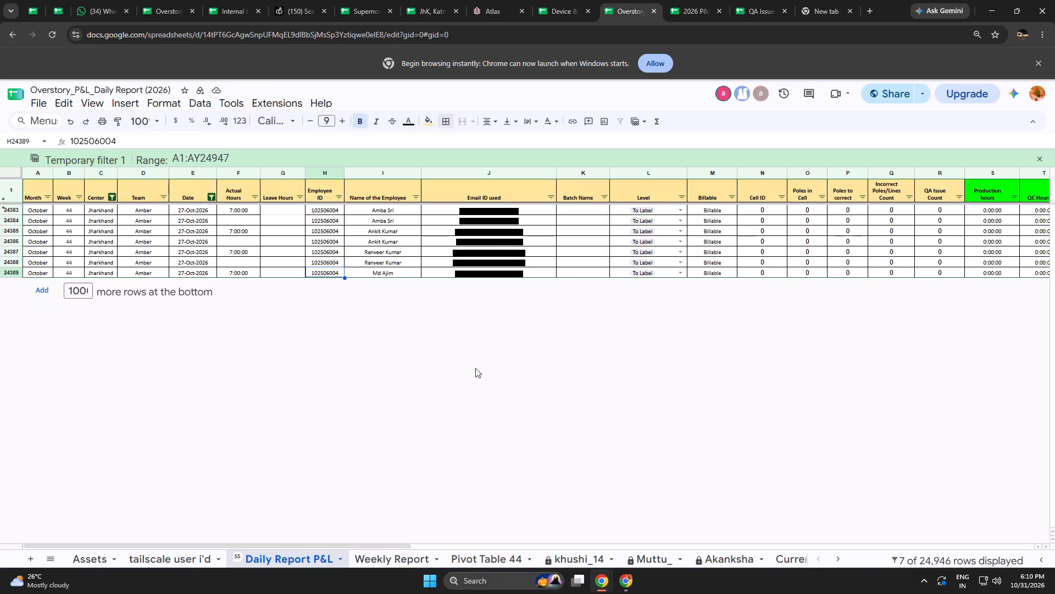
Copy the four 27-Oct-2026 batch names from the Amber sheet of the 2026 P&L Production workbook.
{"action": "left_click", "coordinate": [682, 0]}
{"action": "left_click", "coordinate": [646, 299]}
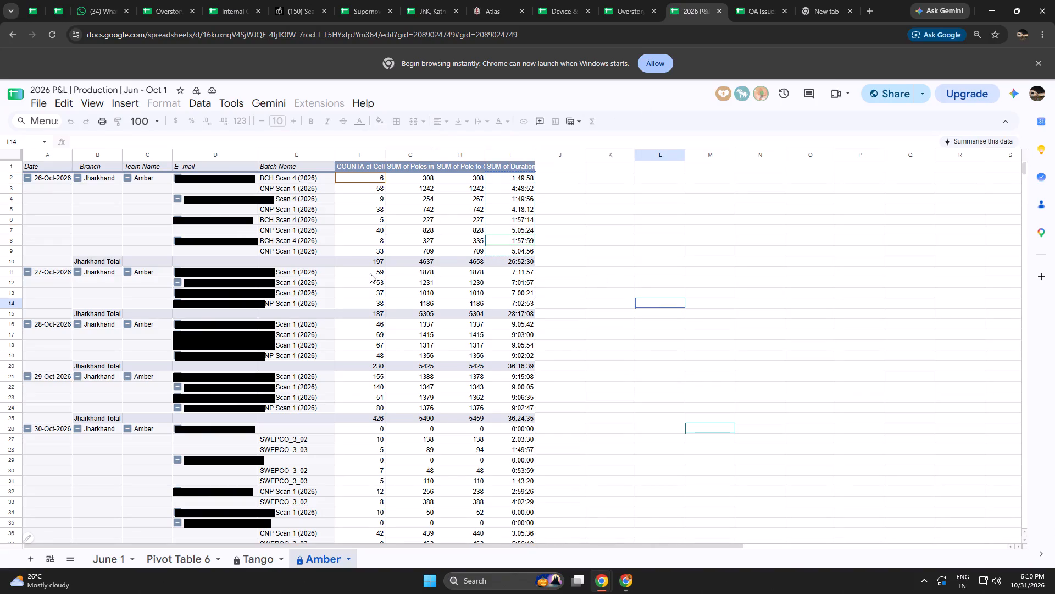
{"action": "left_click_drag", "start_coordinate": [304, 272], "coordinate": [301, 291]}
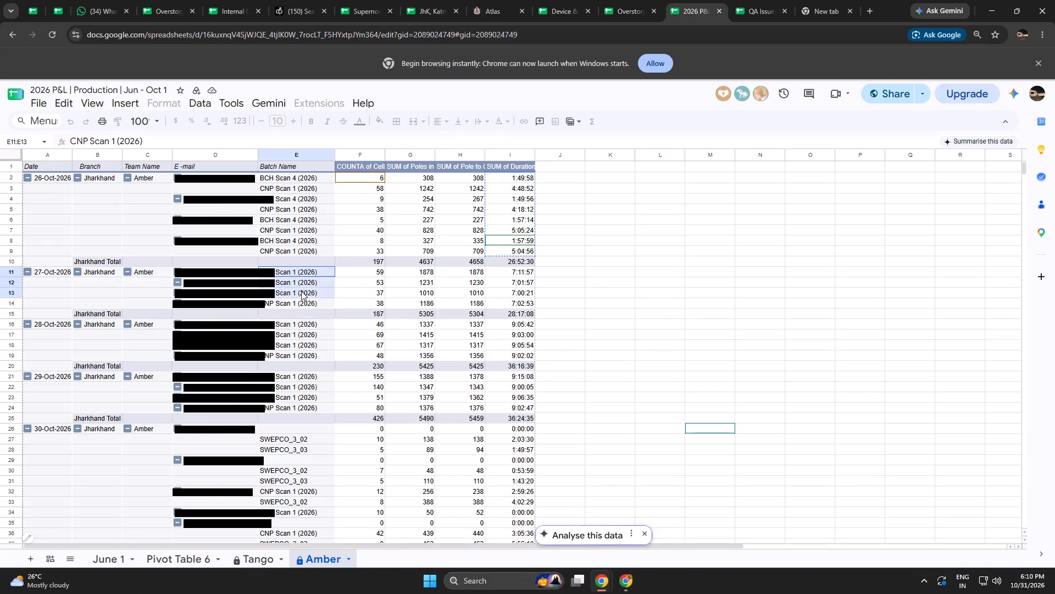
{"action": "left_click_drag", "start_coordinate": [301, 291], "coordinate": [300, 299]}
{"action": "key", "text": "ctrl+c"}
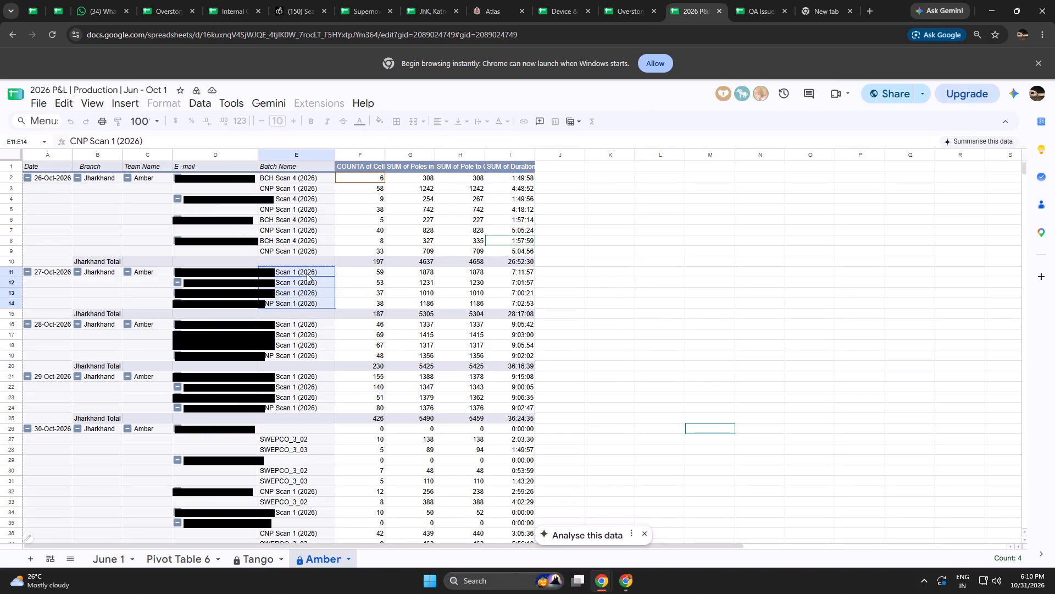
In the Overstory daily report, delete the three duplicate 27-Oct-2026 employee rows without Actual Hours, originally rows 24384, 24386 and 24388.
{"action": "left_click", "coordinate": [624, 0]}
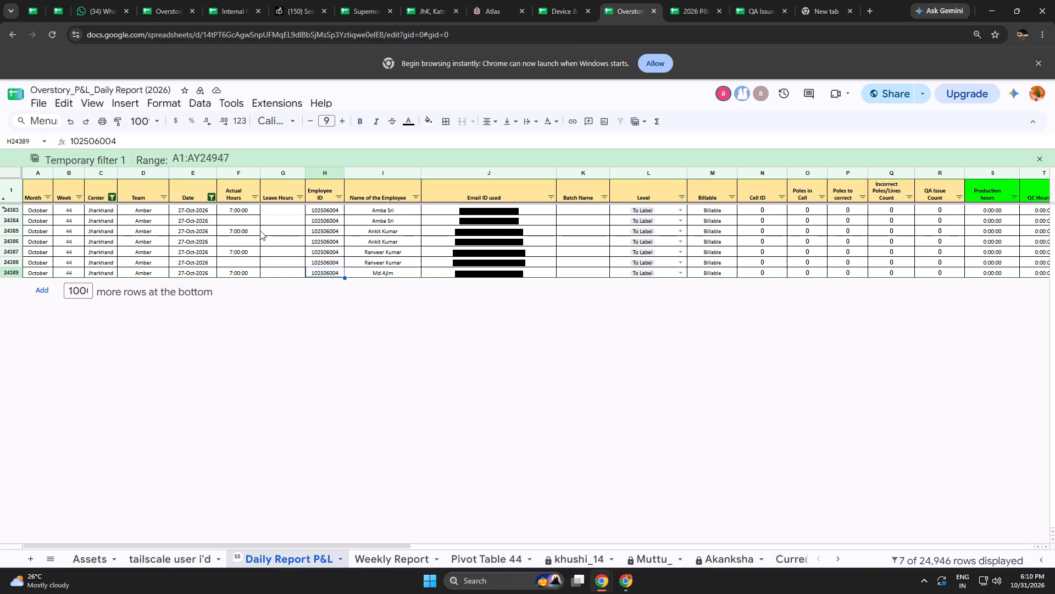
{"action": "left_click", "coordinate": [245, 222]}
{"action": "right_click", "coordinate": [245, 222]}
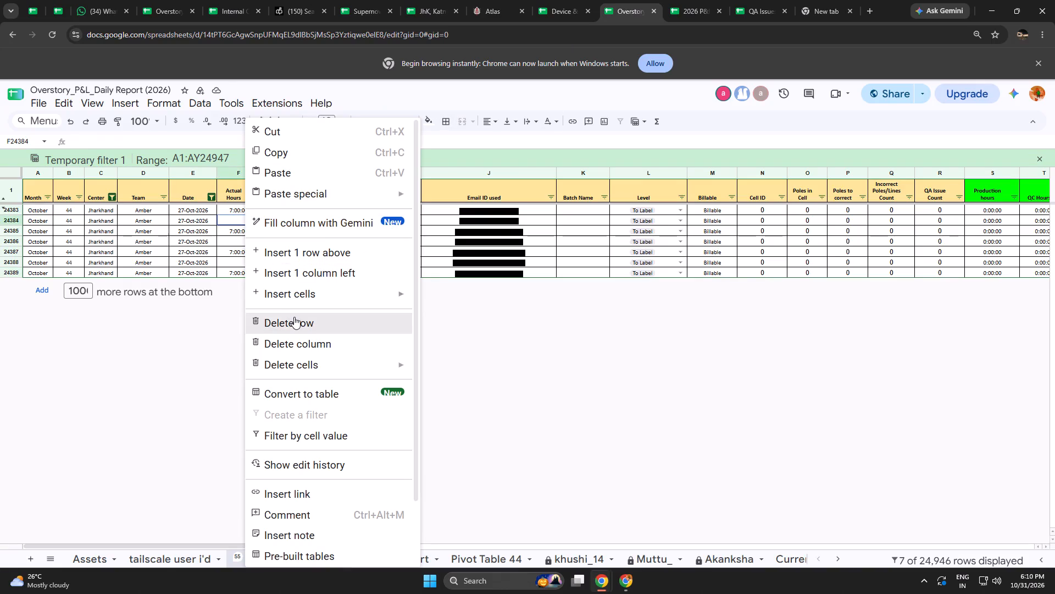
{"action": "left_click", "coordinate": [294, 320]}
{"action": "left_click", "coordinate": [248, 232]}
{"action": "right_click", "coordinate": [248, 232]}
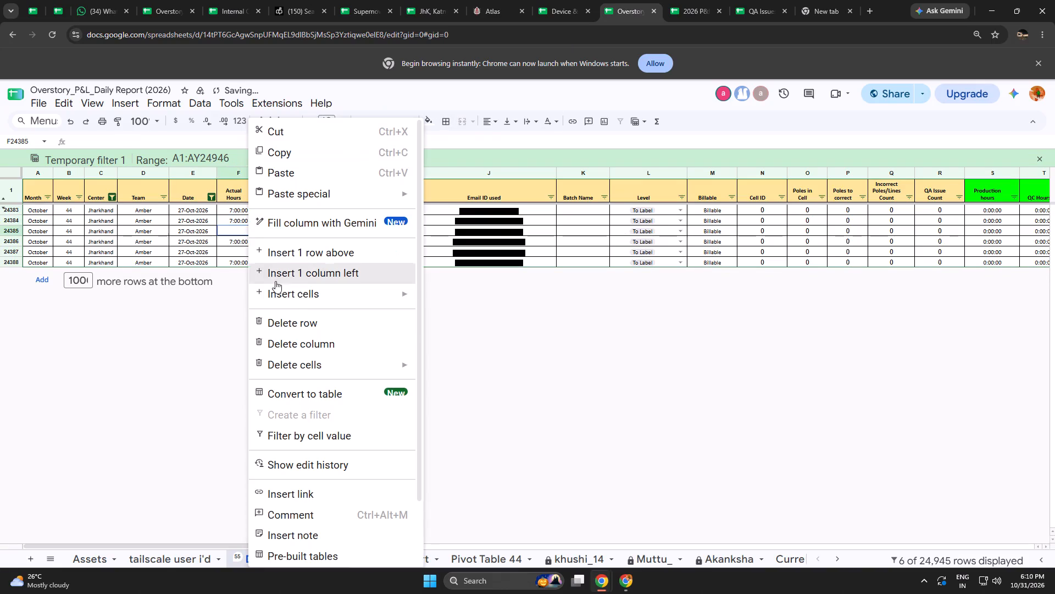
{"action": "left_click", "coordinate": [290, 318]}
{"action": "left_click", "coordinate": [236, 241]}
{"action": "right_click", "coordinate": [236, 241]}
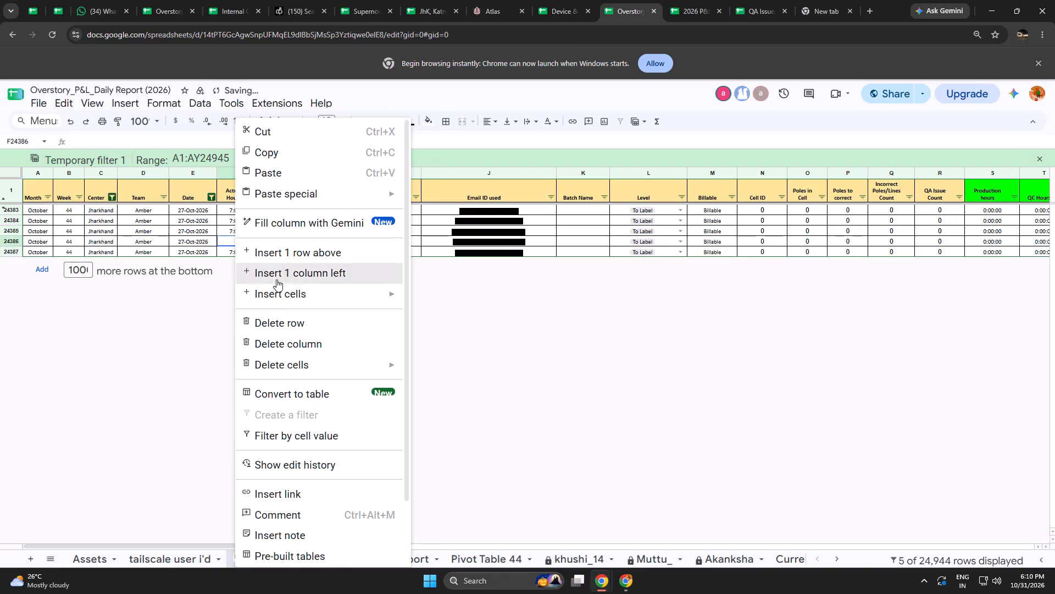
{"action": "left_click", "coordinate": [282, 326]}
{"action": "left_click", "coordinate": [540, 358]}
Paste the copied CNP Scan 1 (2026) batch names as values into Batch Name for rows 24383 to 24386.
{"action": "left_click", "coordinate": [563, 208]}
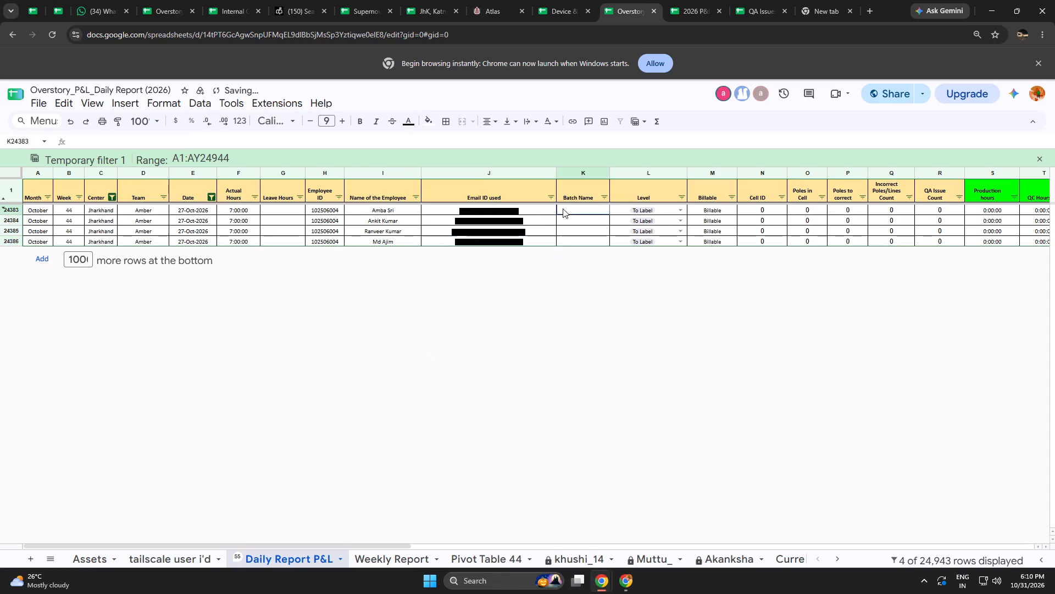
{"action": "key", "text": "ctrl+shift+v"}
{"action": "left_click", "coordinate": [631, 372]}
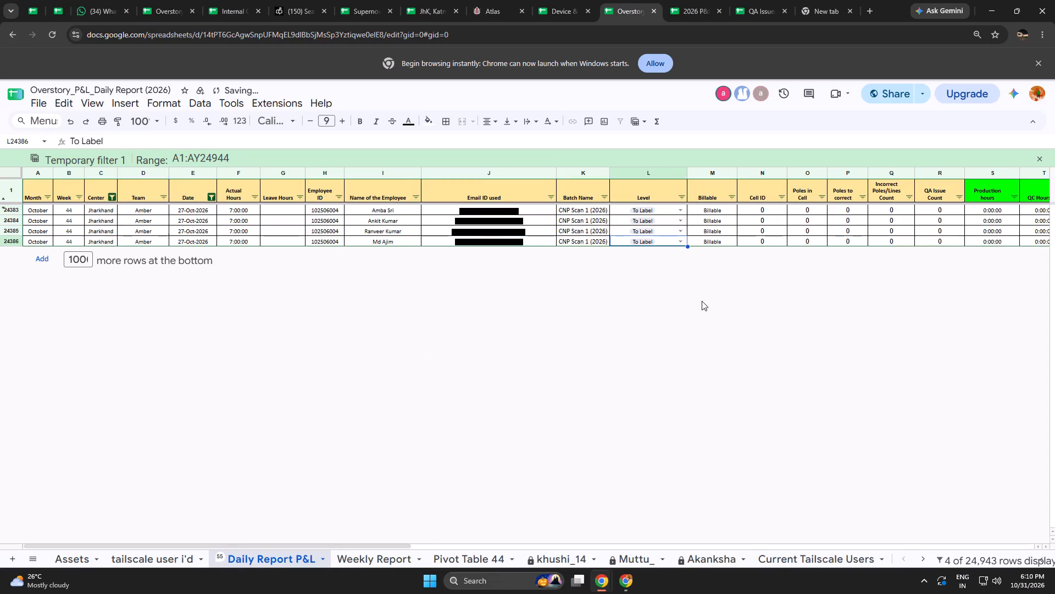
Copy the 27-Oct-2026 cell counts, poles and poles to correct from the Amber sheet as values into daily report rows 24383 to 24386.
{"action": "left_click", "coordinate": [707, 0]}
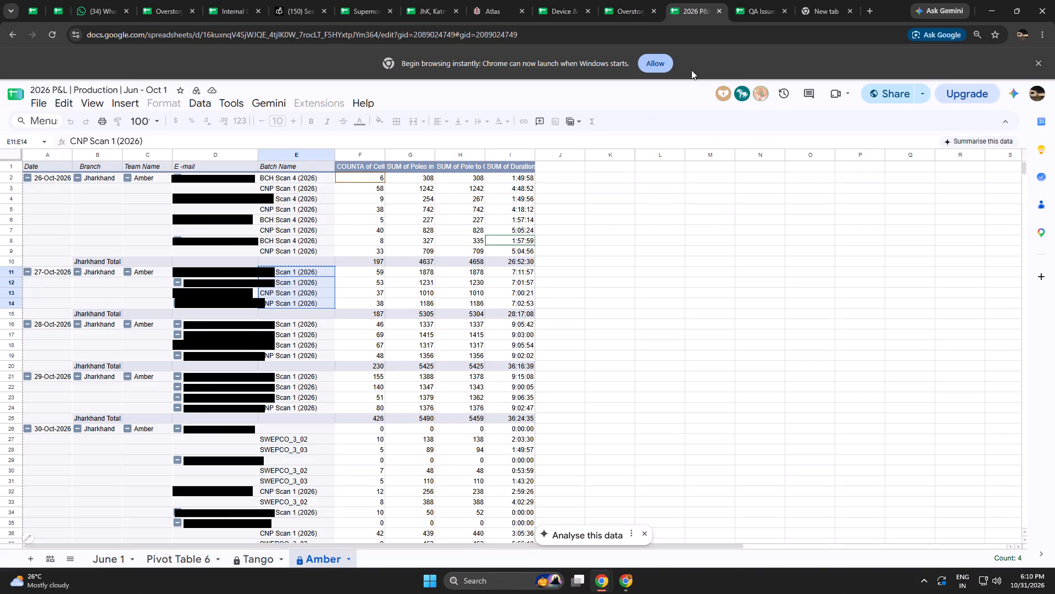
{"action": "left_click_drag", "start_coordinate": [378, 272], "coordinate": [445, 302]}
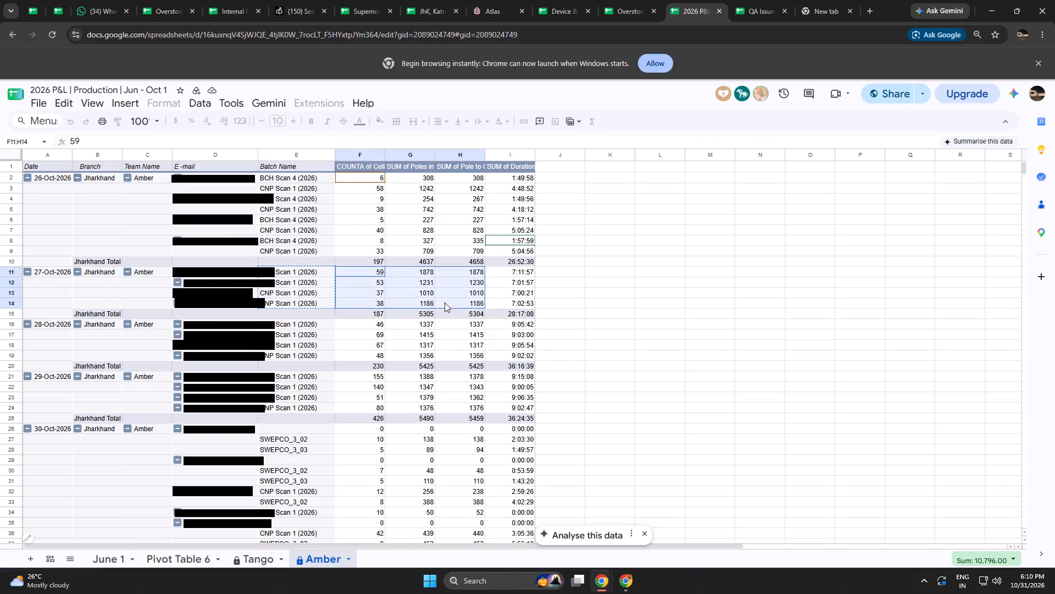
{"action": "key", "text": "ctrl+c"}
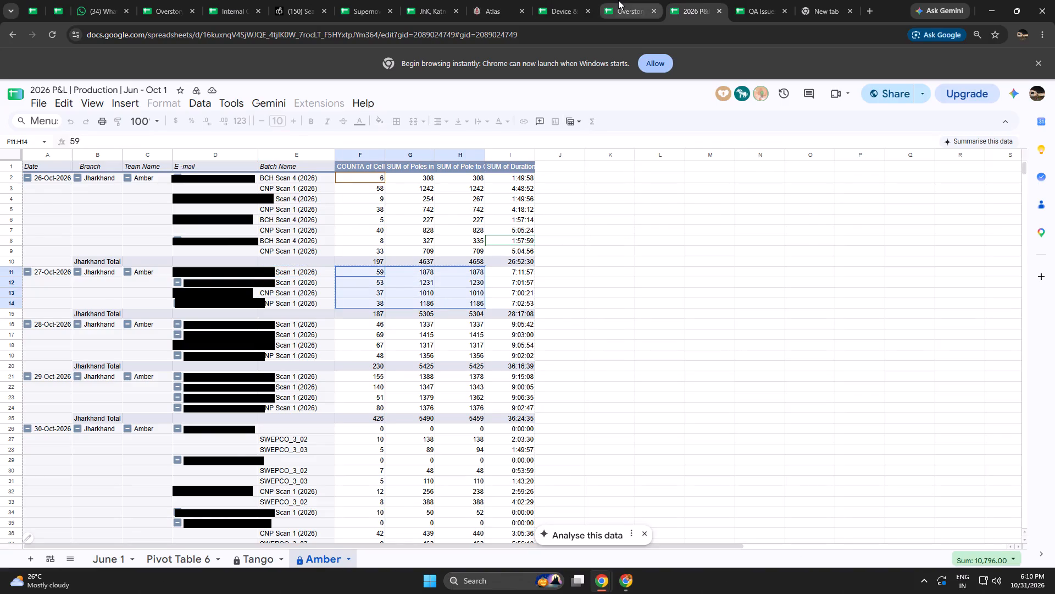
{"action": "left_click", "coordinate": [618, 0]}
{"action": "left_click", "coordinate": [769, 215]}
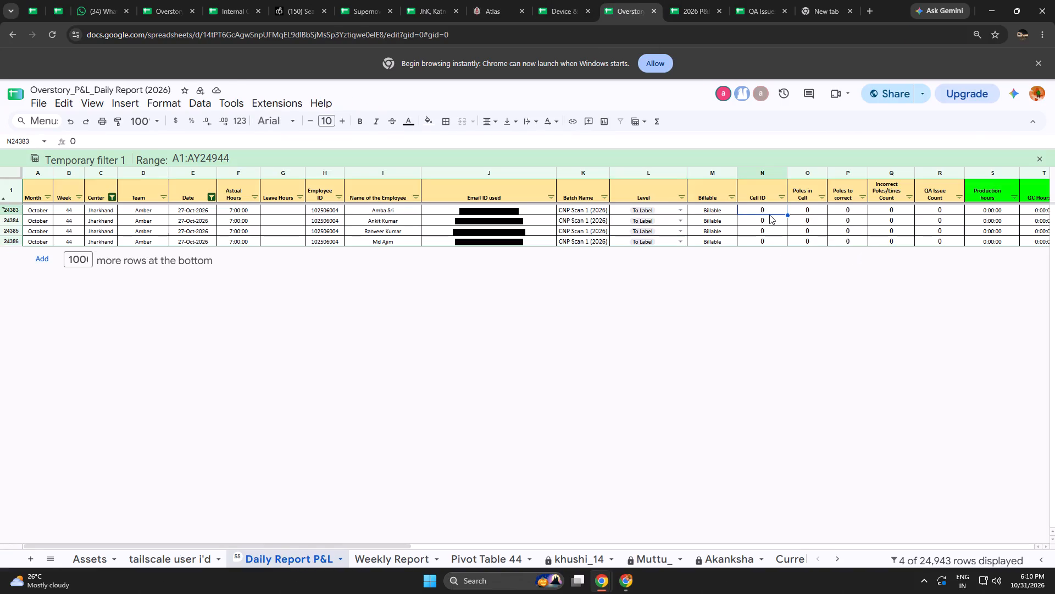
{"action": "key", "text": "ctrl+shift+v"}
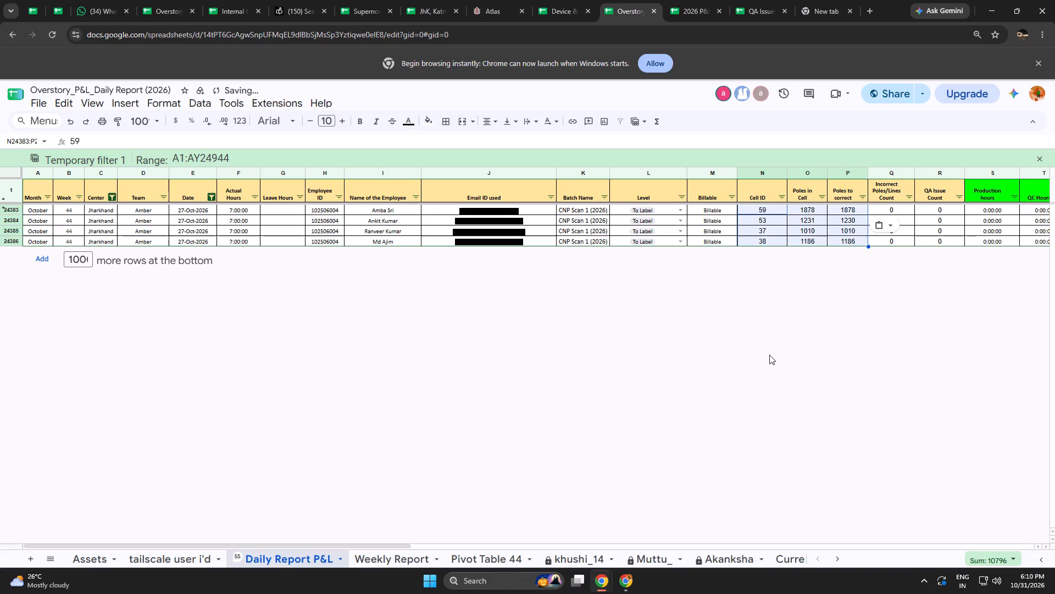
Fill Production hours in rows 24383 to 24386 with the Amber durations 7:11:57, 7:01:57, 7:00:21 and 7:02:53, pasted as values.
{"action": "left_click_drag", "start_coordinate": [393, 548], "coordinate": [408, 548]}
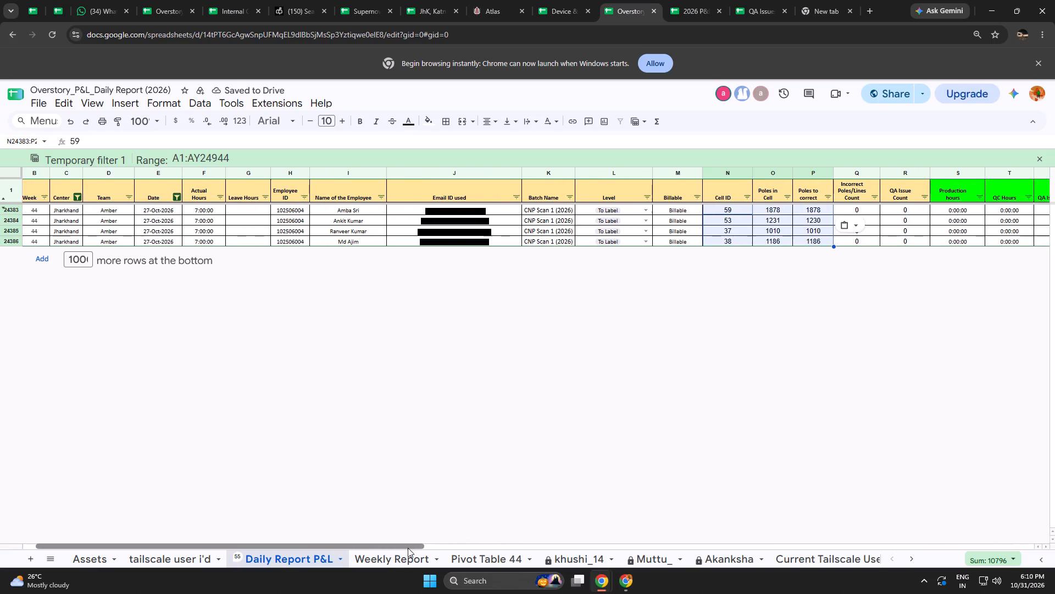
{"action": "left_click_drag", "start_coordinate": [408, 548], "coordinate": [474, 546]}
{"action": "left_click", "coordinate": [761, 208]}
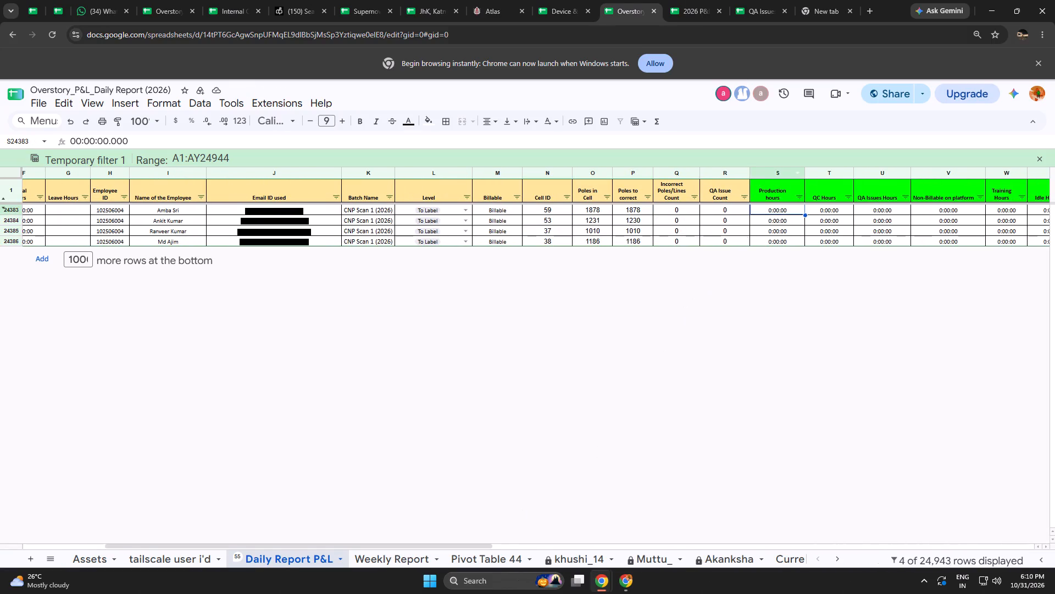
{"action": "left_click", "coordinate": [686, 0]}
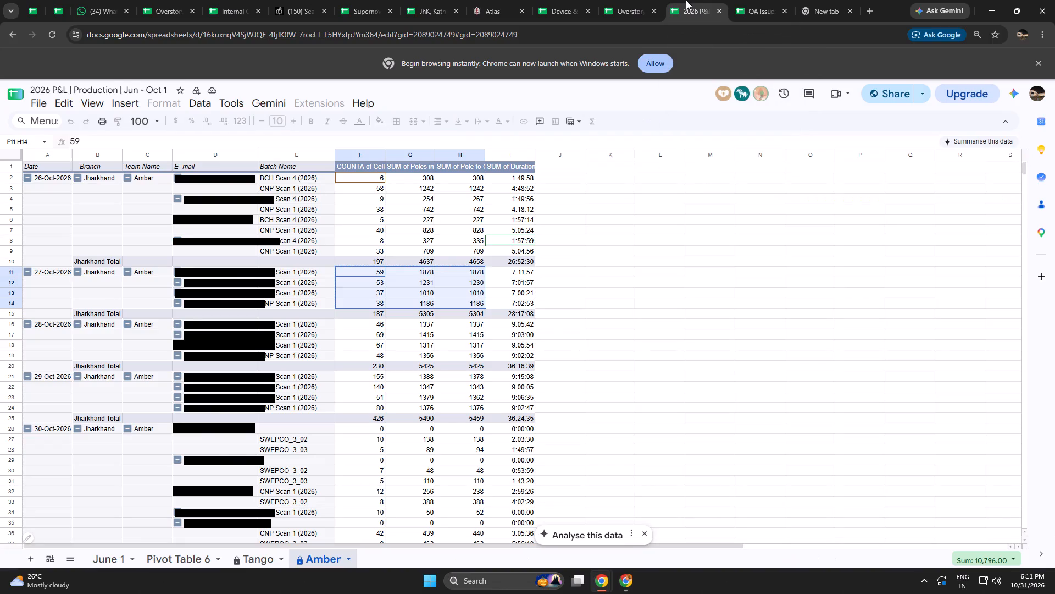
{"action": "left_click_drag", "start_coordinate": [521, 273], "coordinate": [517, 300]}
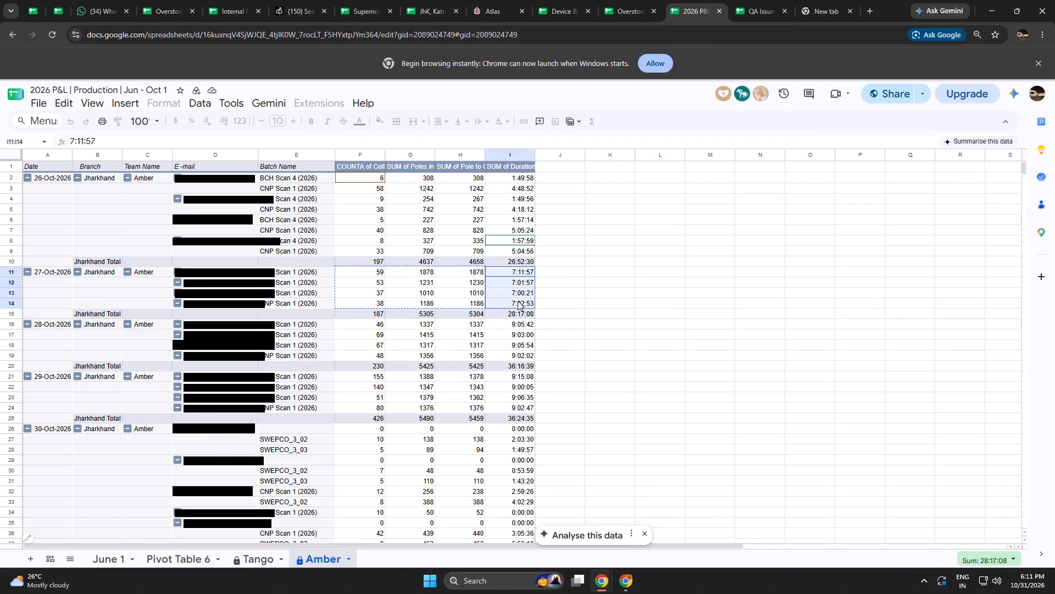
{"action": "key", "text": "ctrl+c"}
{"action": "left_click", "coordinate": [617, 0]}
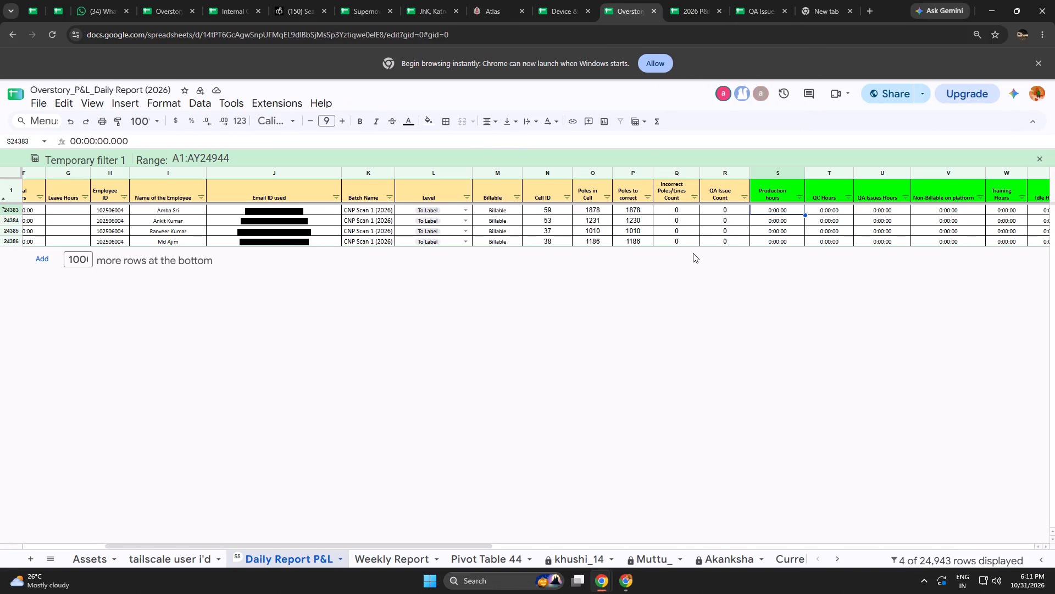
{"action": "key", "text": "ctrl+shift+v"}
{"action": "left_click", "coordinate": [744, 359]}
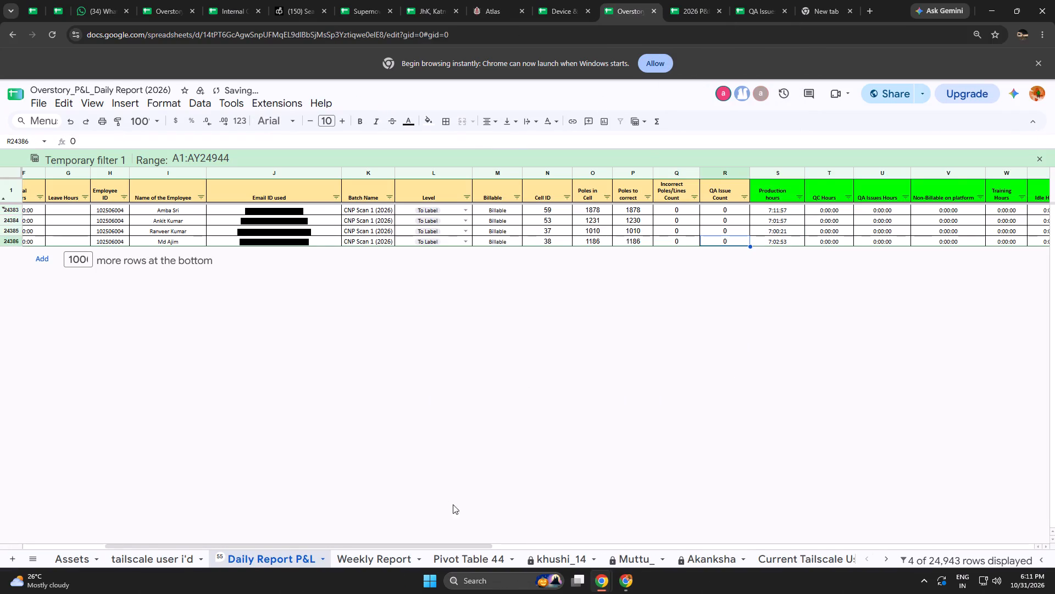
Change the Date filter of the Daily Report P&L sheet to show only 28-Oct-2026.
{"action": "left_click_drag", "start_coordinate": [431, 546], "coordinate": [260, 526]}
{"action": "left_click", "coordinate": [209, 193]}
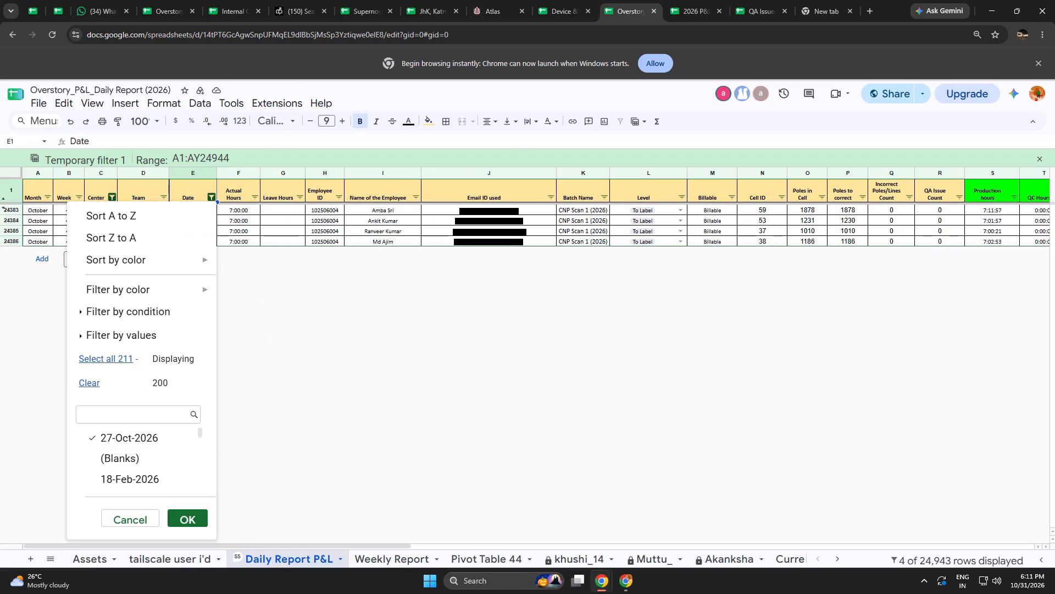
{"action": "left_click", "coordinate": [99, 433]}
{"action": "left_click", "coordinate": [109, 410]}
{"action": "type", "text": "28"}
{"action": "scroll", "coordinate": [176, 441], "scroll_direction": "down", "scroll_amount": 7}
{"action": "scroll", "coordinate": [170, 441], "scroll_direction": "up", "scroll_amount": 1}
{"action": "scroll", "coordinate": [170, 441], "scroll_direction": "down", "scroll_amount": 2}
{"action": "left_click", "coordinate": [138, 458]}
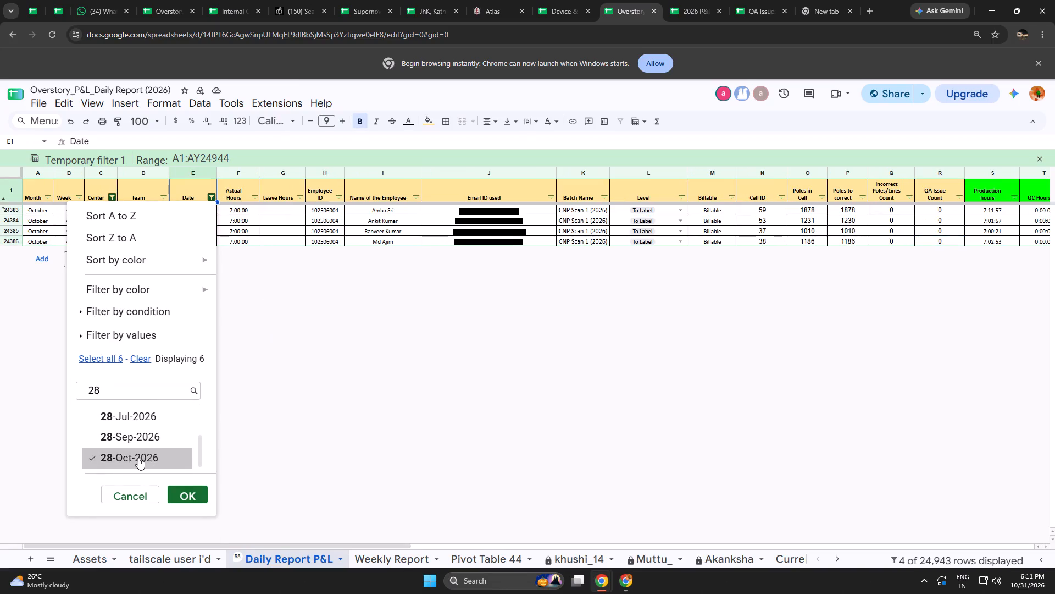
{"action": "left_click", "coordinate": [184, 491]}
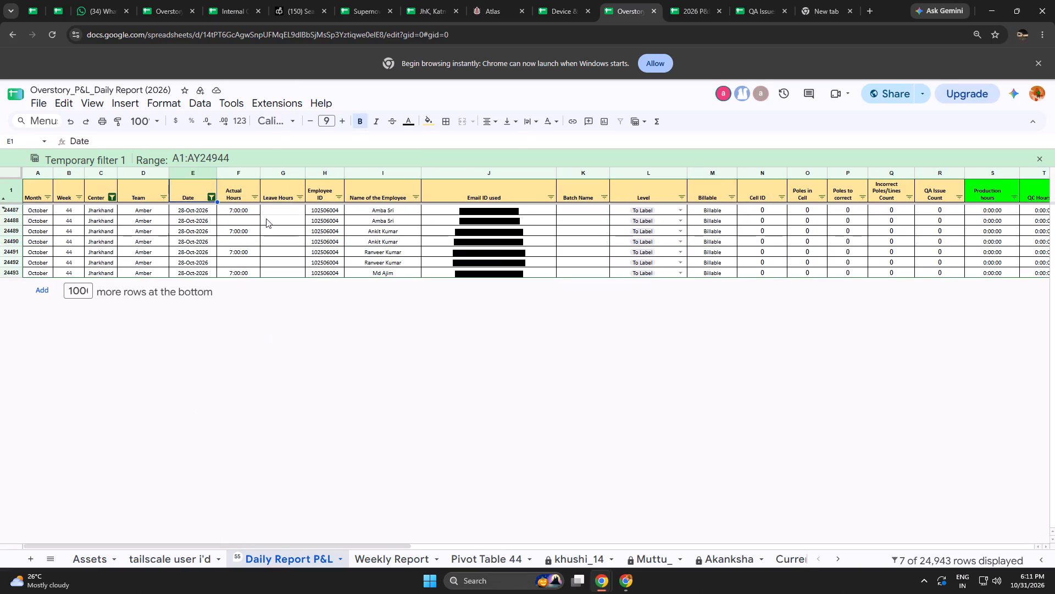
Check the Amber production sheet and delete the three duplicate 28-Oct-2026 employee rows without Actual Hours, originally rows 24488, 24490 and 24492.
{"action": "left_click", "coordinate": [265, 219]}
{"action": "right_click", "coordinate": [265, 219]}
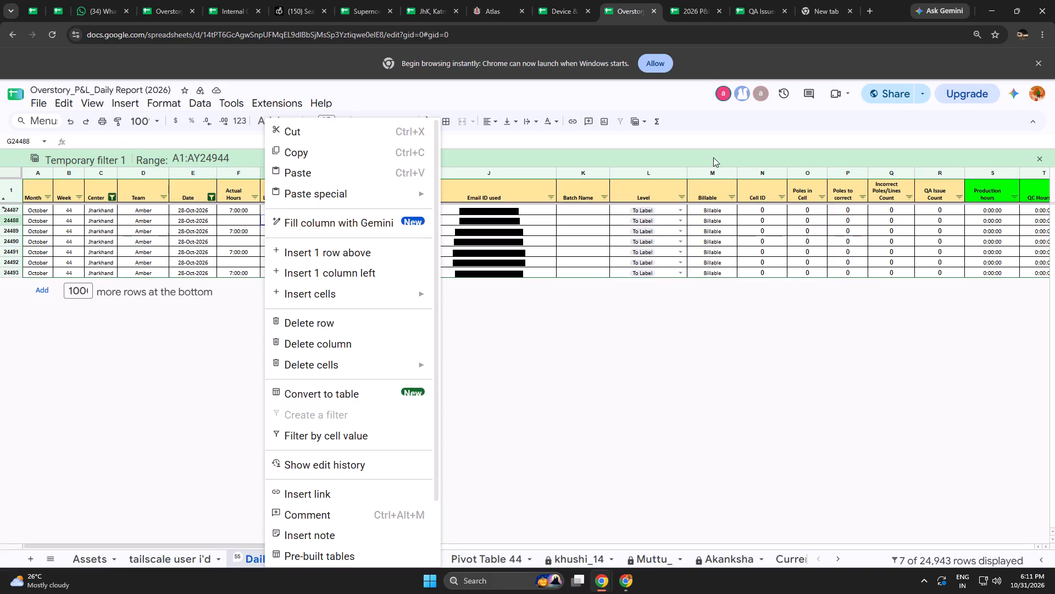
{"action": "left_click", "coordinate": [687, 0]}
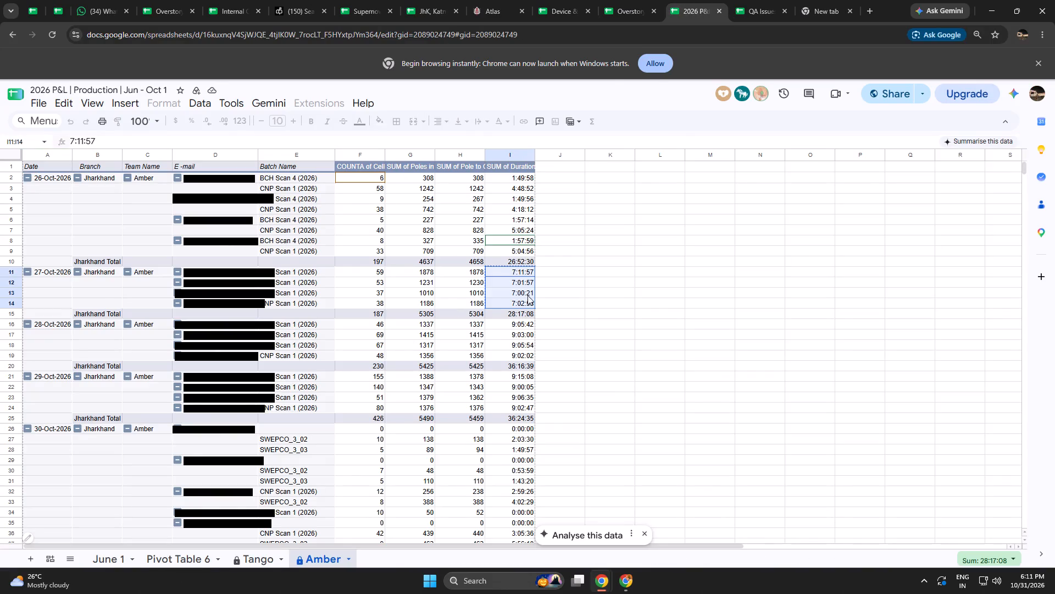
{"action": "left_click", "coordinate": [613, 0]}
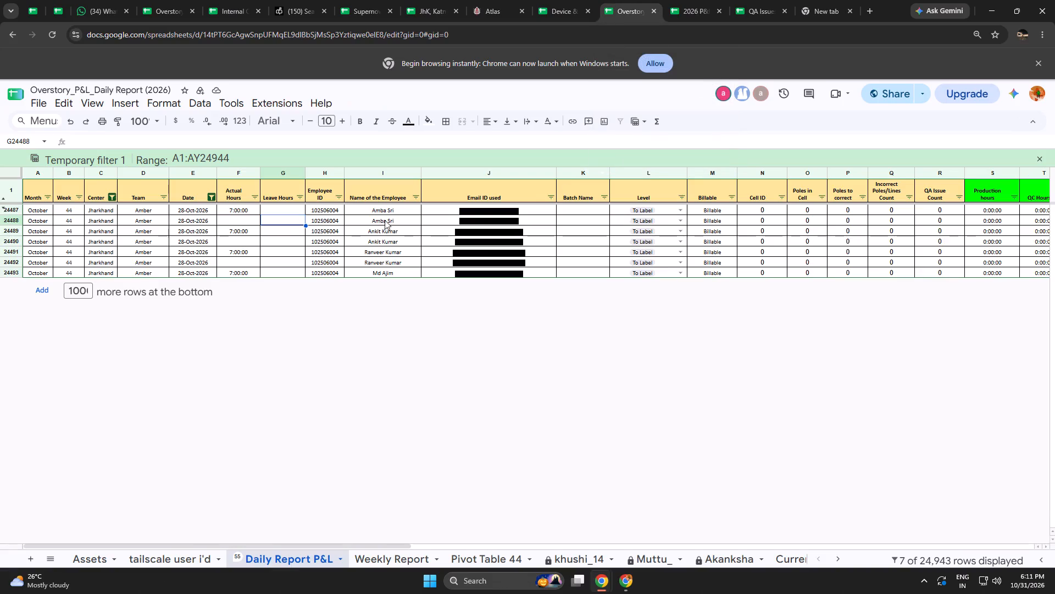
{"action": "left_click", "coordinate": [284, 224]}
{"action": "left_click", "coordinate": [279, 220]}
{"action": "right_click", "coordinate": [279, 220]}
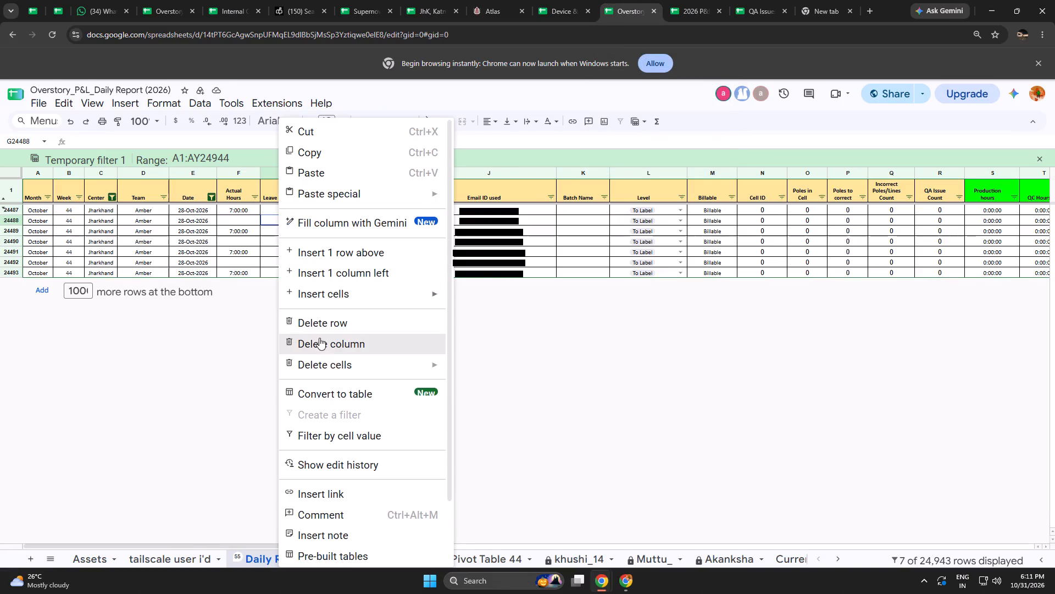
{"action": "left_click", "coordinate": [315, 322]}
{"action": "left_click", "coordinate": [281, 230]}
{"action": "right_click", "coordinate": [281, 230]}
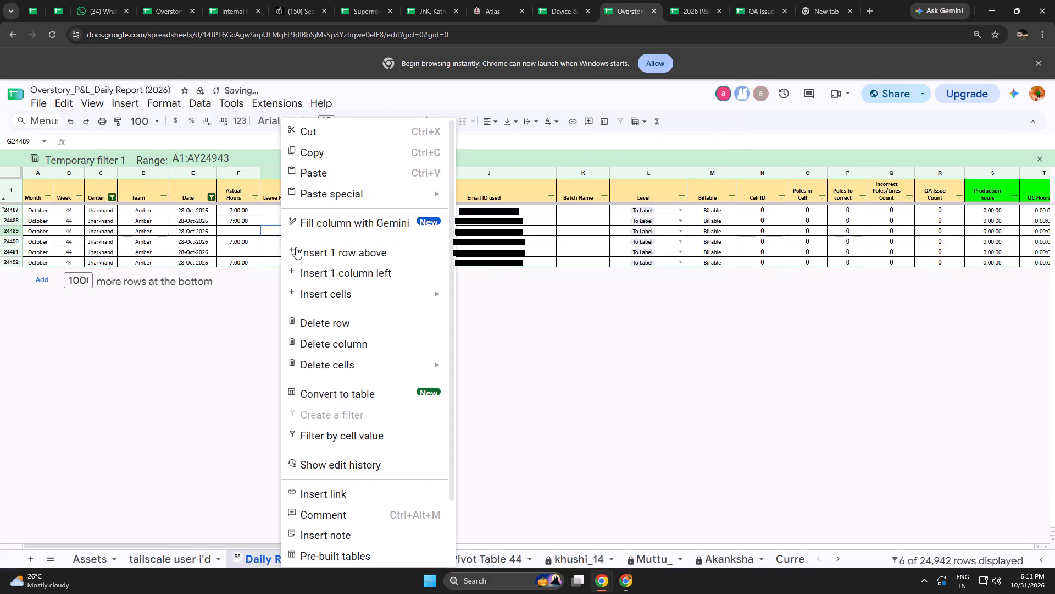
{"action": "left_click", "coordinate": [307, 317]}
{"action": "left_click", "coordinate": [282, 244]}
{"action": "right_click", "coordinate": [282, 244]}
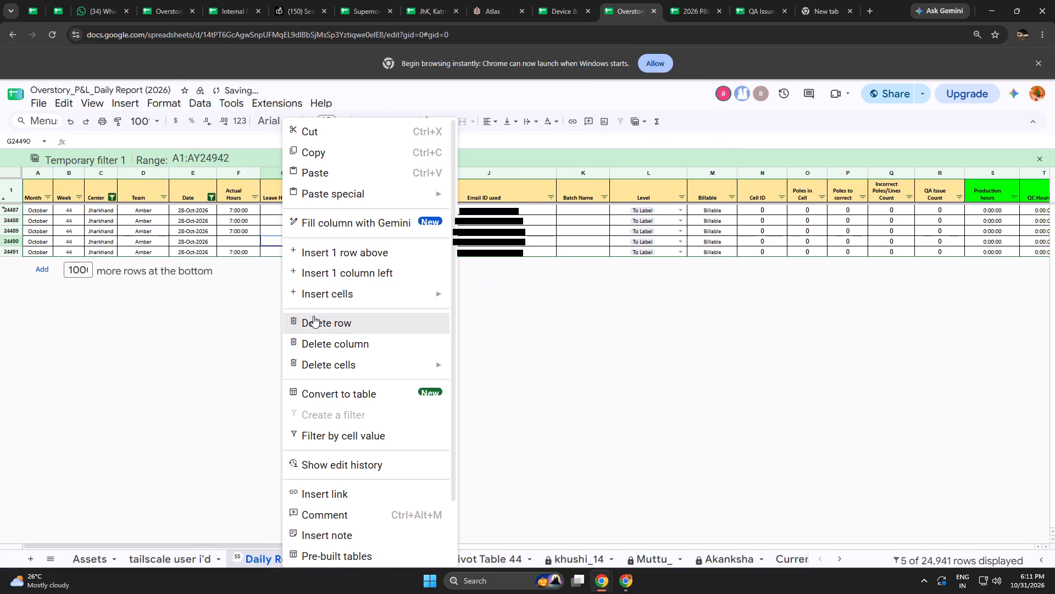
{"action": "left_click", "coordinate": [313, 316]}
{"action": "left_click", "coordinate": [528, 340]}
Copy the 28-Oct-2026 batch names, CNP Scan 1 (2026), from the Amber sheet as values into Batch Name of daily report rows 24487 to 24490.
{"action": "left_click", "coordinate": [699, 0]}
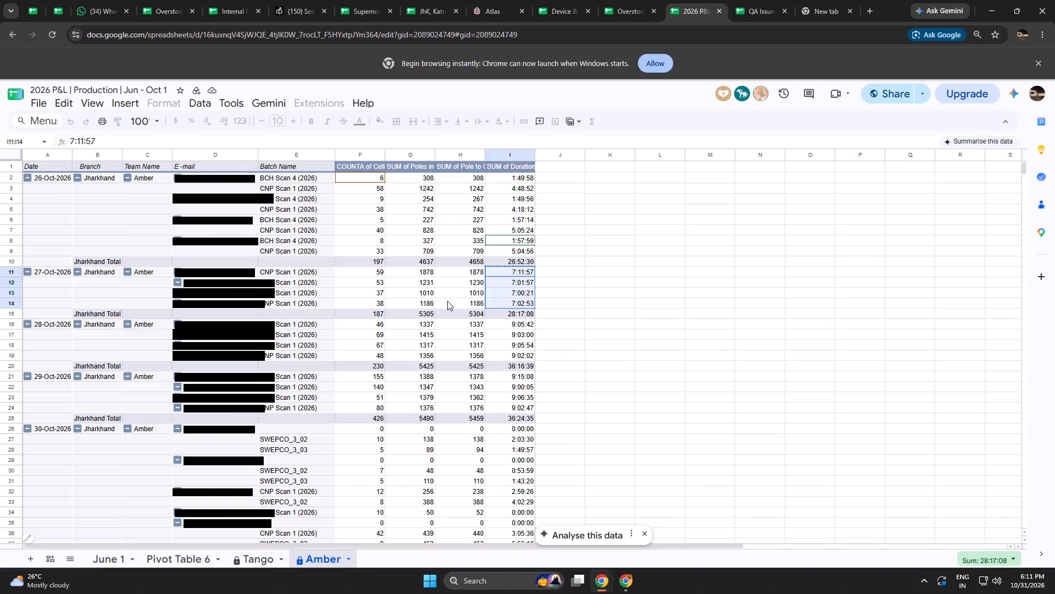
{"action": "left_click_drag", "start_coordinate": [310, 328], "coordinate": [309, 355]}
{"action": "key", "text": "ctrl+c"}
{"action": "left_click", "coordinate": [627, 0]}
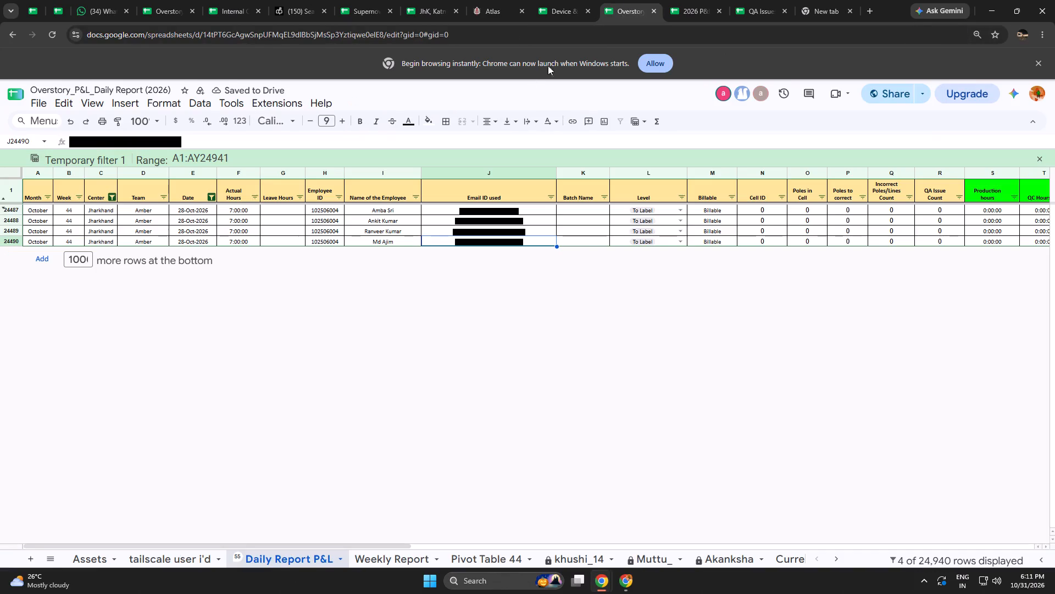
{"action": "left_click", "coordinate": [576, 208]}
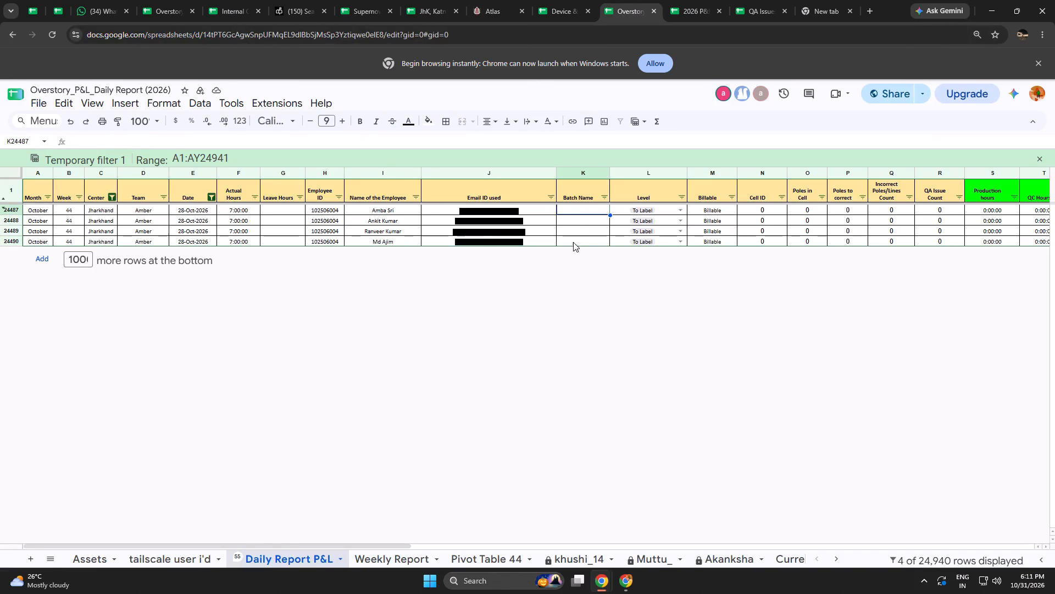
{"action": "key", "text": "ctrl+shift+v"}
{"action": "left_click", "coordinate": [671, 358]}
Copy the 28-Oct-2026 cell counts, poles and poles to correct from the Amber sheet as values into daily report rows 24487 to 24490.
{"action": "left_click", "coordinate": [756, 209]}
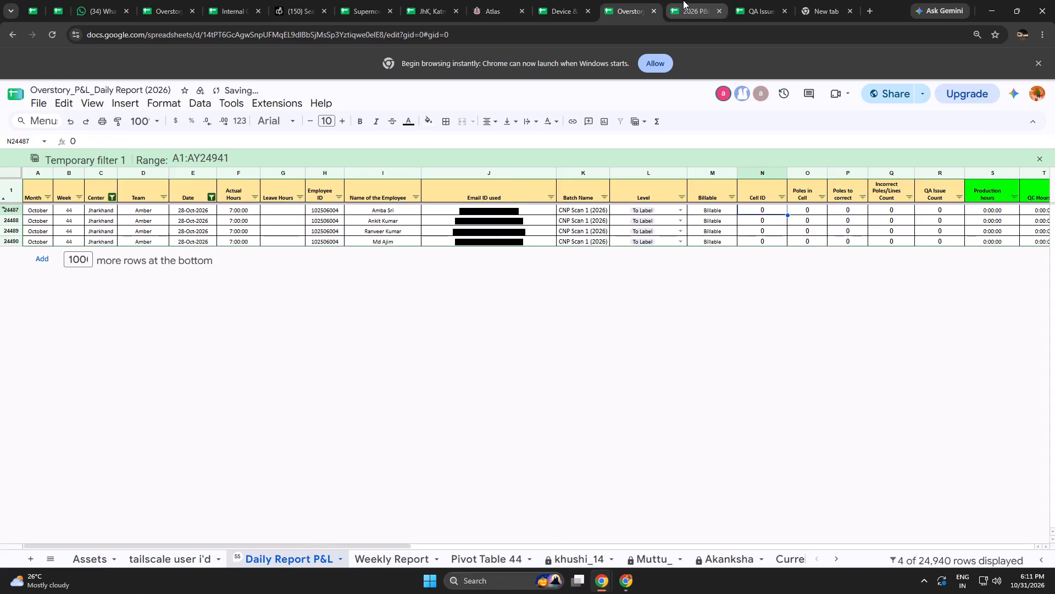
{"action": "left_click", "coordinate": [683, 0]}
{"action": "left_click_drag", "start_coordinate": [376, 329], "coordinate": [429, 350]}
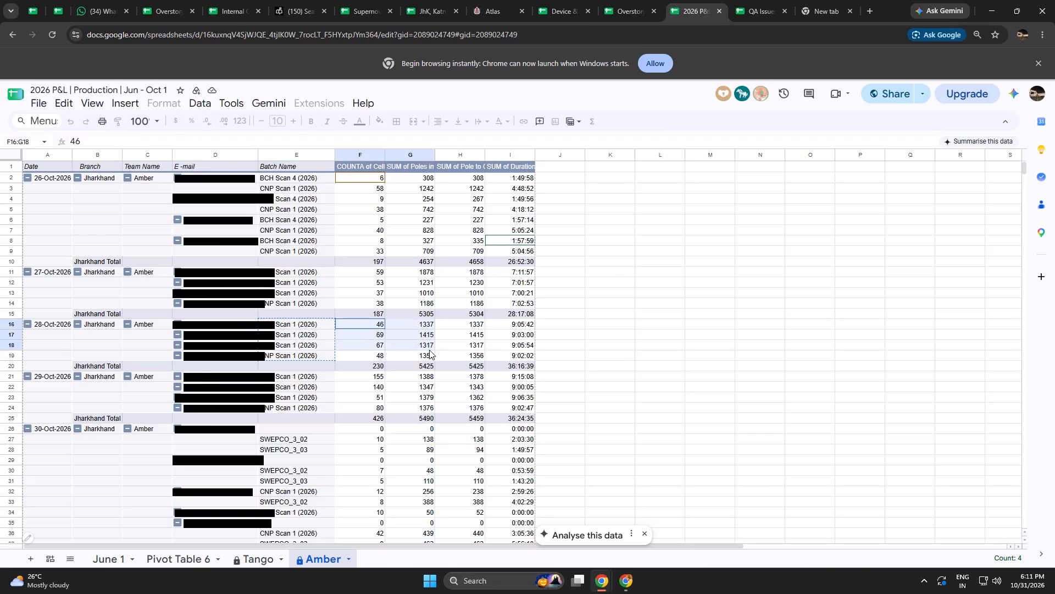
{"action": "left_click_drag", "start_coordinate": [429, 350], "coordinate": [456, 355]}
{"action": "key", "text": "ctrl+c"}
{"action": "left_click", "coordinate": [629, 0]}
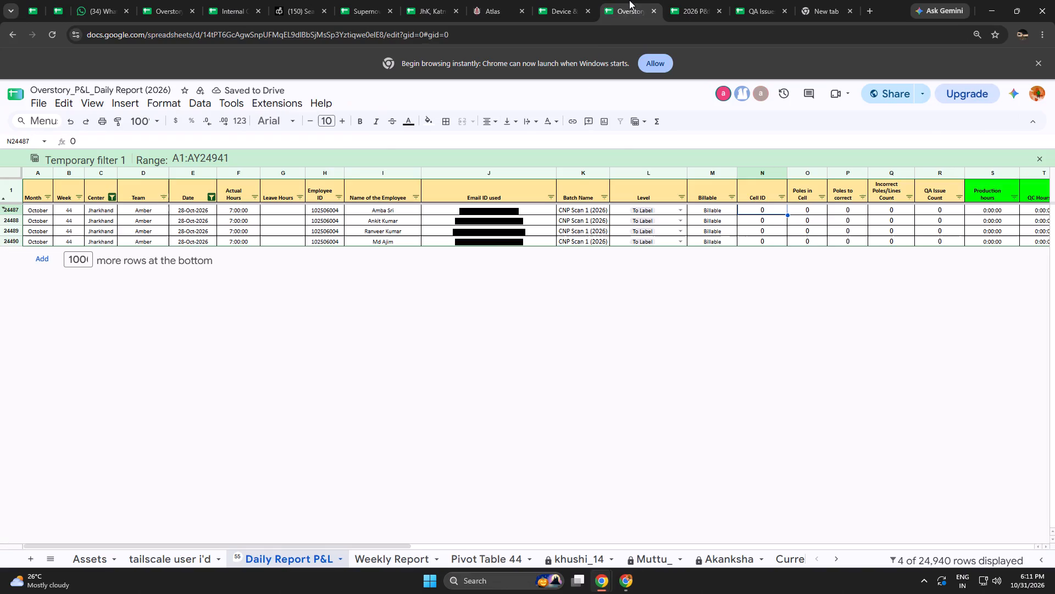
{"action": "key", "text": "ctrl+shift+v"}
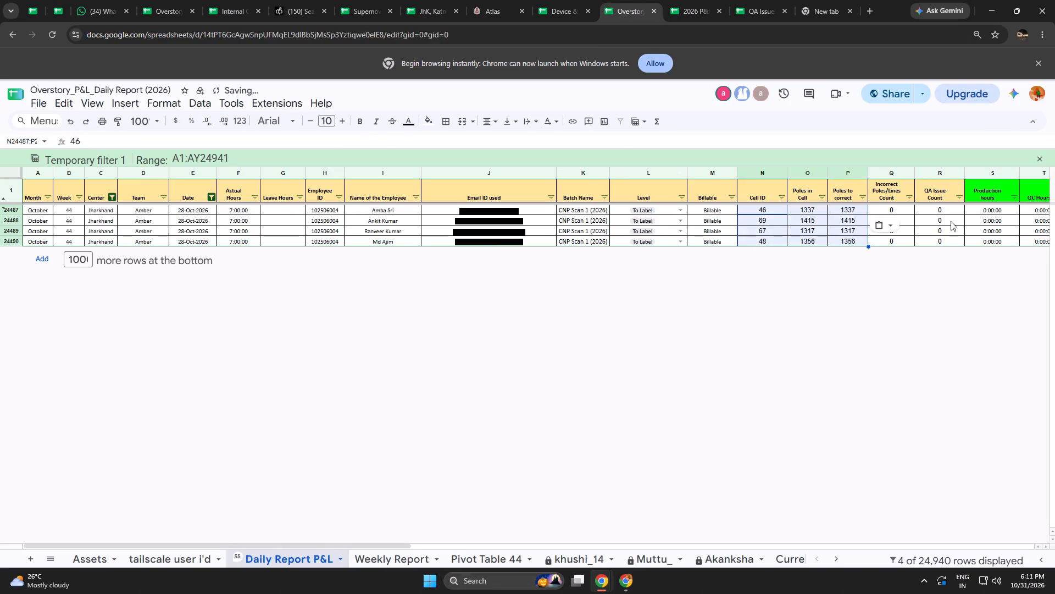
Fill Production hours in rows 24487 to 24490 with the Amber durations 9:05:42, 9:03:00, 9:05:54 and 9:02:02, pasted as values.
{"action": "left_click", "coordinate": [977, 212]}
{"action": "left_click", "coordinate": [690, 0]}
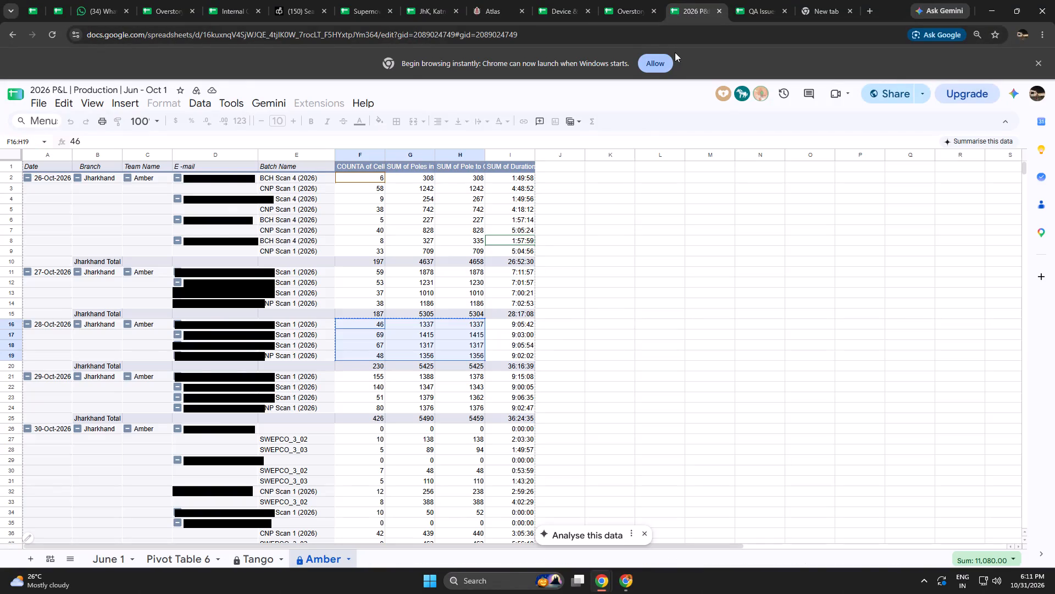
{"action": "left_click_drag", "start_coordinate": [517, 328], "coordinate": [508, 355]}
{"action": "key", "text": "ctrl+c"}
{"action": "left_click", "coordinate": [608, 0]}
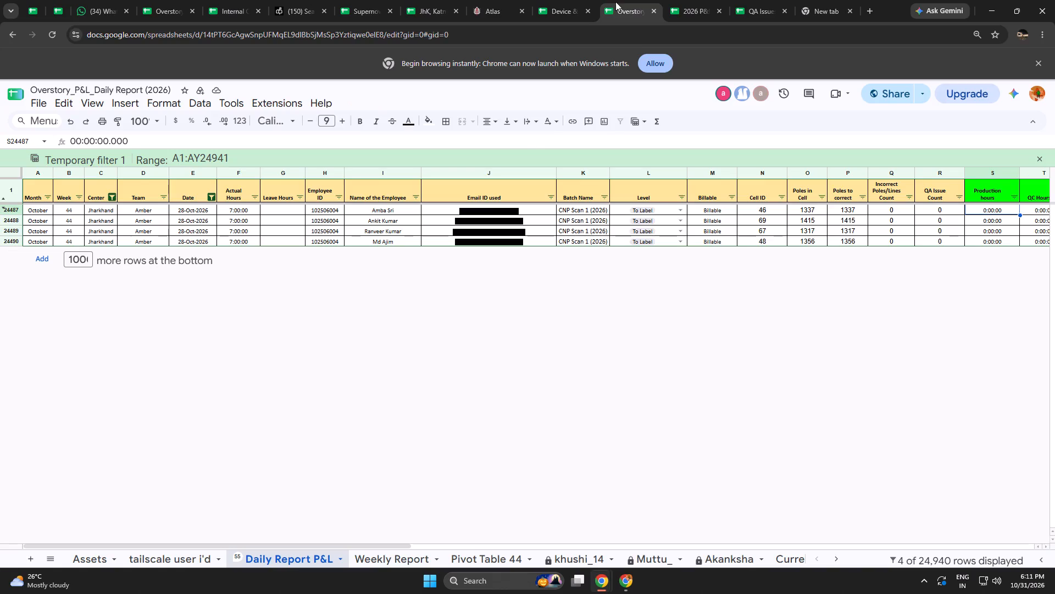
{"action": "key", "text": "ctrl+shift+v"}
{"action": "left_click", "coordinate": [821, 351]}
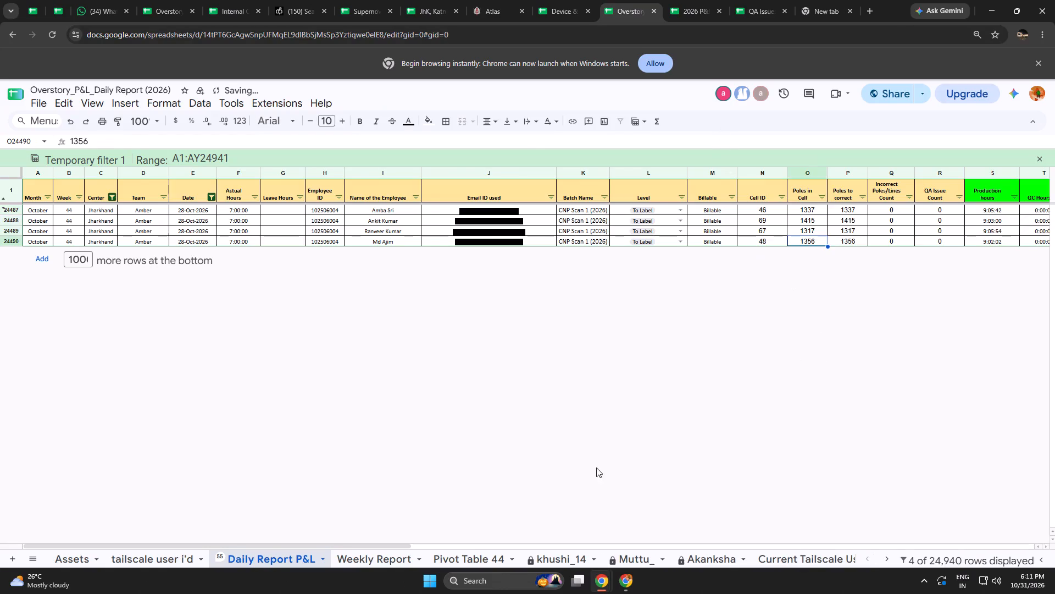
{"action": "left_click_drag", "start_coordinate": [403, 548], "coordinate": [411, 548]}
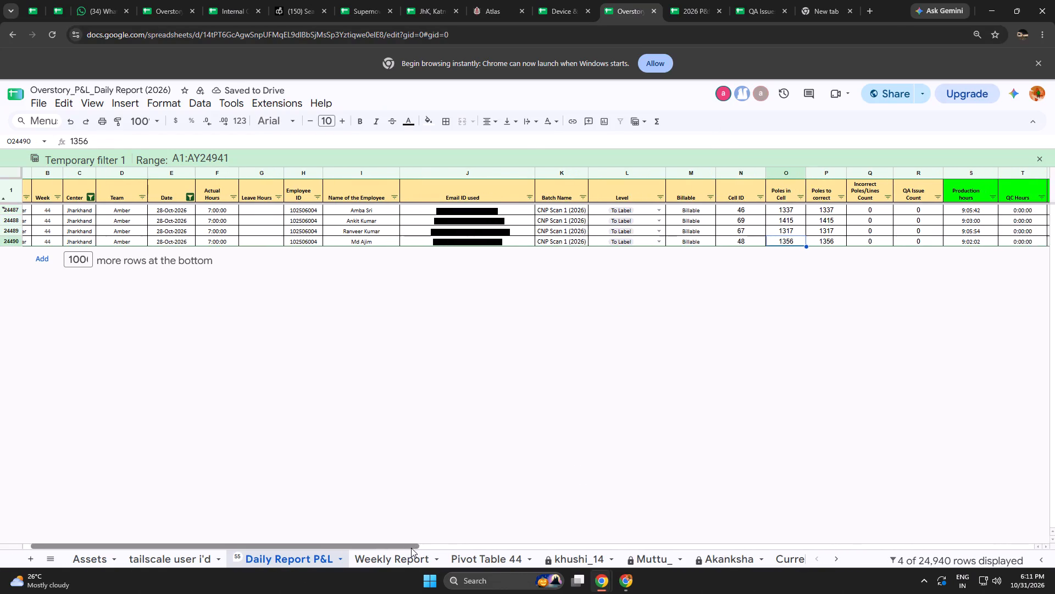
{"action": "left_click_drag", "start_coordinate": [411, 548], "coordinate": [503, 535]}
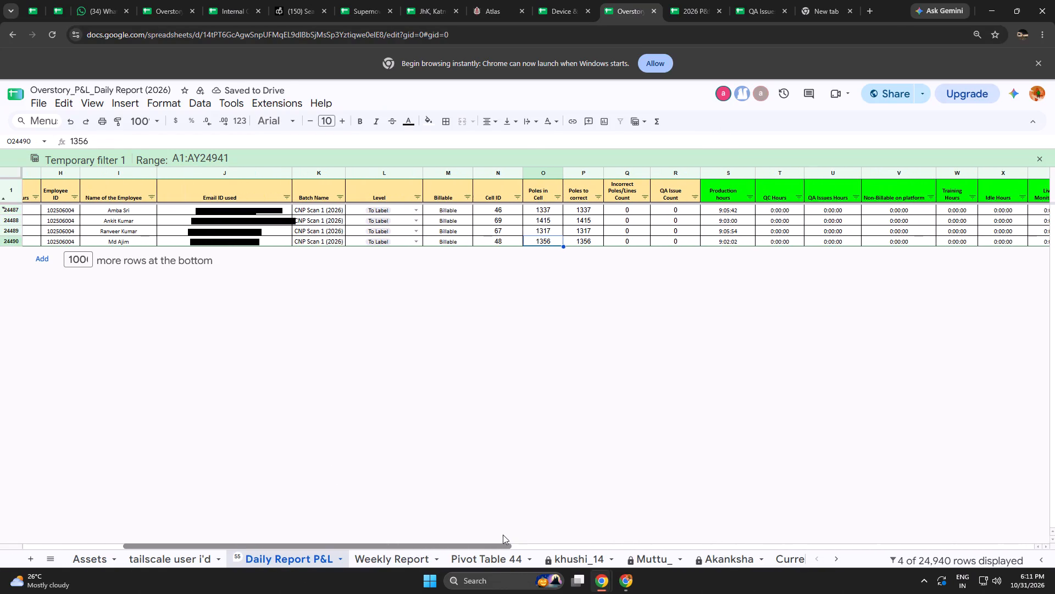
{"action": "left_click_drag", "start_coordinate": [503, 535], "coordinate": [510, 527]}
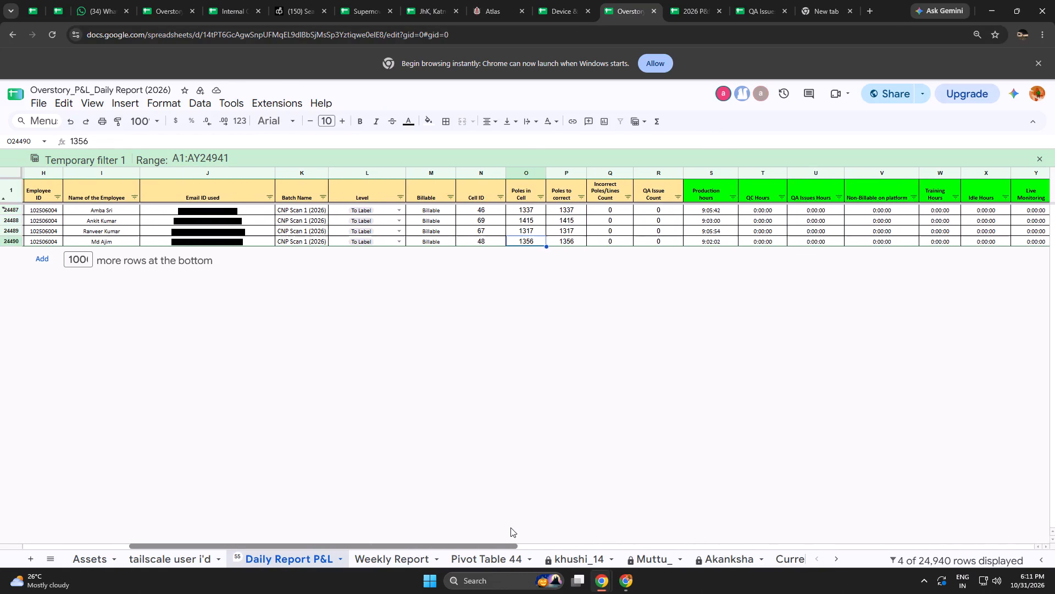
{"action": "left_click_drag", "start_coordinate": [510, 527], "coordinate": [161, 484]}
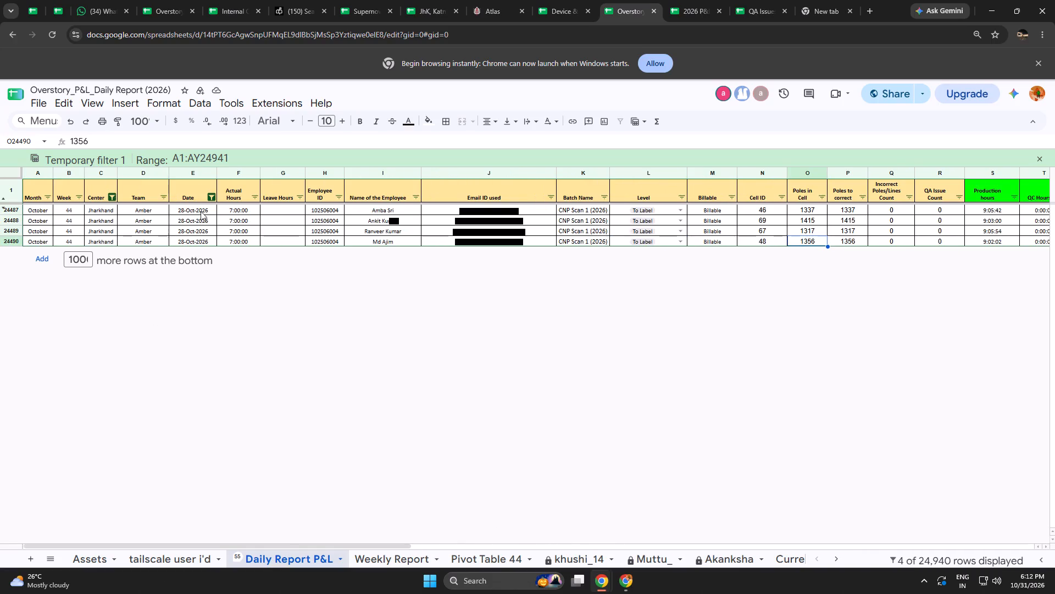
Change the Date filter of the Daily Report P&L sheet to show only 29-Oct-2026.
{"action": "left_click", "coordinate": [214, 198]}
{"action": "left_click", "coordinate": [160, 436]}
{"action": "left_click", "coordinate": [151, 417]}
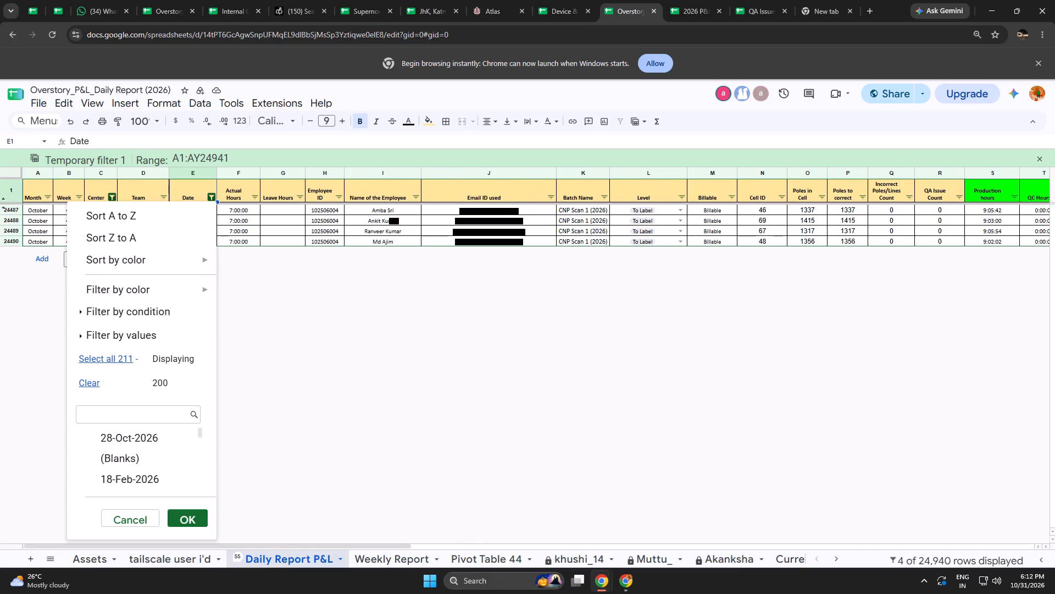
{"action": "type", "text": "29"}
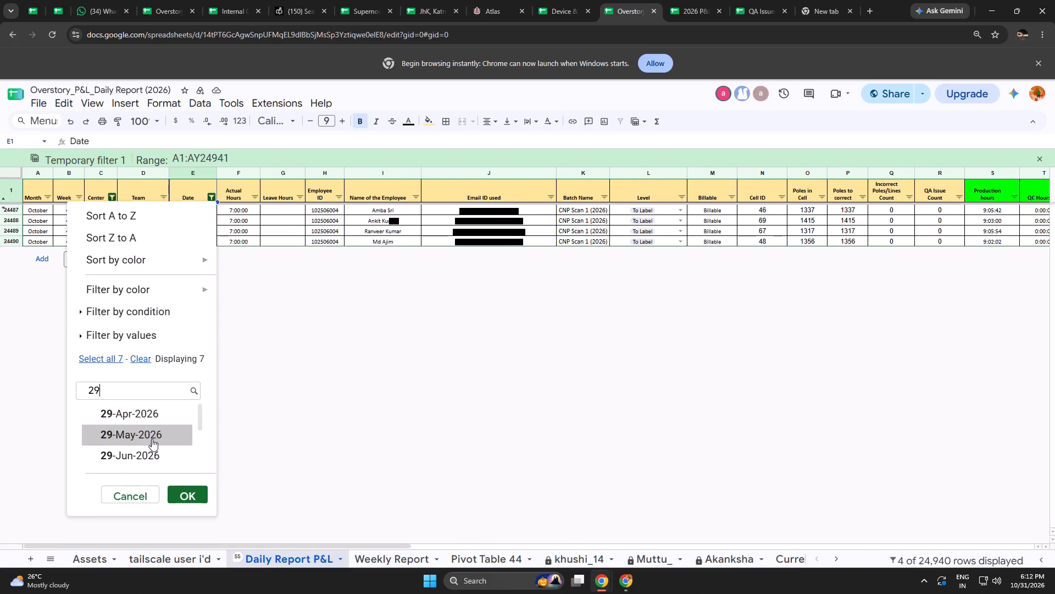
{"action": "scroll", "coordinate": [158, 431], "scroll_direction": "down", "scroll_amount": 8}
{"action": "left_click", "coordinate": [140, 457]}
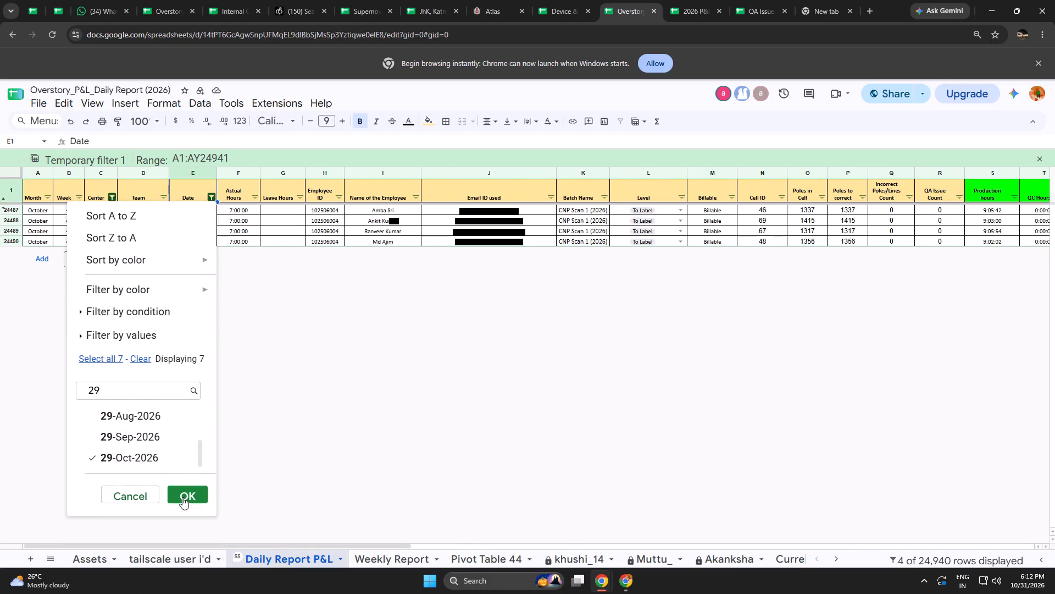
{"action": "left_click", "coordinate": [182, 497]}
Check the Amber production sheet and delete the three duplicate 29-Oct-2026 employee rows without Actual Hours, originally rows 24592, 24594 and 24596.
{"action": "left_click", "coordinate": [693, 0]}
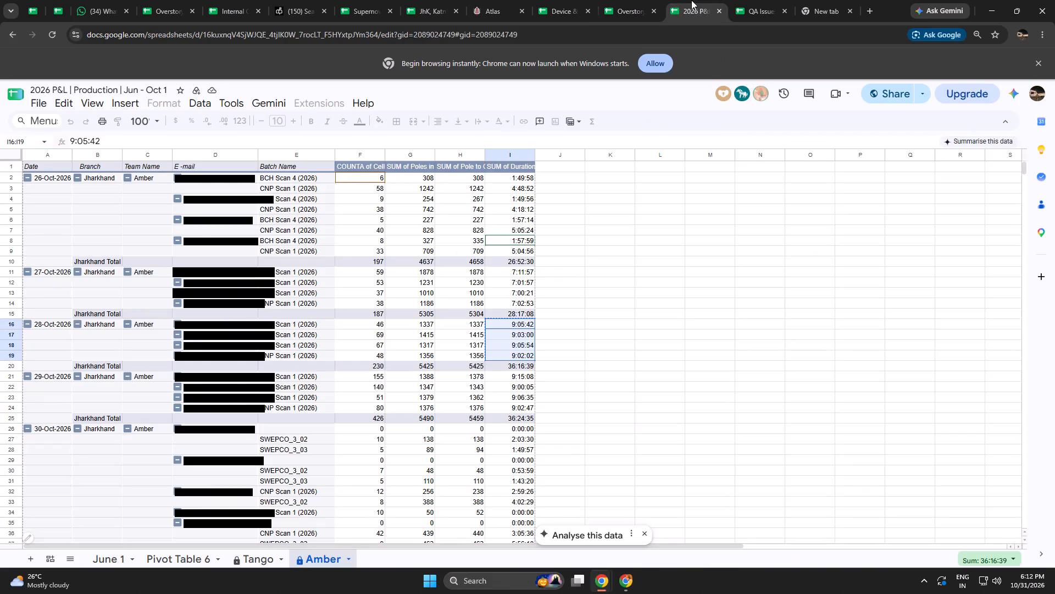
{"action": "left_click", "coordinate": [615, 0]}
{"action": "left_click", "coordinate": [234, 220]}
{"action": "right_click", "coordinate": [234, 220]}
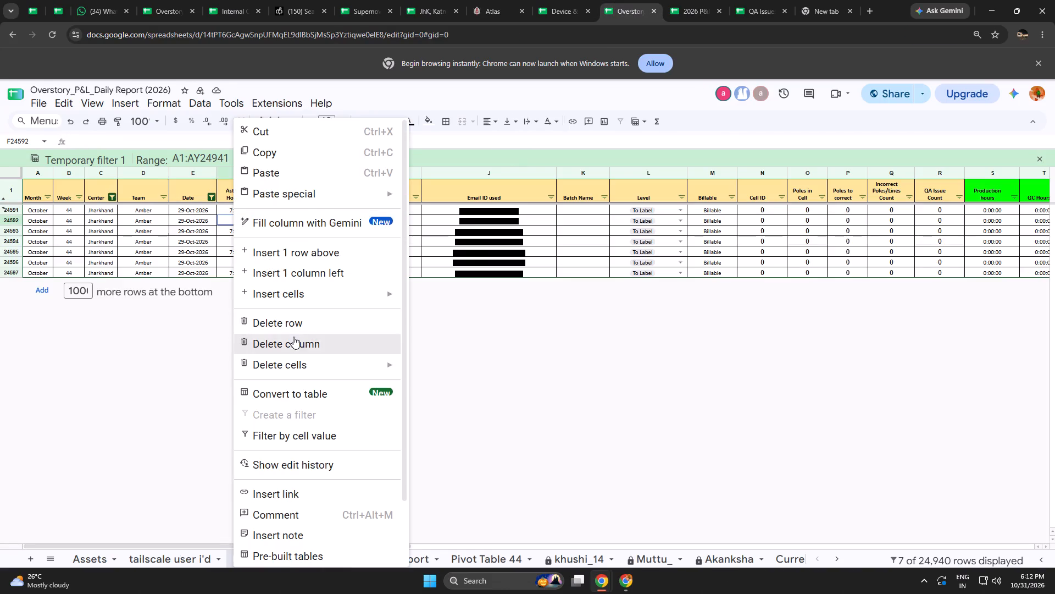
{"action": "left_click", "coordinate": [291, 324]}
{"action": "left_click", "coordinate": [242, 230]}
{"action": "right_click", "coordinate": [242, 230]}
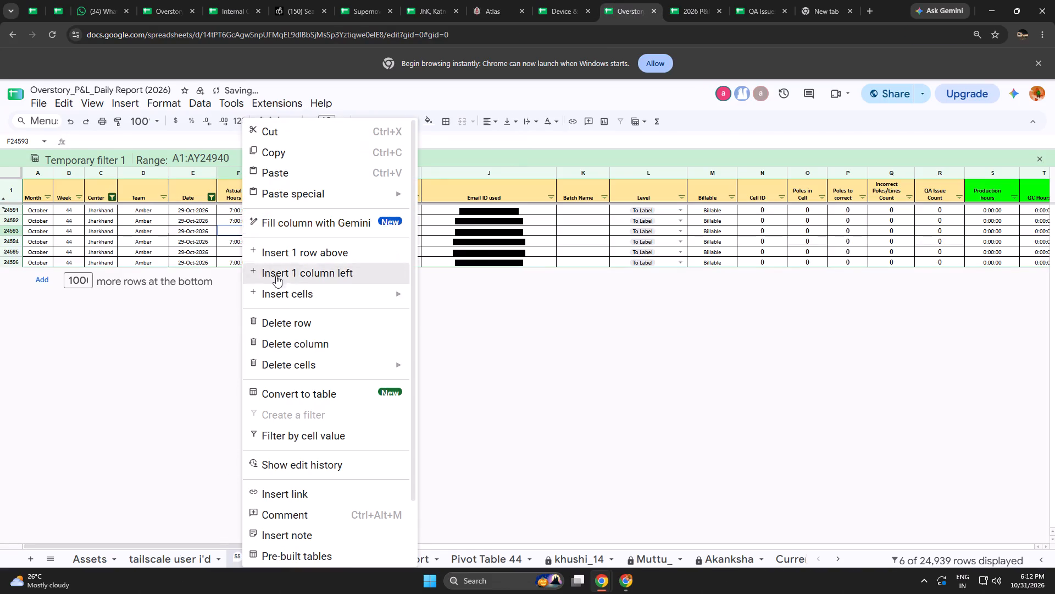
{"action": "left_click", "coordinate": [282, 320]}
{"action": "left_click", "coordinate": [246, 242]}
{"action": "right_click", "coordinate": [246, 242]}
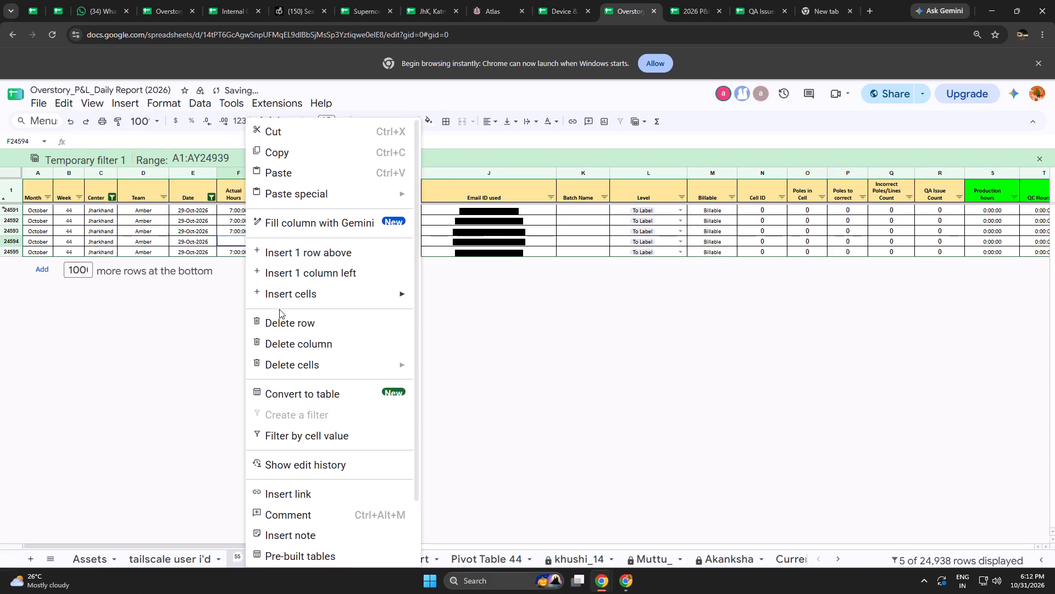
{"action": "left_click", "coordinate": [285, 323]}
{"action": "left_click", "coordinate": [484, 401]}
Copy the 29-Oct-2026 batch names, CNP Scan 1 (2026), from the Amber sheet as values into Batch Name of daily report rows 24591 to 24594.
{"action": "left_click", "coordinate": [596, 207]}
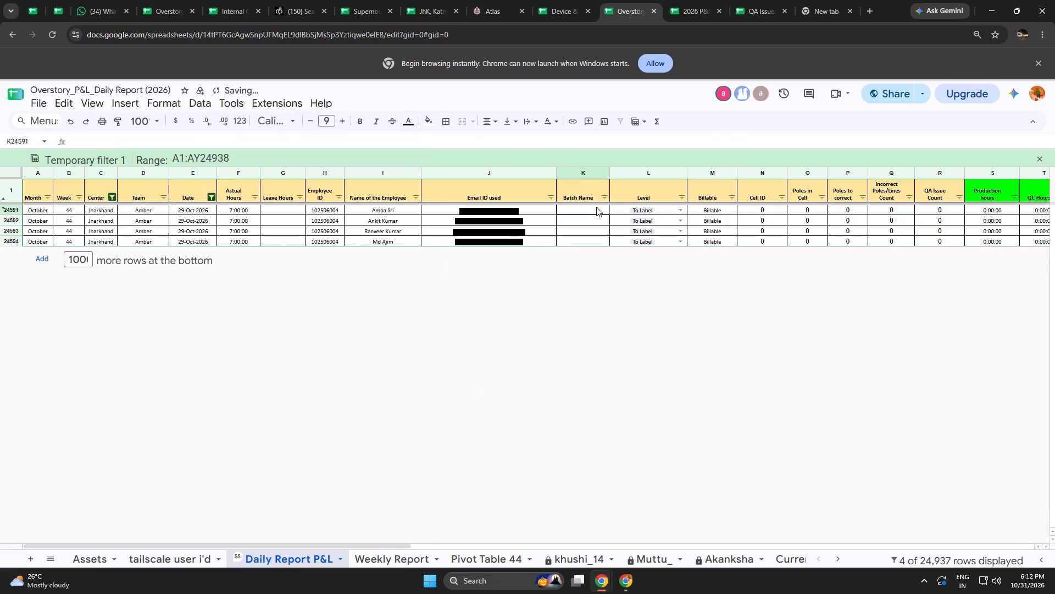
{"action": "left_click", "coordinate": [712, 0]}
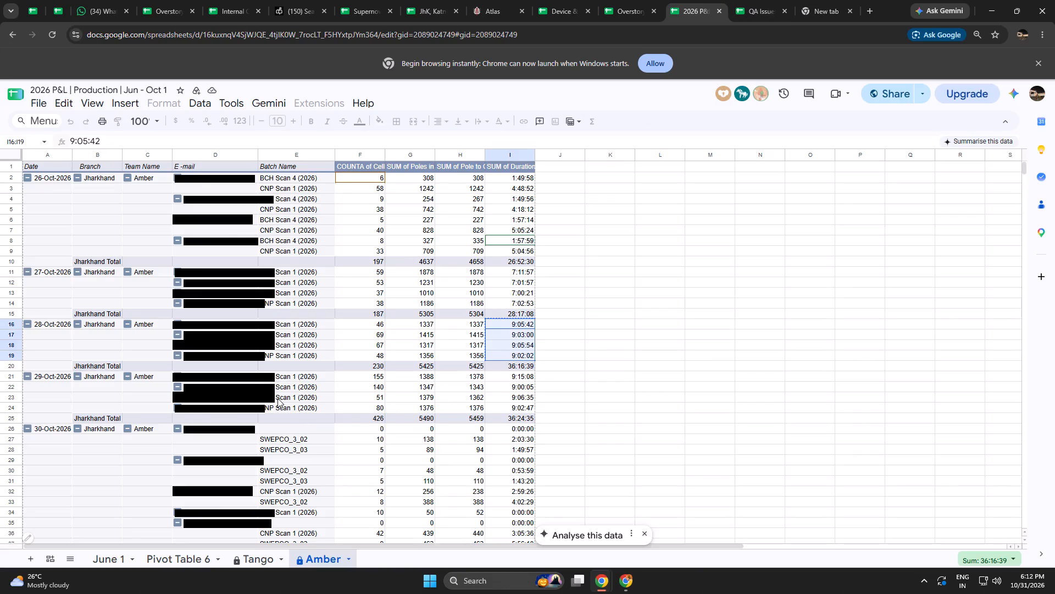
{"action": "left_click_drag", "start_coordinate": [283, 375], "coordinate": [285, 406]}
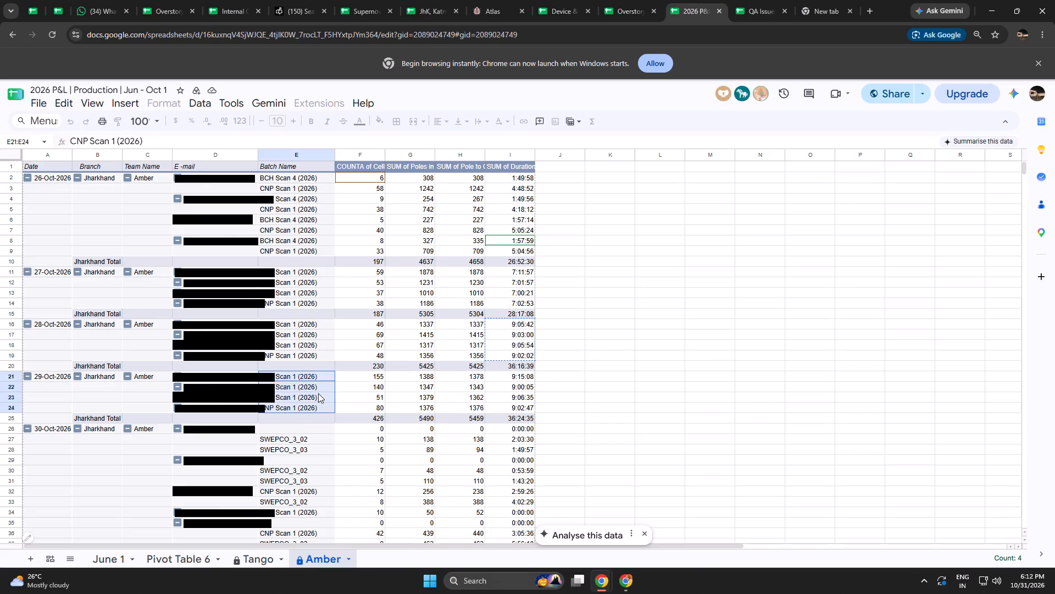
{"action": "key", "text": "ctrl+c"}
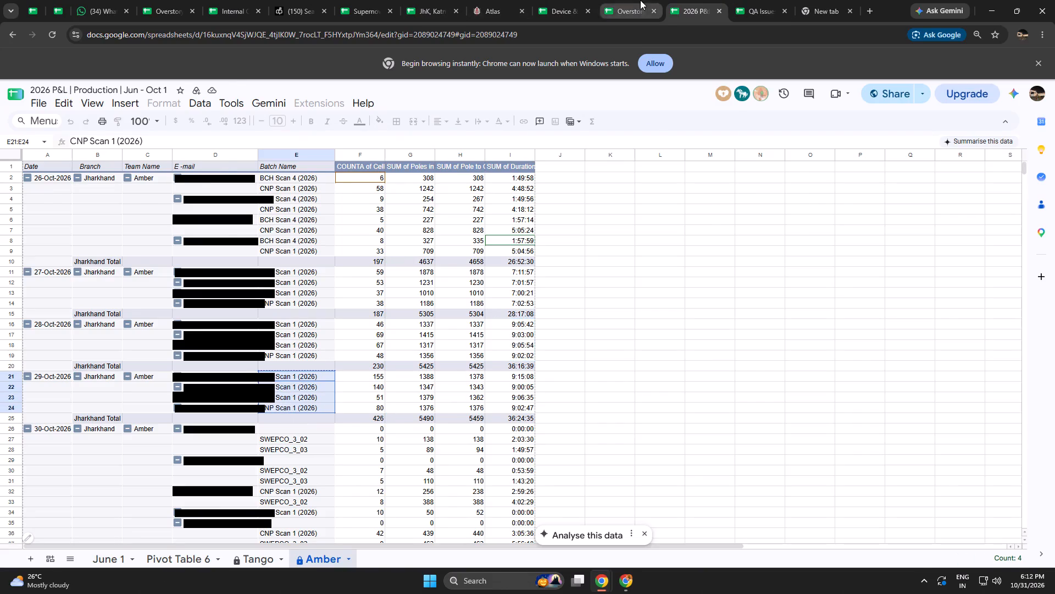
{"action": "left_click", "coordinate": [638, 0]}
{"action": "key", "text": "ctrl+shift+v"}
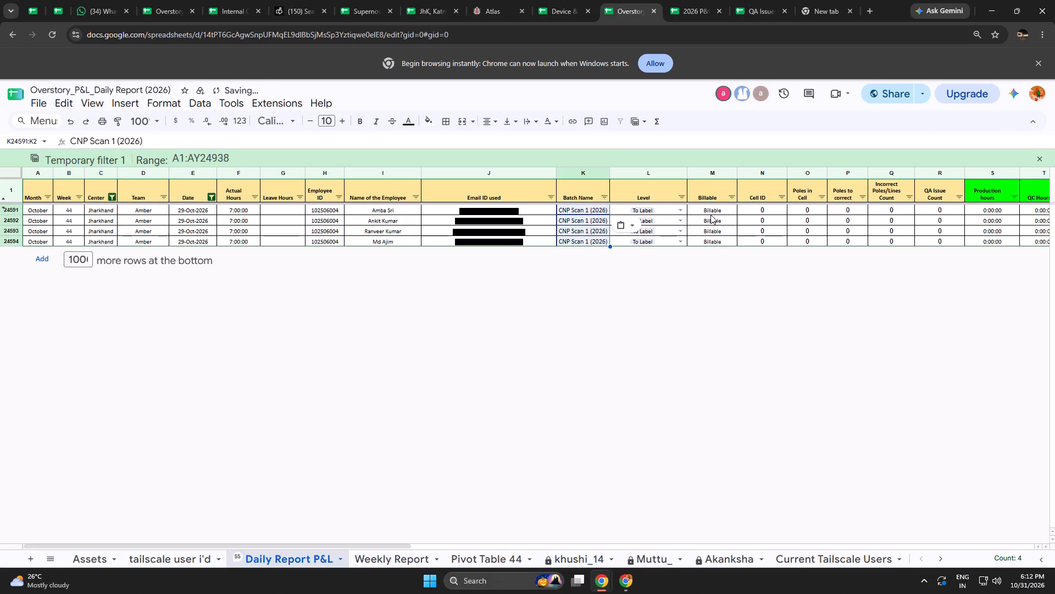
Copy the 29-Oct-2026 cell counts, poles and poles to correct from the Amber sheet as values into daily report rows 24591 to 24594.
{"action": "left_click", "coordinate": [762, 204]}
{"action": "left_click", "coordinate": [687, 0]}
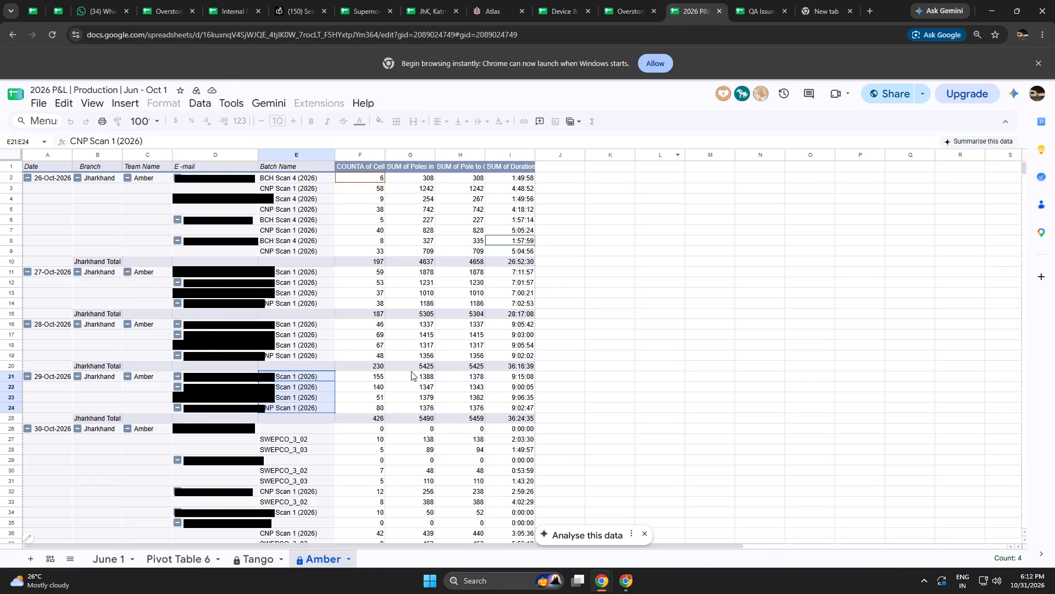
{"action": "left_click_drag", "start_coordinate": [374, 377], "coordinate": [460, 405]}
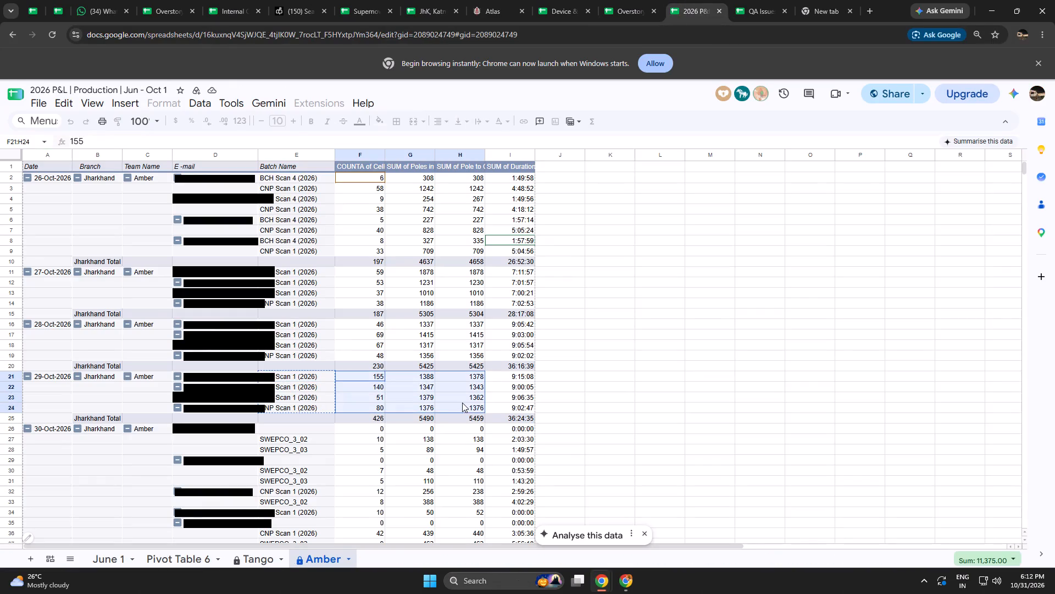
{"action": "key", "text": "ctrl+c"}
{"action": "left_click", "coordinate": [637, 0]}
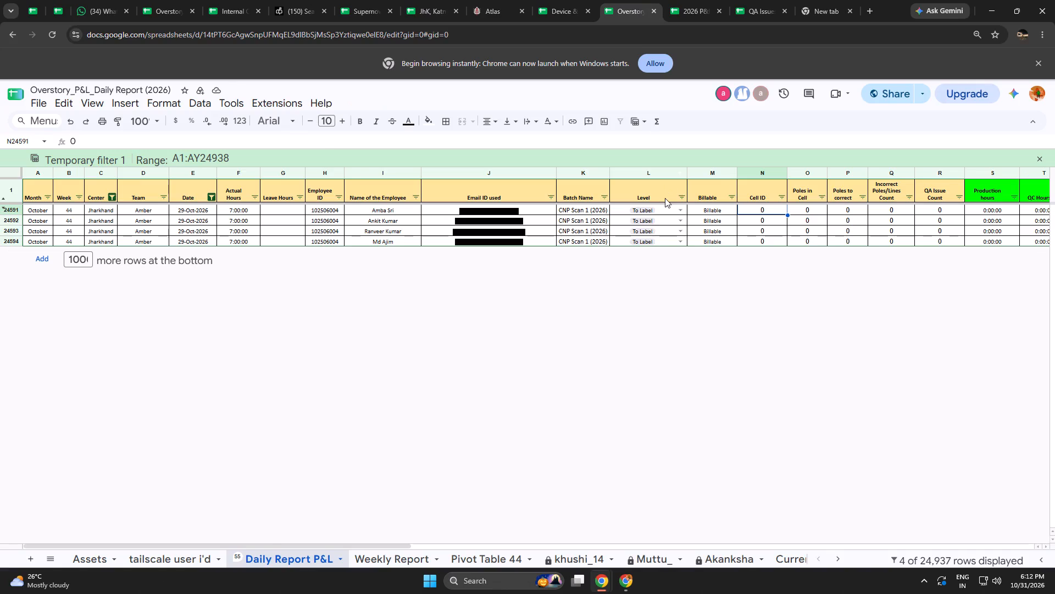
{"action": "key", "text": "ctrl+shift+v"}
Fill Production hours in rows 24591 to 24594 with the Amber durations 9:15:08, 9:00:05, 9:06:35 and 9:02:47, pasted as values.
{"action": "left_click", "coordinate": [983, 210]}
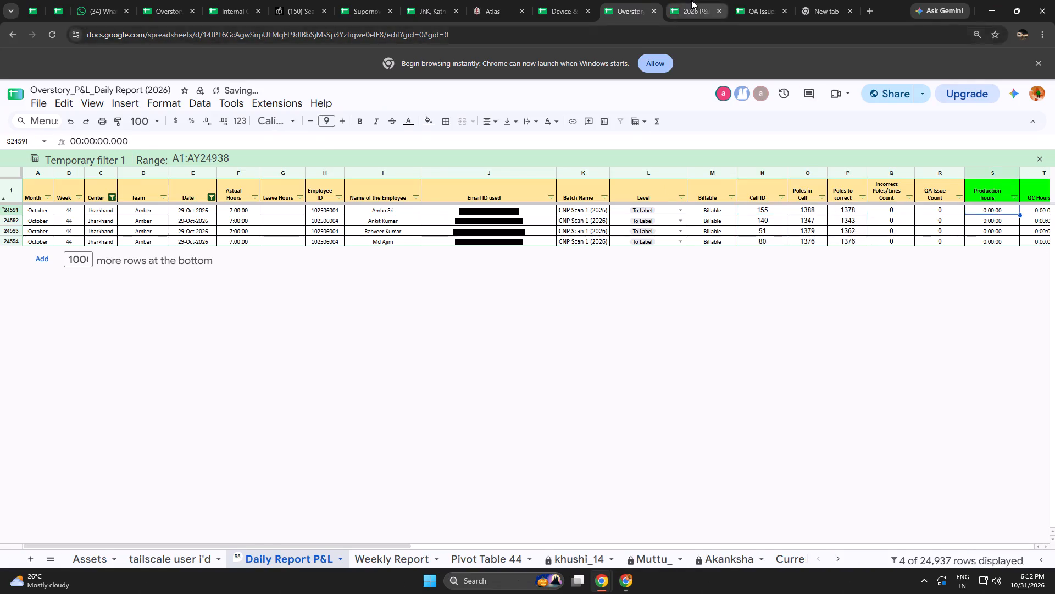
{"action": "left_click", "coordinate": [691, 0]}
{"action": "left_click_drag", "start_coordinate": [517, 375], "coordinate": [515, 399]}
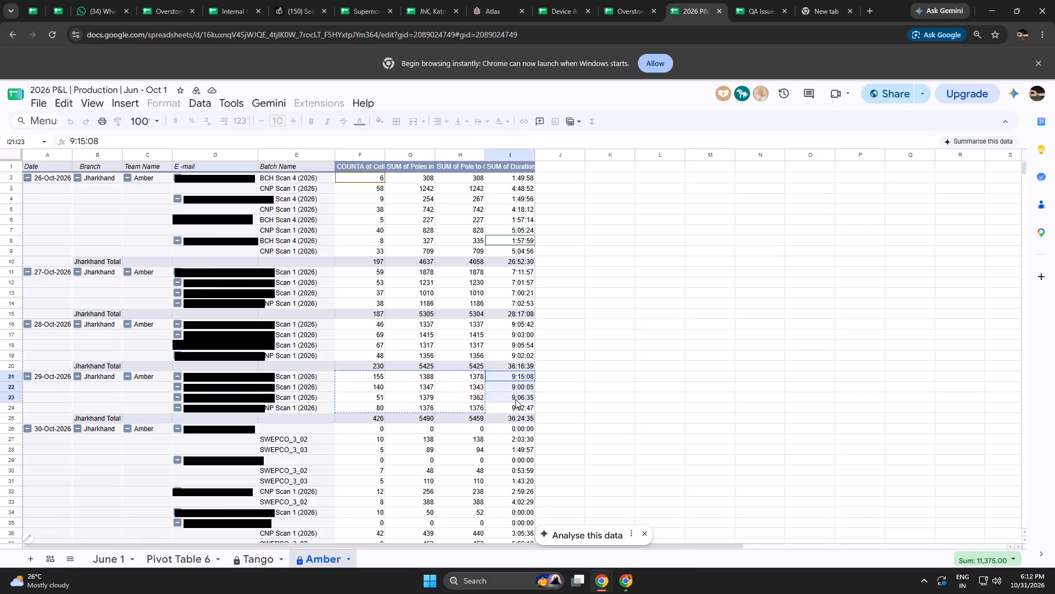
{"action": "left_click_drag", "start_coordinate": [515, 399], "coordinate": [515, 409]}
{"action": "key", "text": "ctrl+c"}
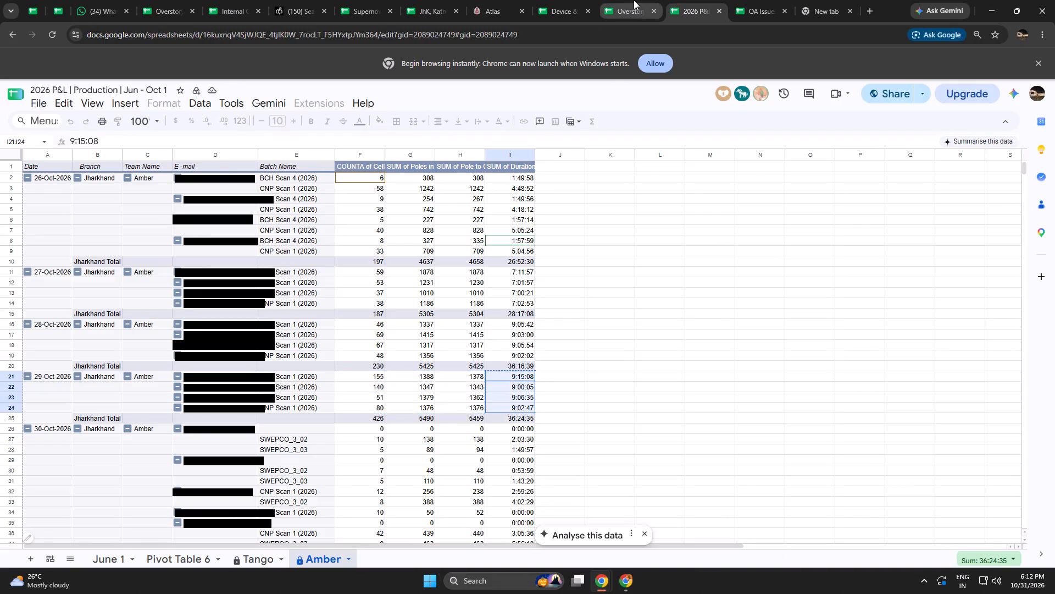
{"action": "left_click", "coordinate": [632, 0]}
{"action": "key", "text": "ctrl+shift+v"}
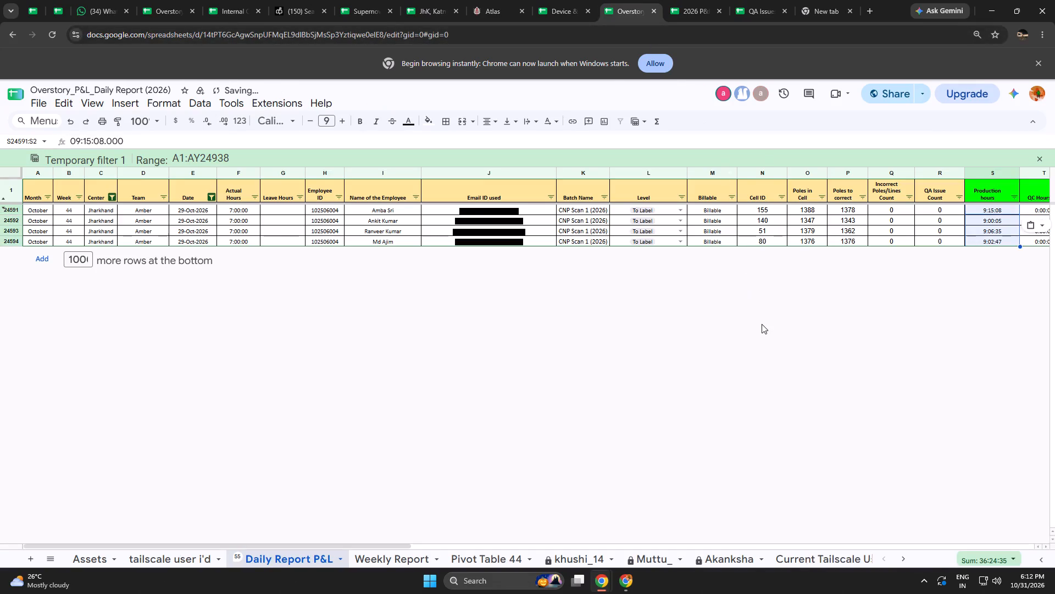
{"action": "left_click", "coordinate": [762, 324]}
Change the Date filter of the Daily Report P&L sheet to show only 30-Oct-2026.
{"action": "left_click", "coordinate": [210, 195]}
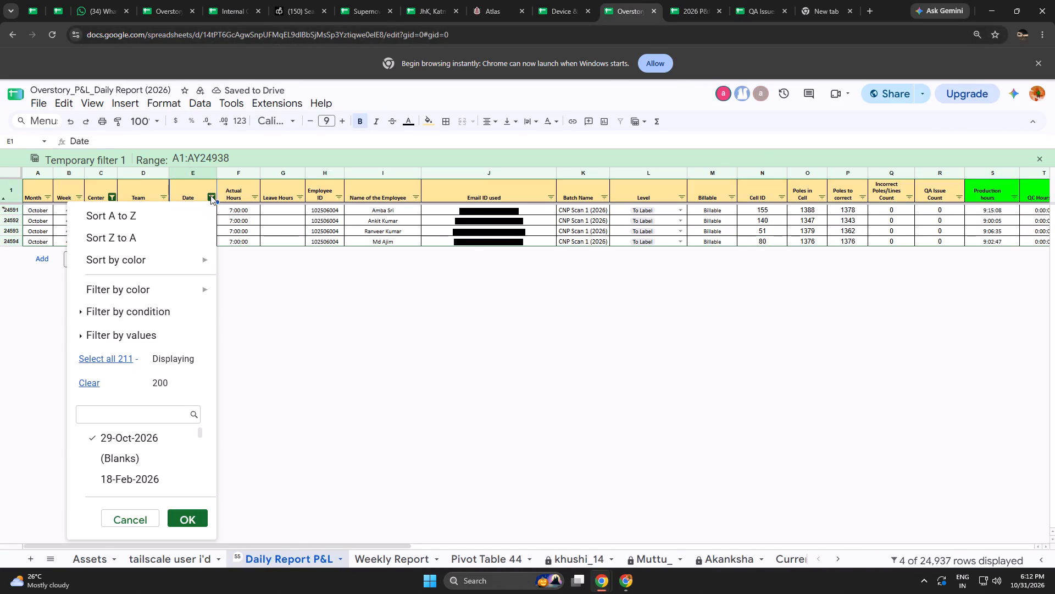
{"action": "left_click", "coordinate": [152, 437]}
{"action": "left_click", "coordinate": [144, 414]}
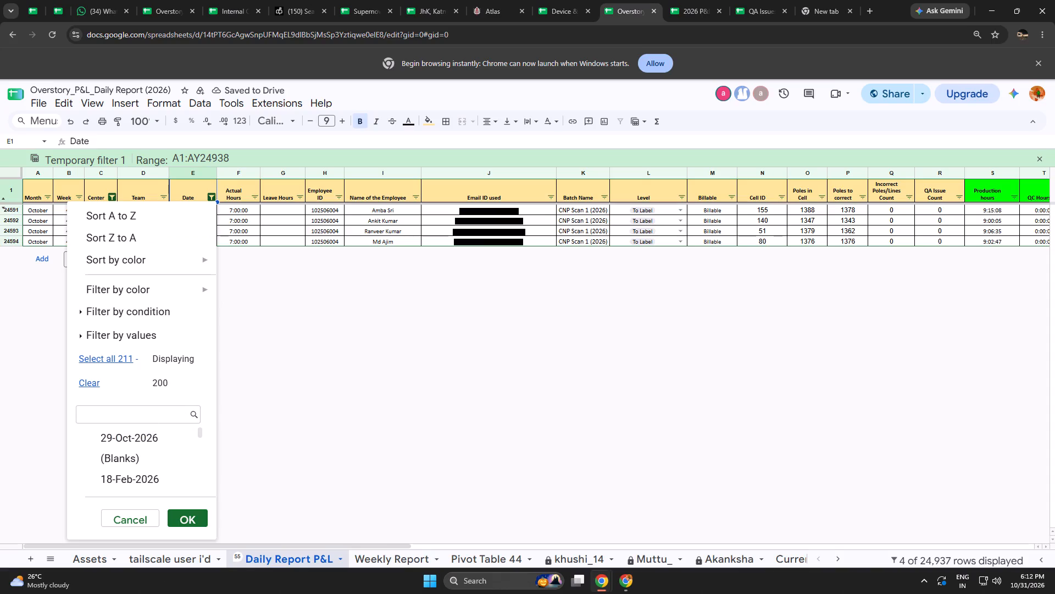
{"action": "type", "text": "30"}
{"action": "scroll", "coordinate": [126, 457], "scroll_direction": "down", "scroll_amount": 6}
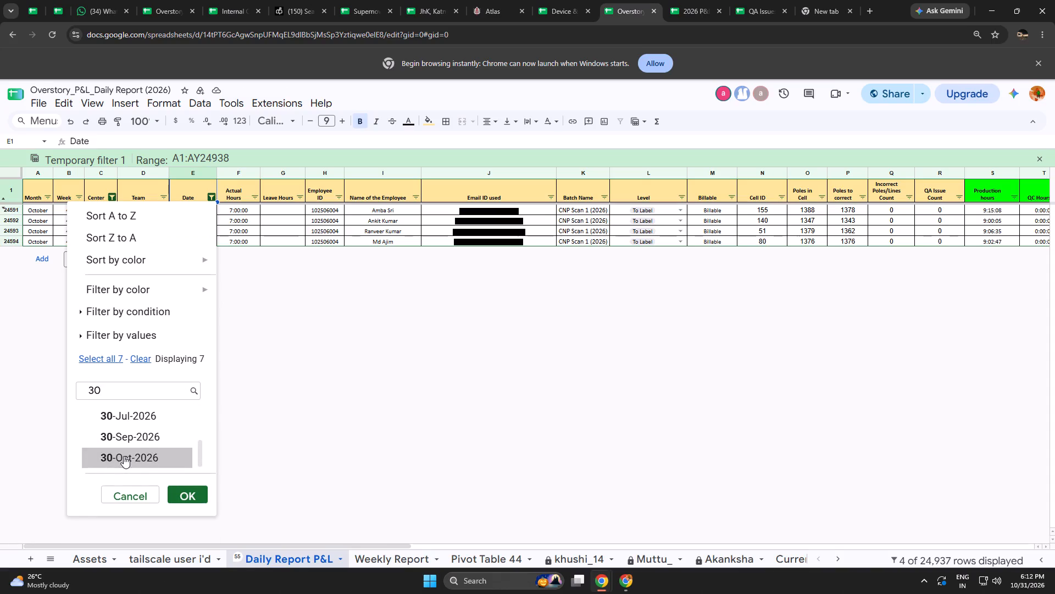
{"action": "left_click", "coordinate": [124, 456]}
{"action": "left_click", "coordinate": [179, 493]}
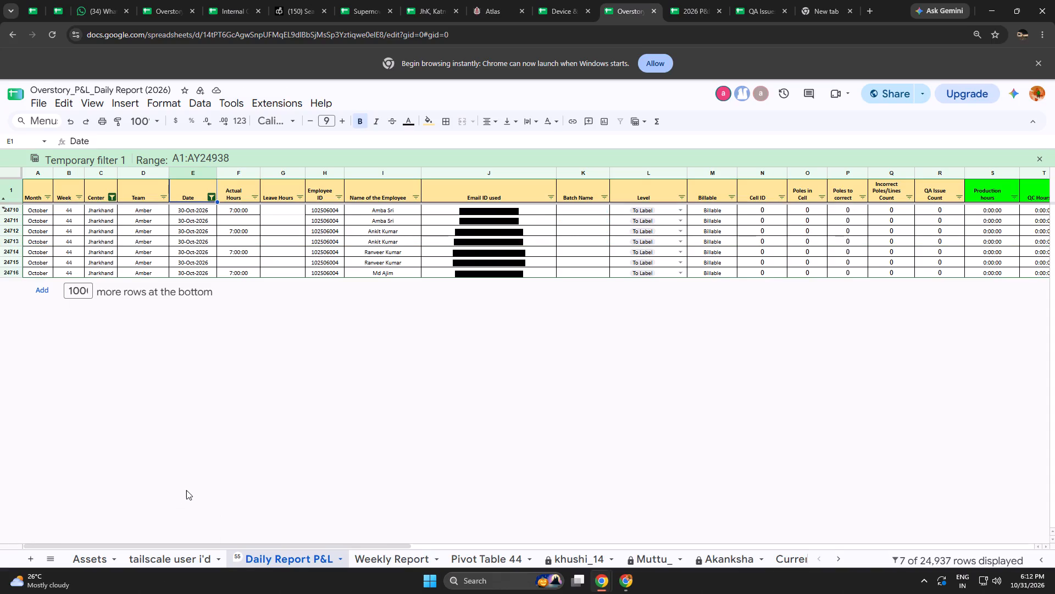
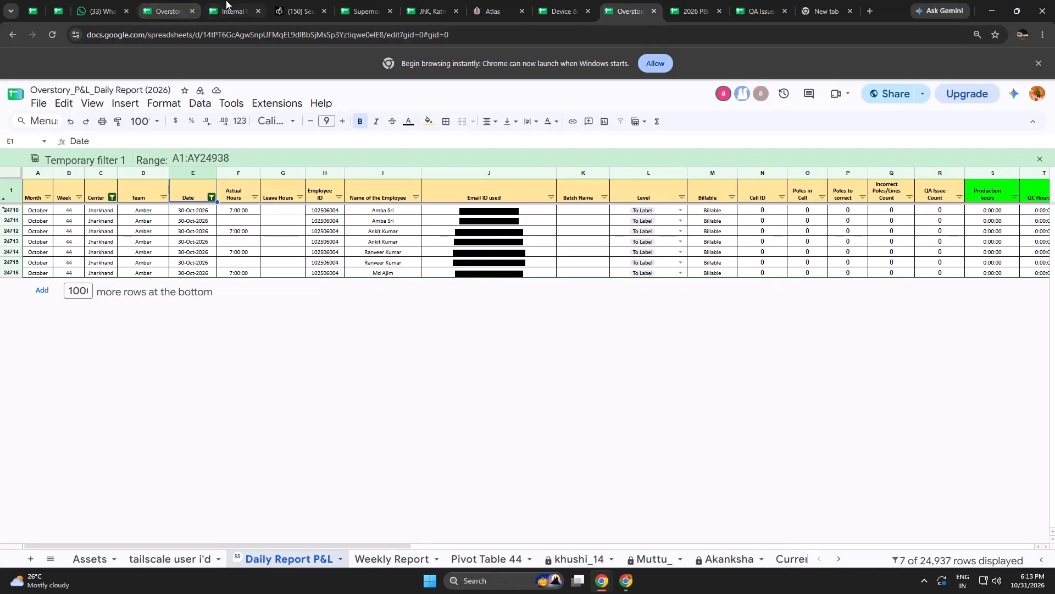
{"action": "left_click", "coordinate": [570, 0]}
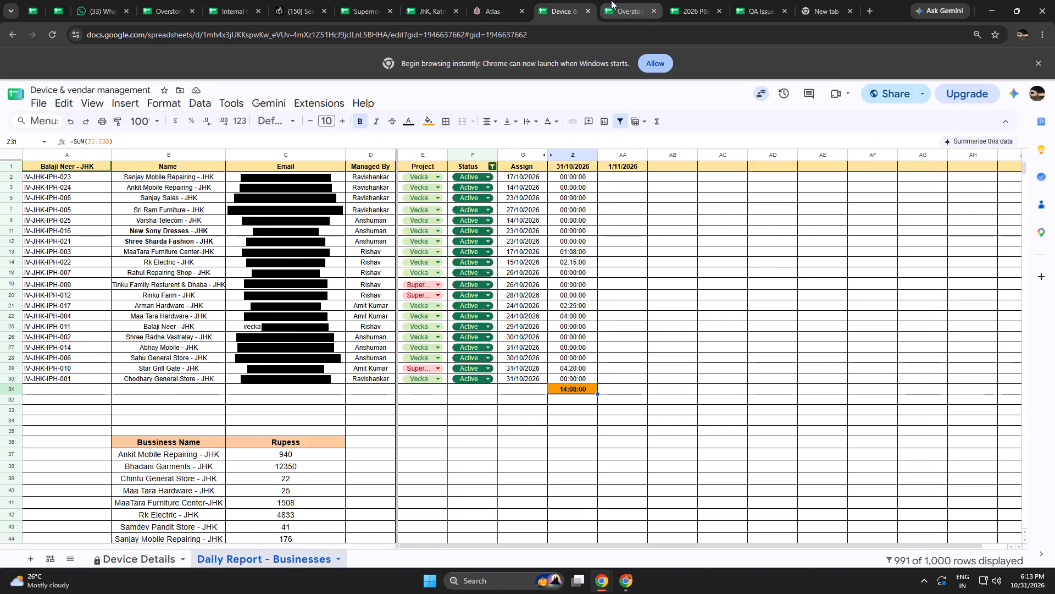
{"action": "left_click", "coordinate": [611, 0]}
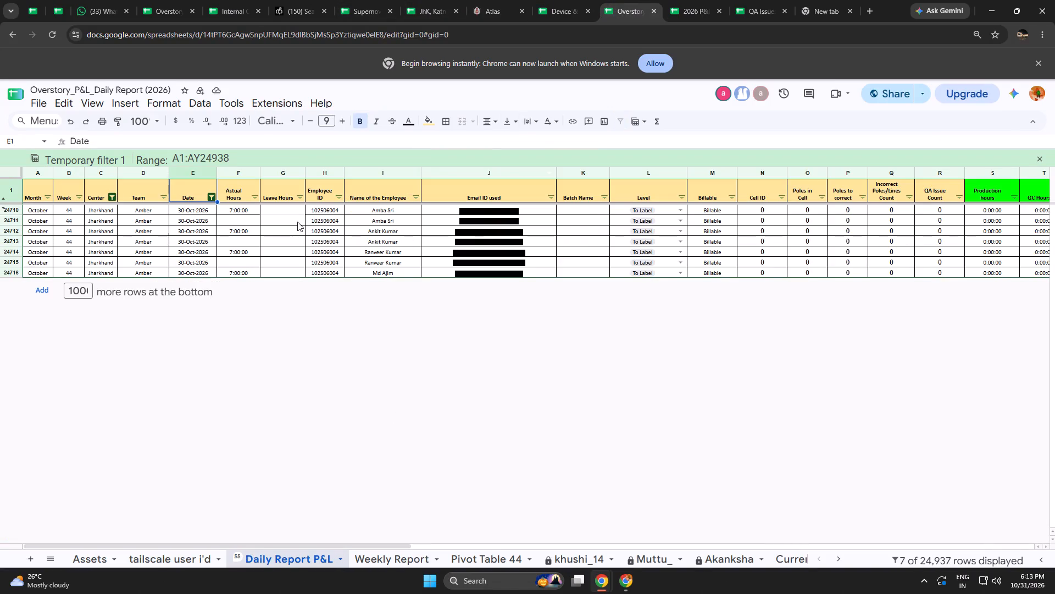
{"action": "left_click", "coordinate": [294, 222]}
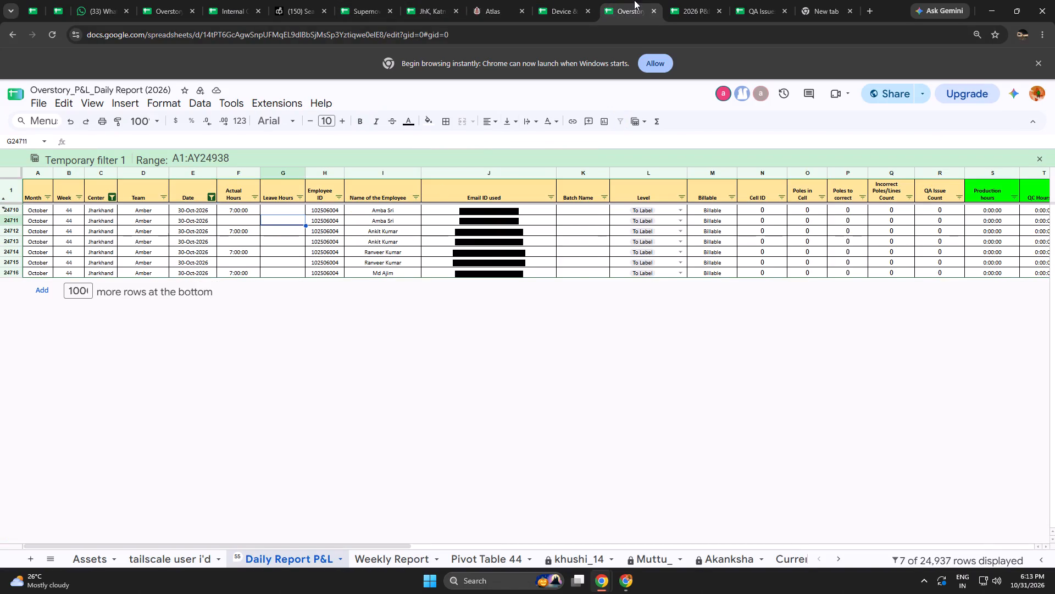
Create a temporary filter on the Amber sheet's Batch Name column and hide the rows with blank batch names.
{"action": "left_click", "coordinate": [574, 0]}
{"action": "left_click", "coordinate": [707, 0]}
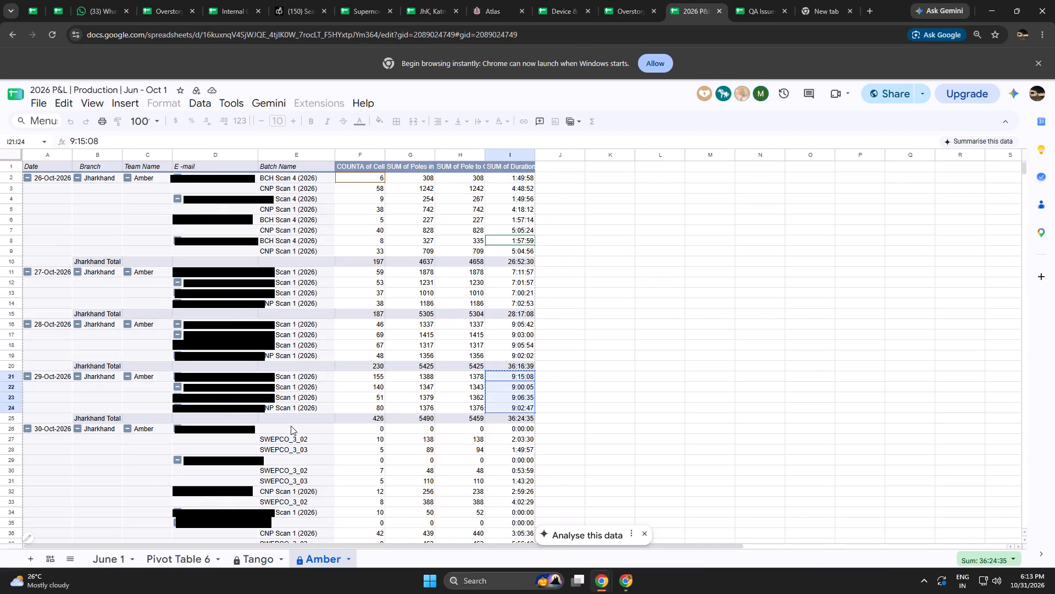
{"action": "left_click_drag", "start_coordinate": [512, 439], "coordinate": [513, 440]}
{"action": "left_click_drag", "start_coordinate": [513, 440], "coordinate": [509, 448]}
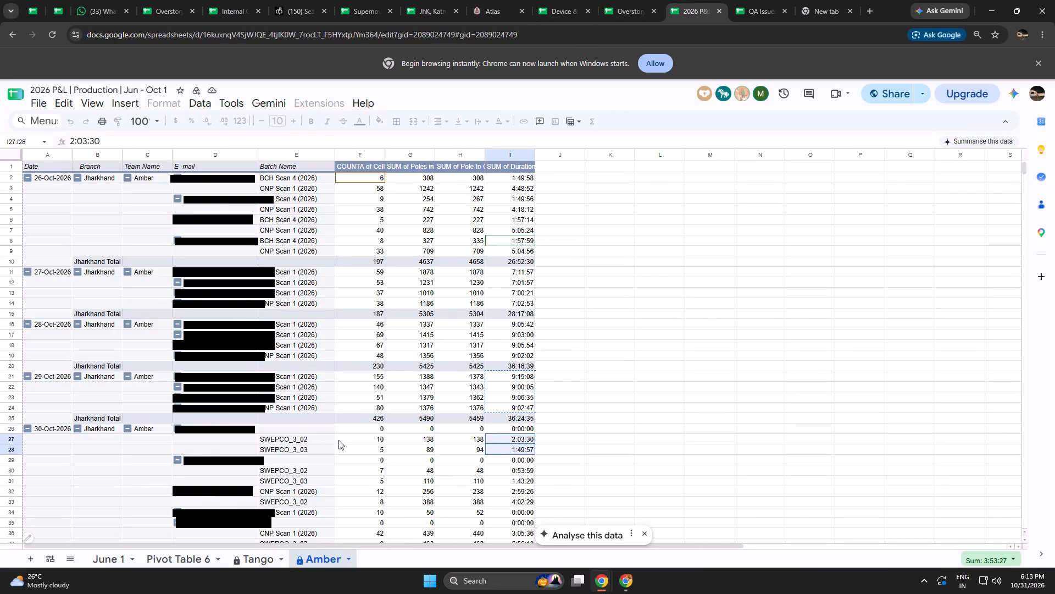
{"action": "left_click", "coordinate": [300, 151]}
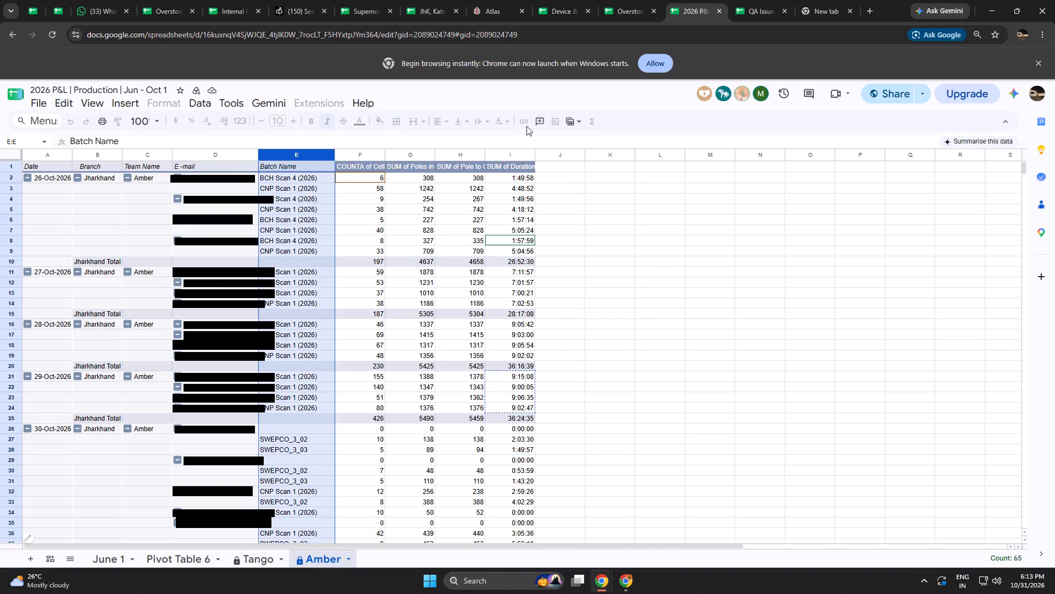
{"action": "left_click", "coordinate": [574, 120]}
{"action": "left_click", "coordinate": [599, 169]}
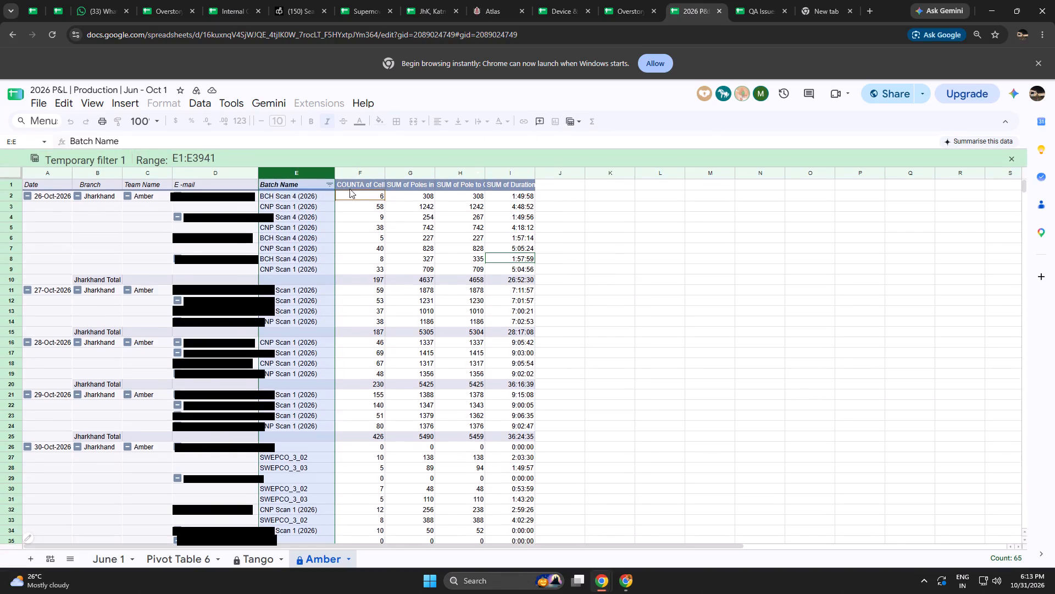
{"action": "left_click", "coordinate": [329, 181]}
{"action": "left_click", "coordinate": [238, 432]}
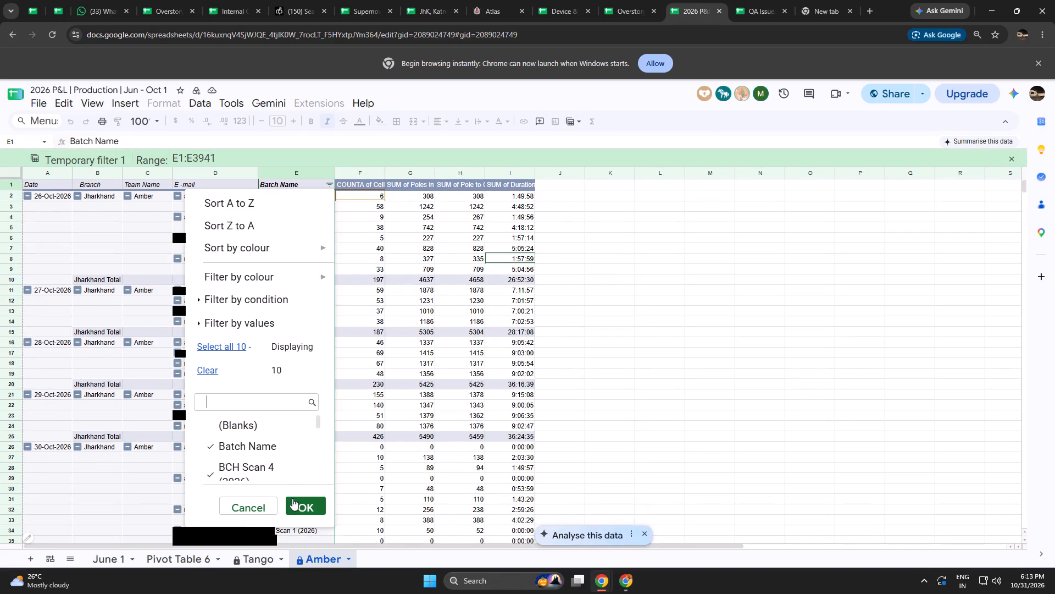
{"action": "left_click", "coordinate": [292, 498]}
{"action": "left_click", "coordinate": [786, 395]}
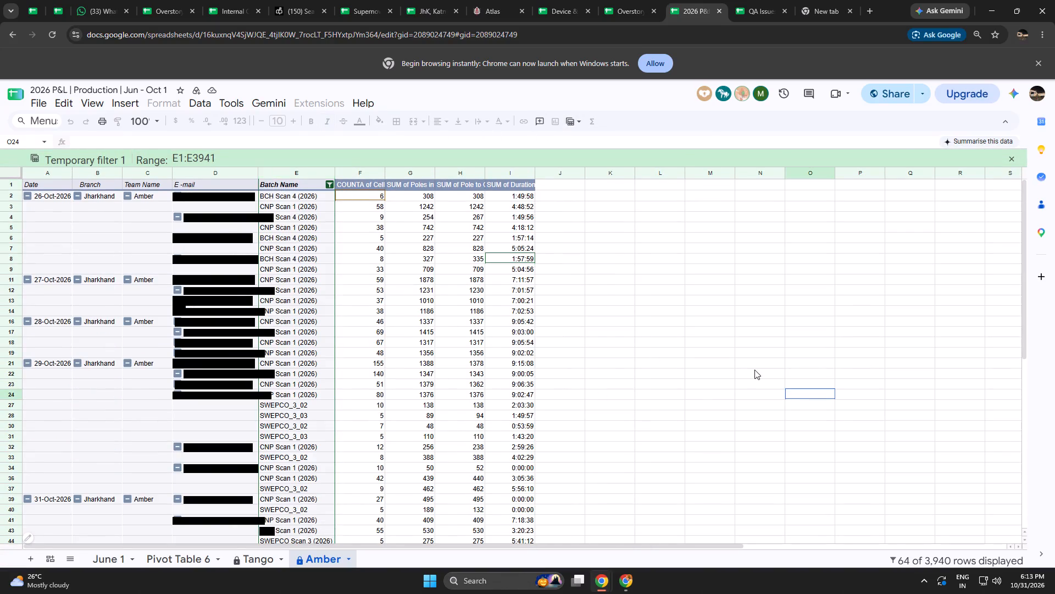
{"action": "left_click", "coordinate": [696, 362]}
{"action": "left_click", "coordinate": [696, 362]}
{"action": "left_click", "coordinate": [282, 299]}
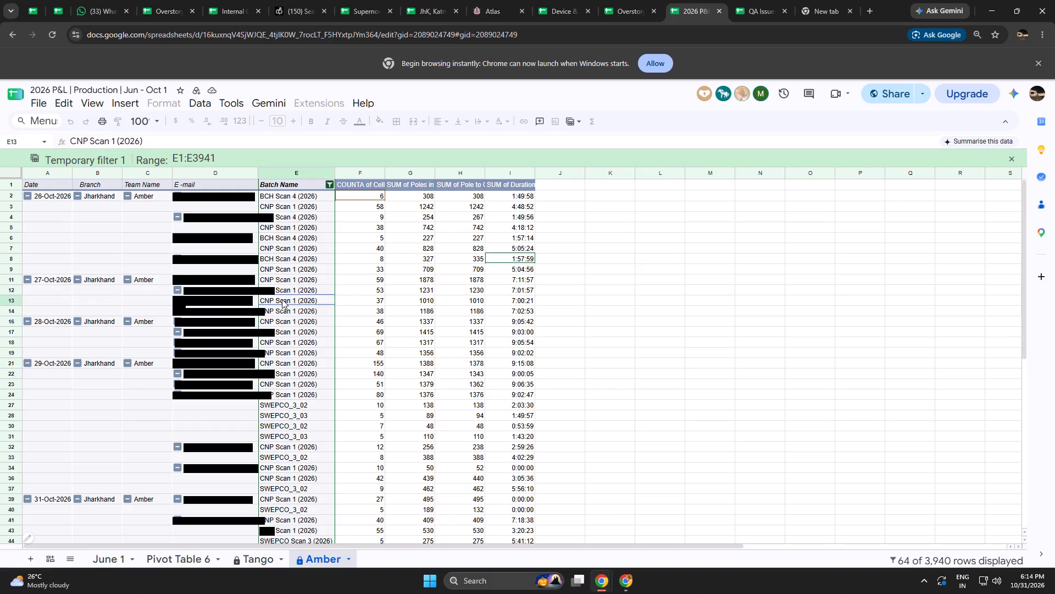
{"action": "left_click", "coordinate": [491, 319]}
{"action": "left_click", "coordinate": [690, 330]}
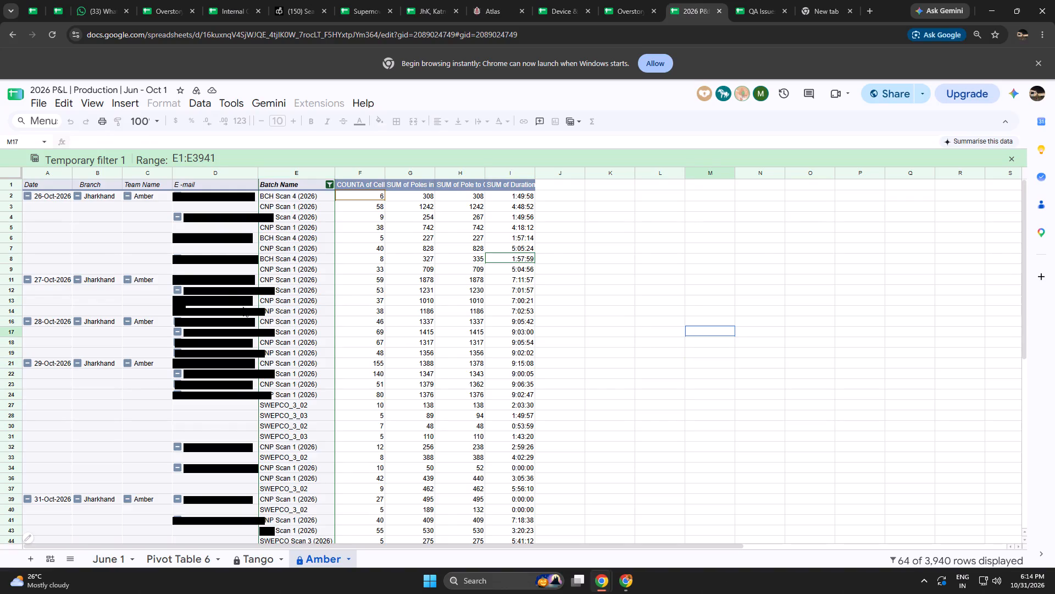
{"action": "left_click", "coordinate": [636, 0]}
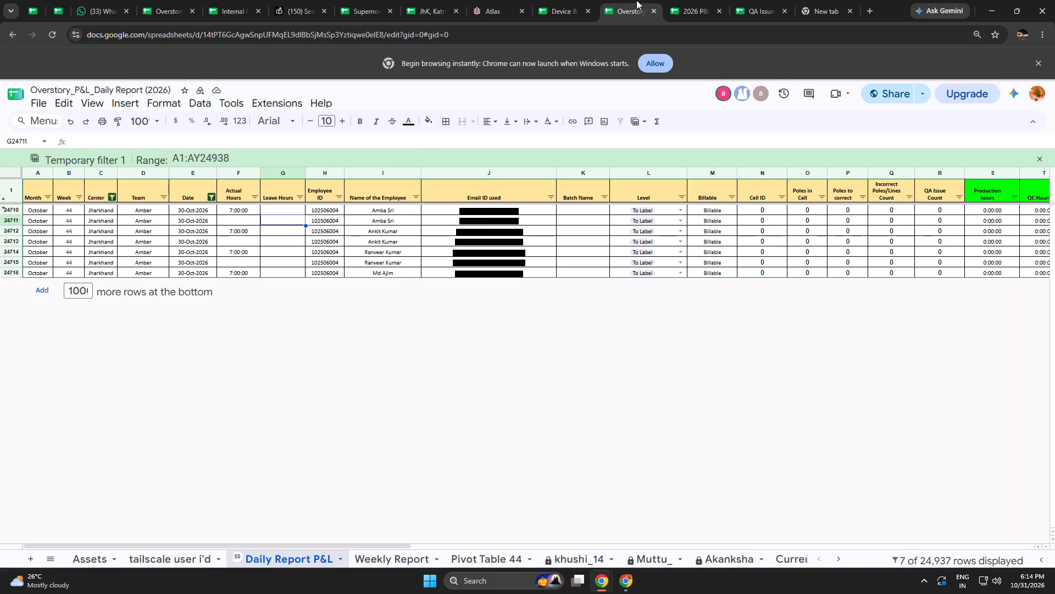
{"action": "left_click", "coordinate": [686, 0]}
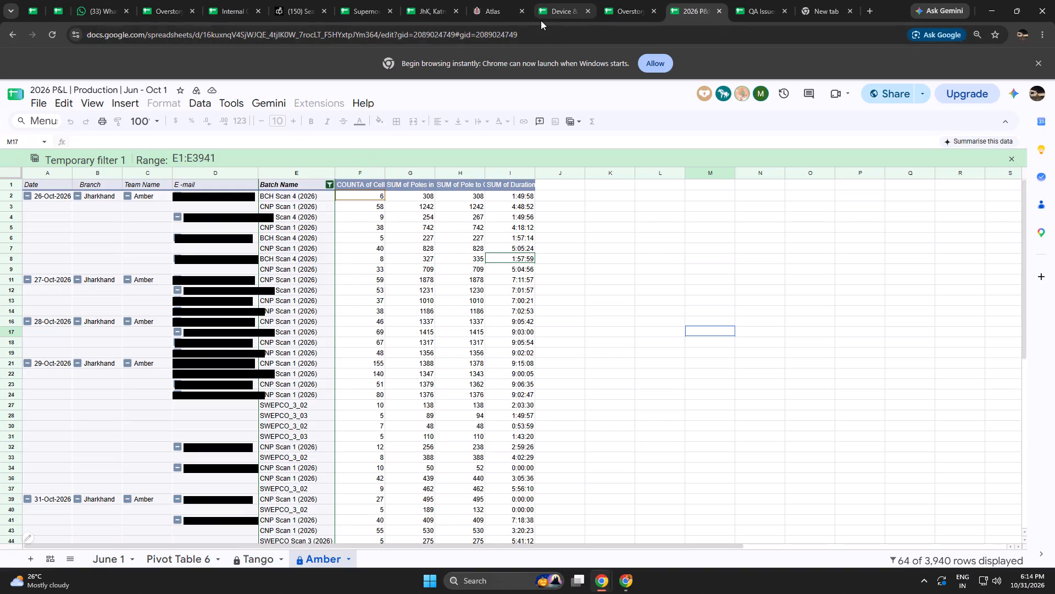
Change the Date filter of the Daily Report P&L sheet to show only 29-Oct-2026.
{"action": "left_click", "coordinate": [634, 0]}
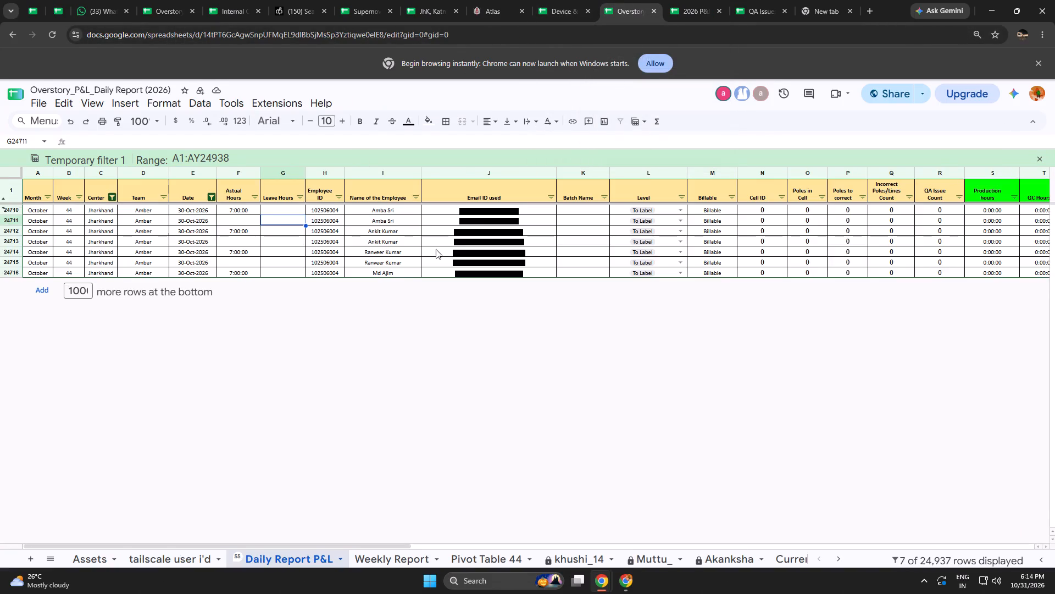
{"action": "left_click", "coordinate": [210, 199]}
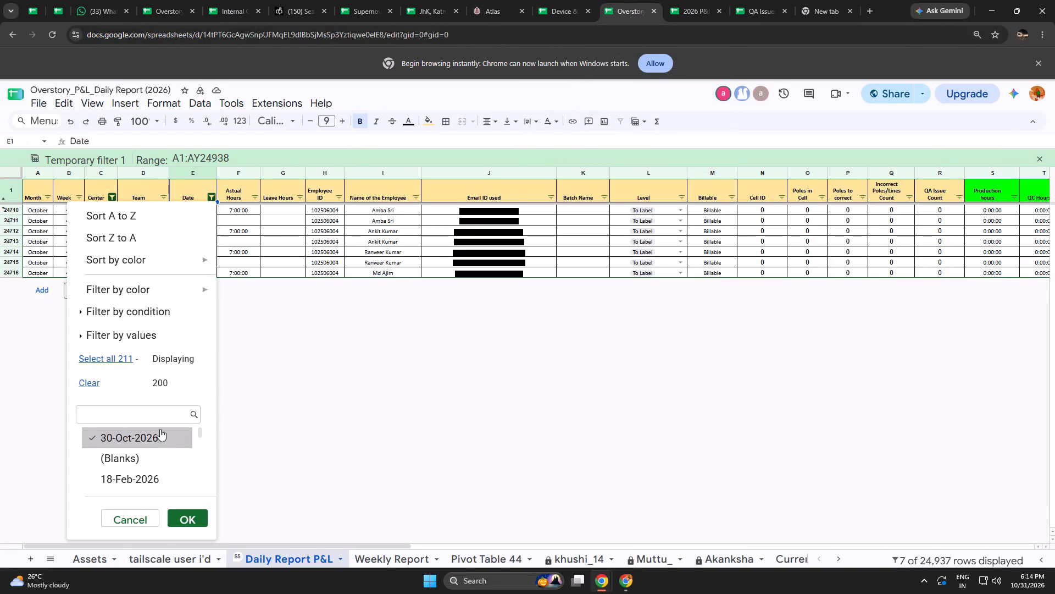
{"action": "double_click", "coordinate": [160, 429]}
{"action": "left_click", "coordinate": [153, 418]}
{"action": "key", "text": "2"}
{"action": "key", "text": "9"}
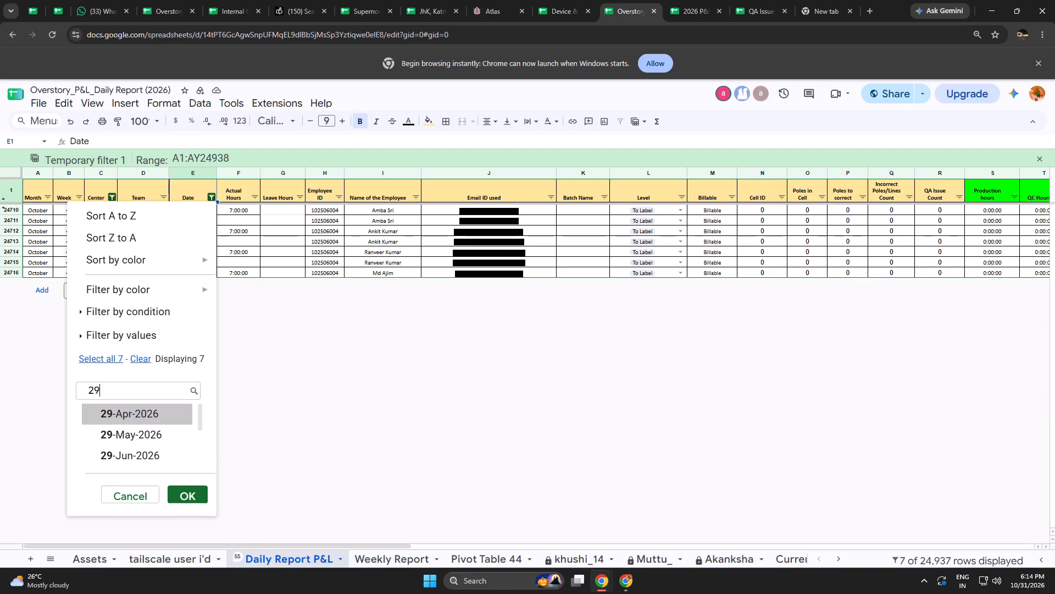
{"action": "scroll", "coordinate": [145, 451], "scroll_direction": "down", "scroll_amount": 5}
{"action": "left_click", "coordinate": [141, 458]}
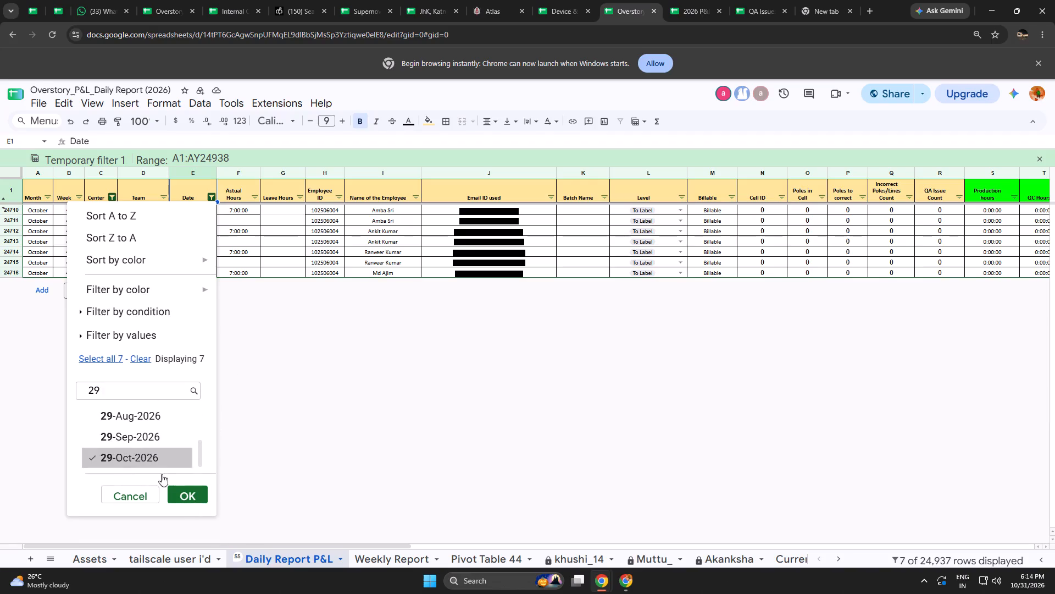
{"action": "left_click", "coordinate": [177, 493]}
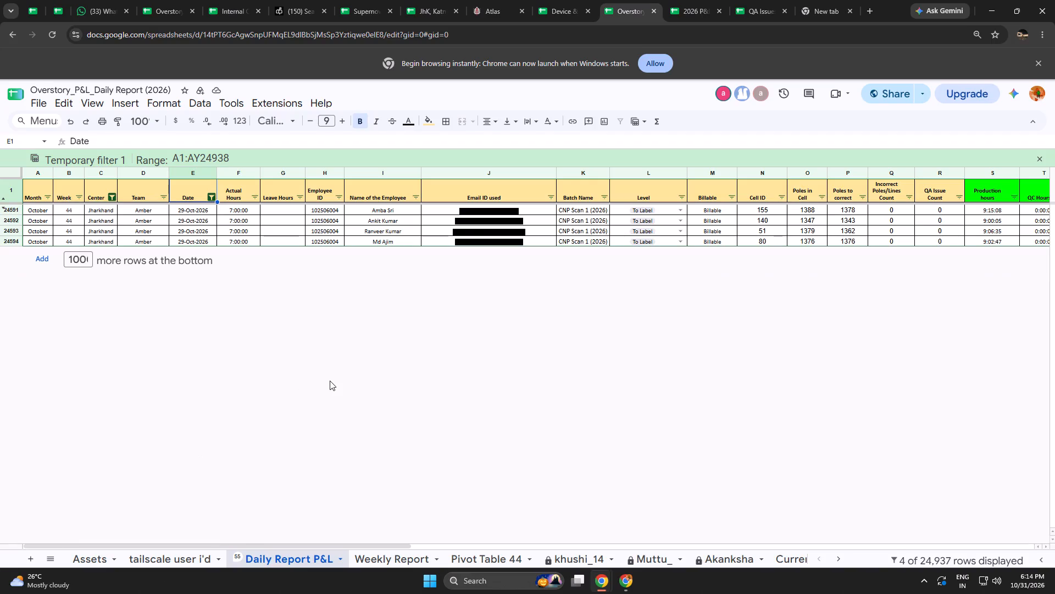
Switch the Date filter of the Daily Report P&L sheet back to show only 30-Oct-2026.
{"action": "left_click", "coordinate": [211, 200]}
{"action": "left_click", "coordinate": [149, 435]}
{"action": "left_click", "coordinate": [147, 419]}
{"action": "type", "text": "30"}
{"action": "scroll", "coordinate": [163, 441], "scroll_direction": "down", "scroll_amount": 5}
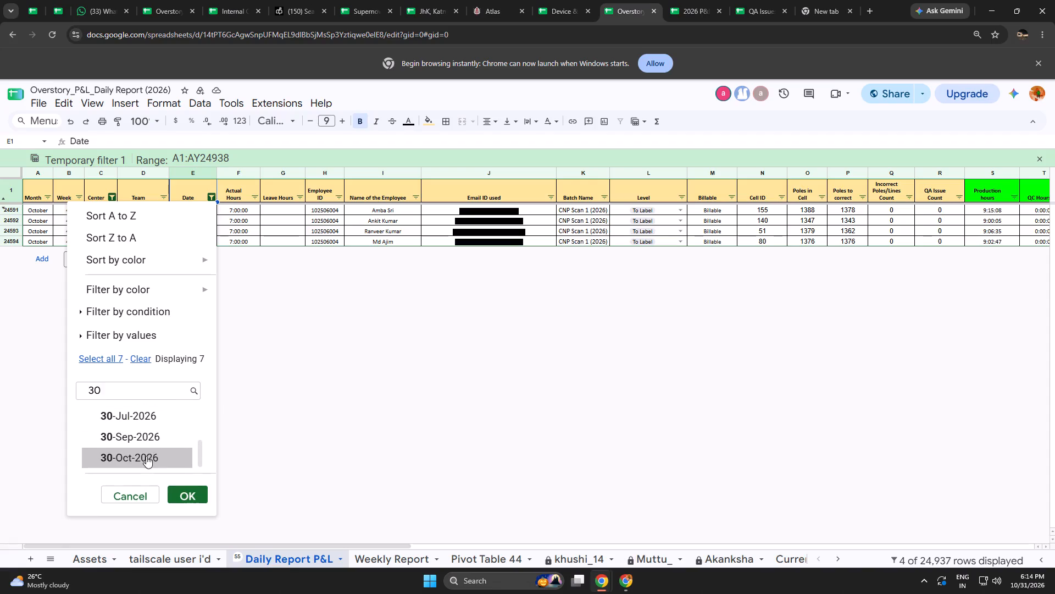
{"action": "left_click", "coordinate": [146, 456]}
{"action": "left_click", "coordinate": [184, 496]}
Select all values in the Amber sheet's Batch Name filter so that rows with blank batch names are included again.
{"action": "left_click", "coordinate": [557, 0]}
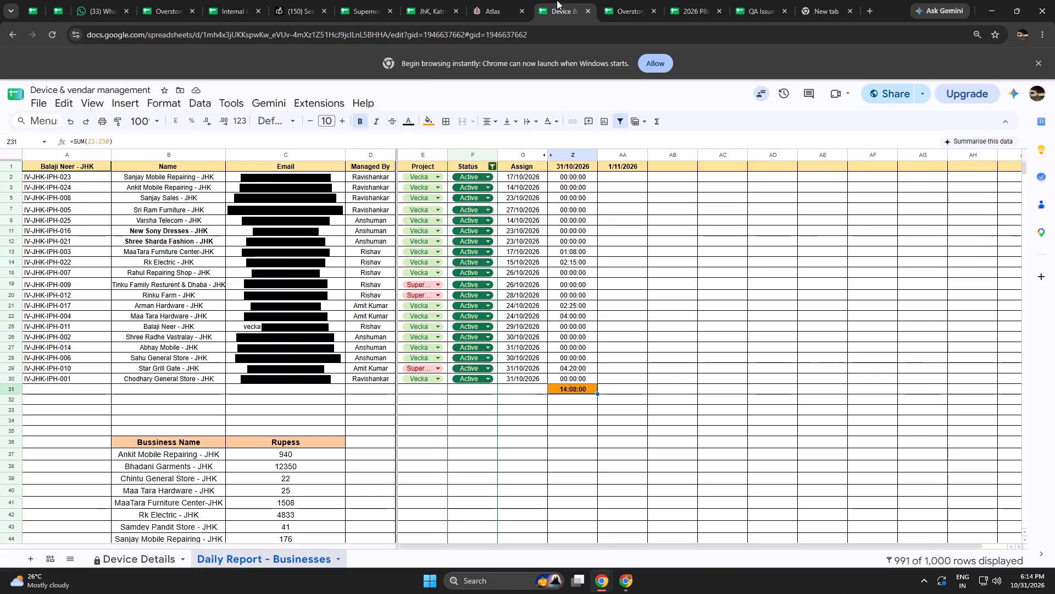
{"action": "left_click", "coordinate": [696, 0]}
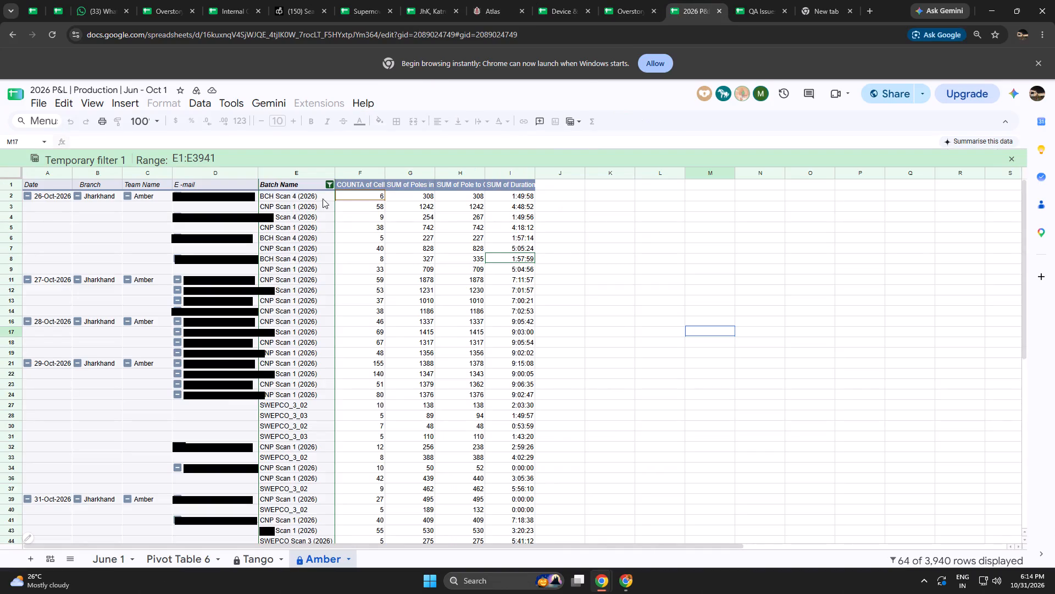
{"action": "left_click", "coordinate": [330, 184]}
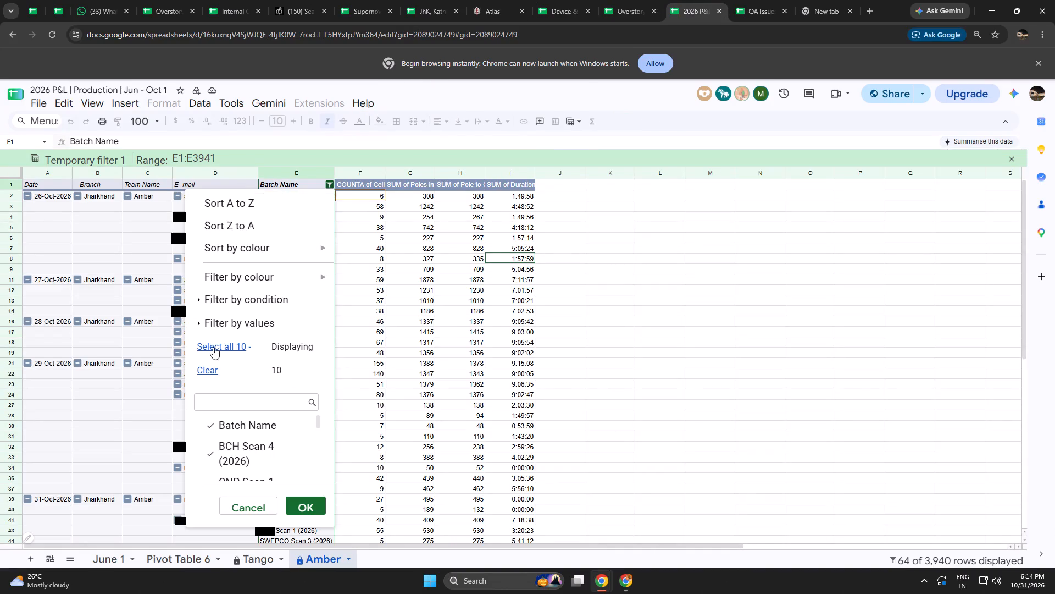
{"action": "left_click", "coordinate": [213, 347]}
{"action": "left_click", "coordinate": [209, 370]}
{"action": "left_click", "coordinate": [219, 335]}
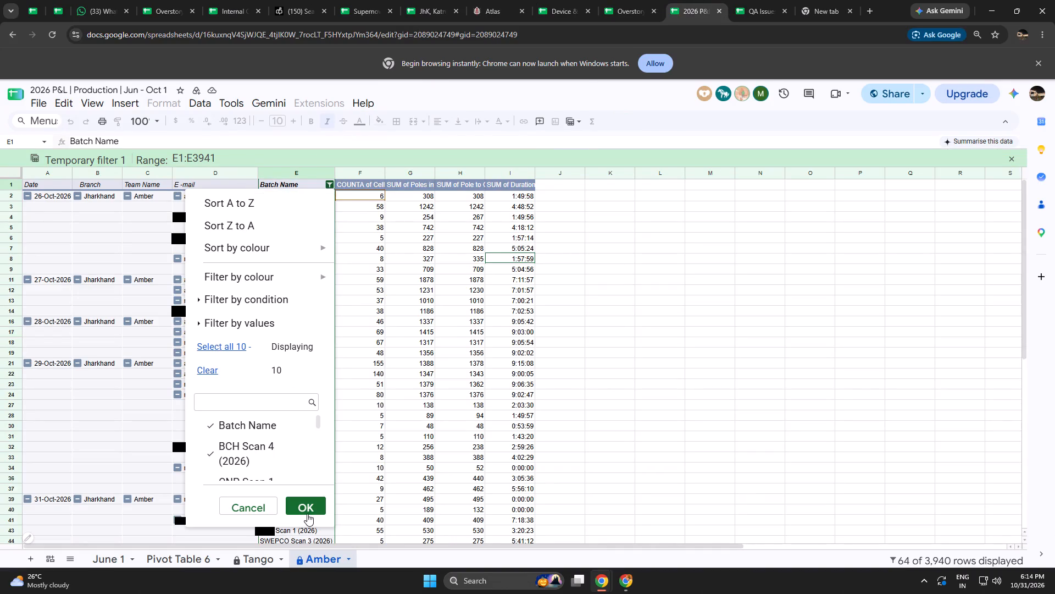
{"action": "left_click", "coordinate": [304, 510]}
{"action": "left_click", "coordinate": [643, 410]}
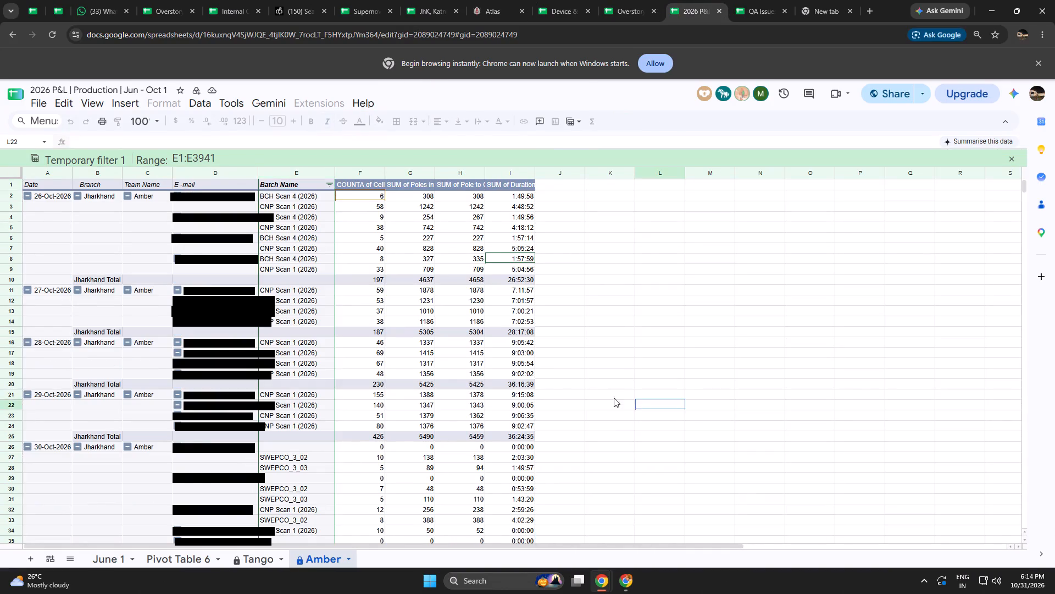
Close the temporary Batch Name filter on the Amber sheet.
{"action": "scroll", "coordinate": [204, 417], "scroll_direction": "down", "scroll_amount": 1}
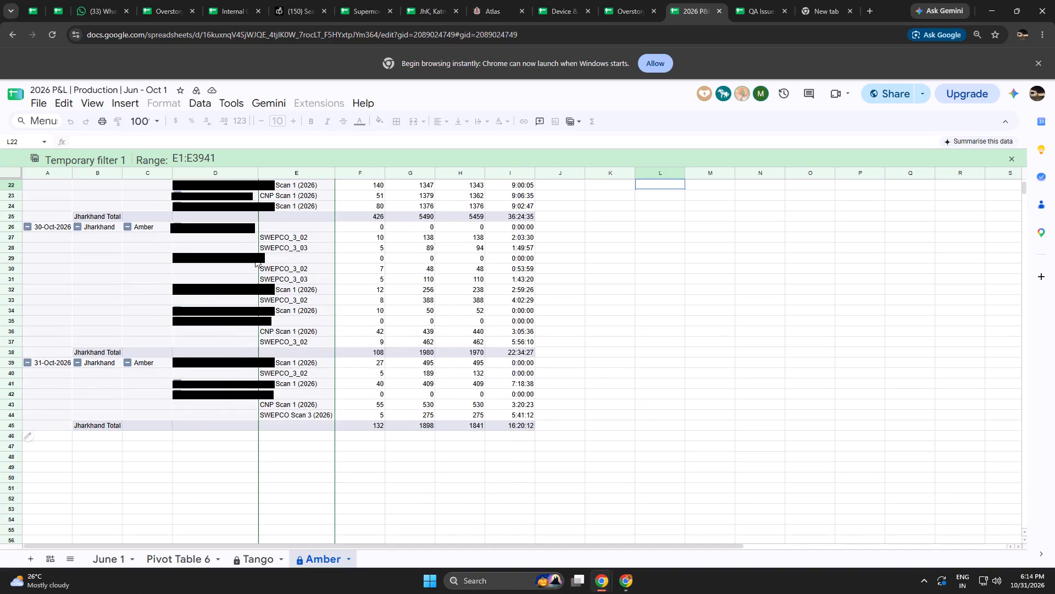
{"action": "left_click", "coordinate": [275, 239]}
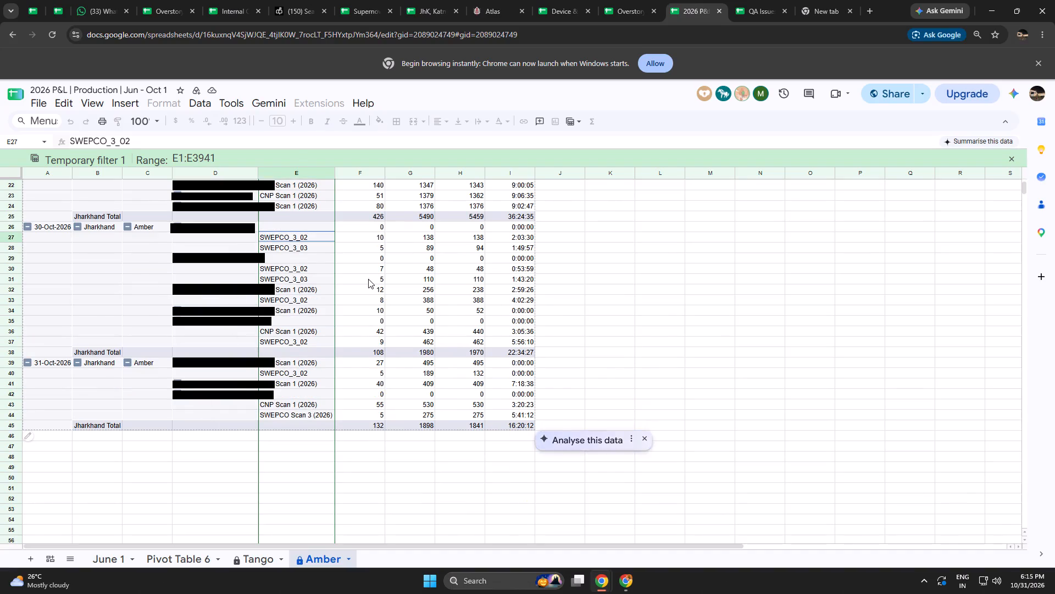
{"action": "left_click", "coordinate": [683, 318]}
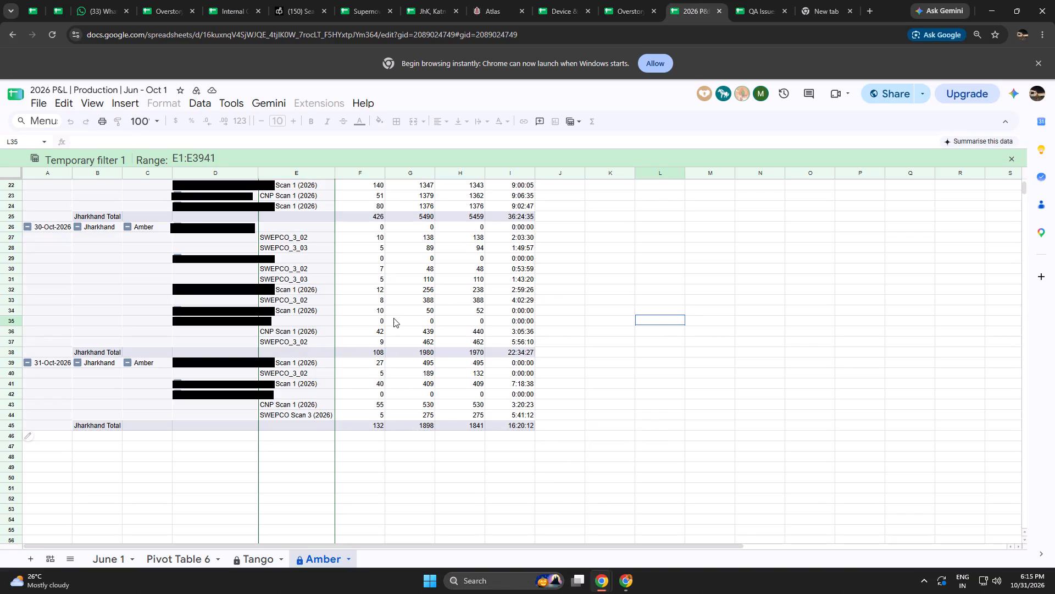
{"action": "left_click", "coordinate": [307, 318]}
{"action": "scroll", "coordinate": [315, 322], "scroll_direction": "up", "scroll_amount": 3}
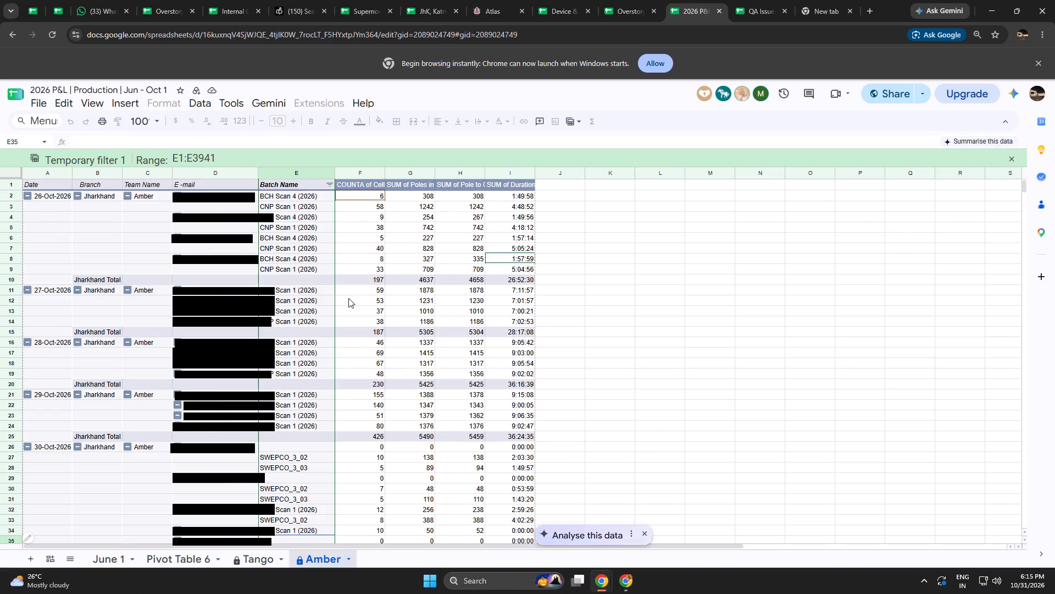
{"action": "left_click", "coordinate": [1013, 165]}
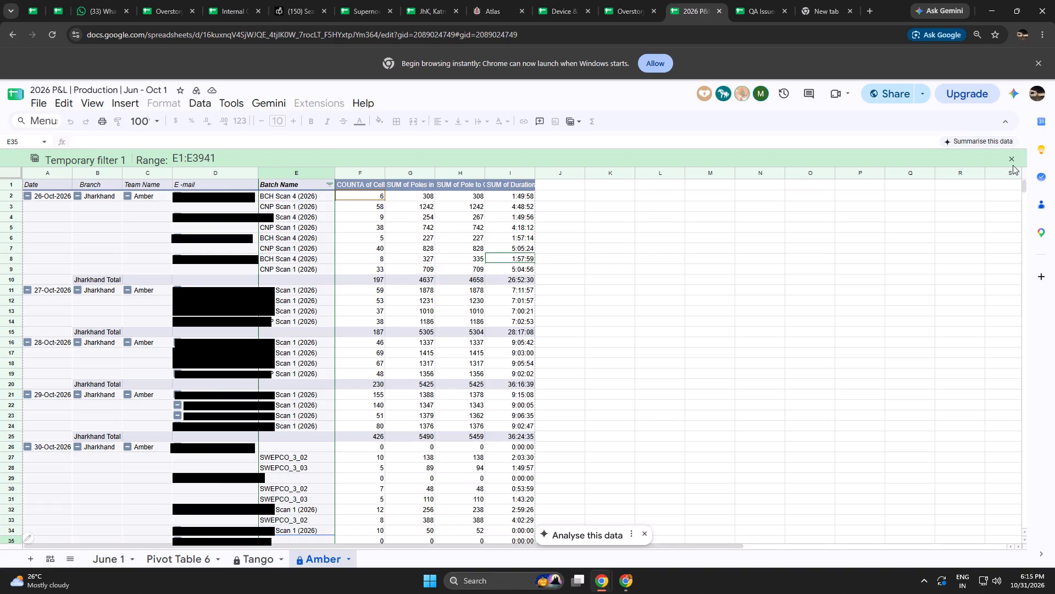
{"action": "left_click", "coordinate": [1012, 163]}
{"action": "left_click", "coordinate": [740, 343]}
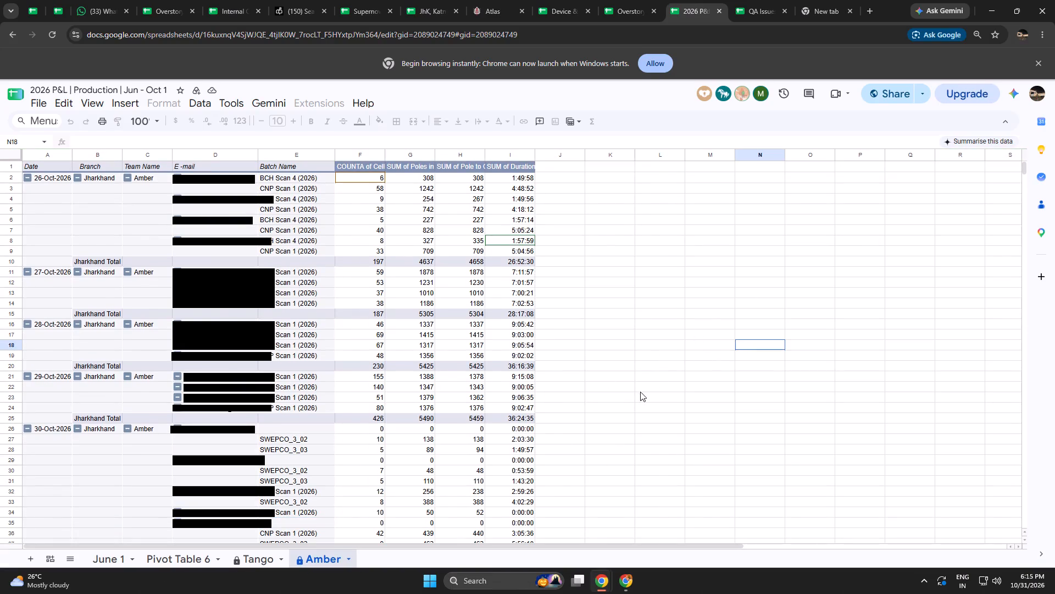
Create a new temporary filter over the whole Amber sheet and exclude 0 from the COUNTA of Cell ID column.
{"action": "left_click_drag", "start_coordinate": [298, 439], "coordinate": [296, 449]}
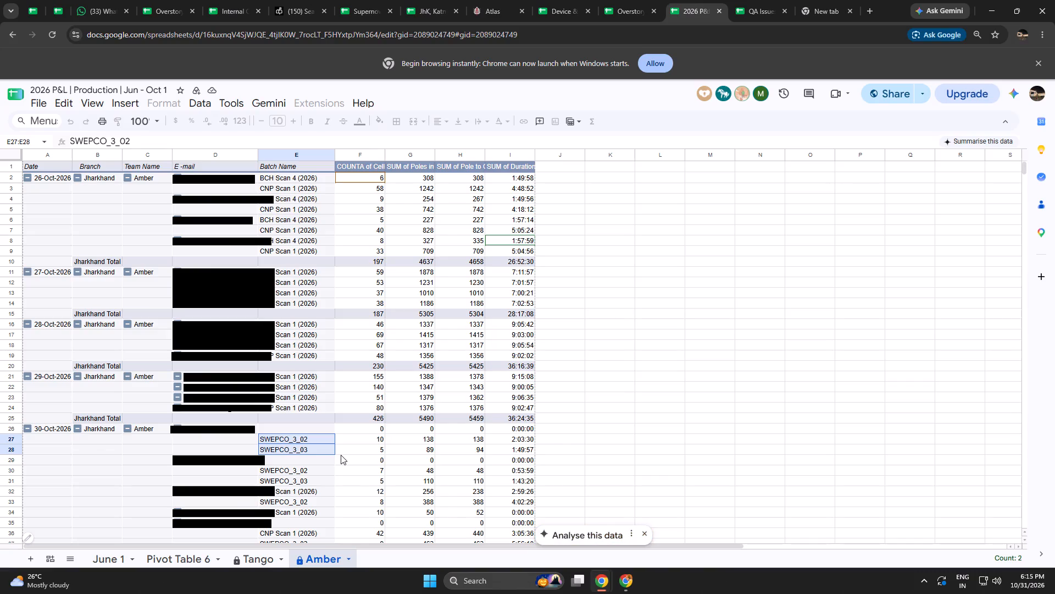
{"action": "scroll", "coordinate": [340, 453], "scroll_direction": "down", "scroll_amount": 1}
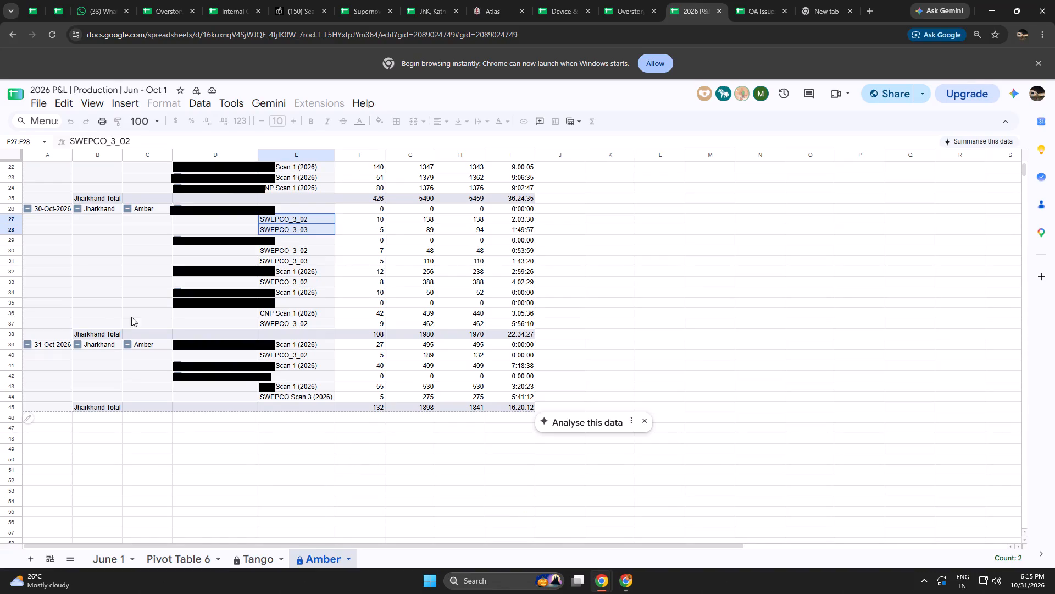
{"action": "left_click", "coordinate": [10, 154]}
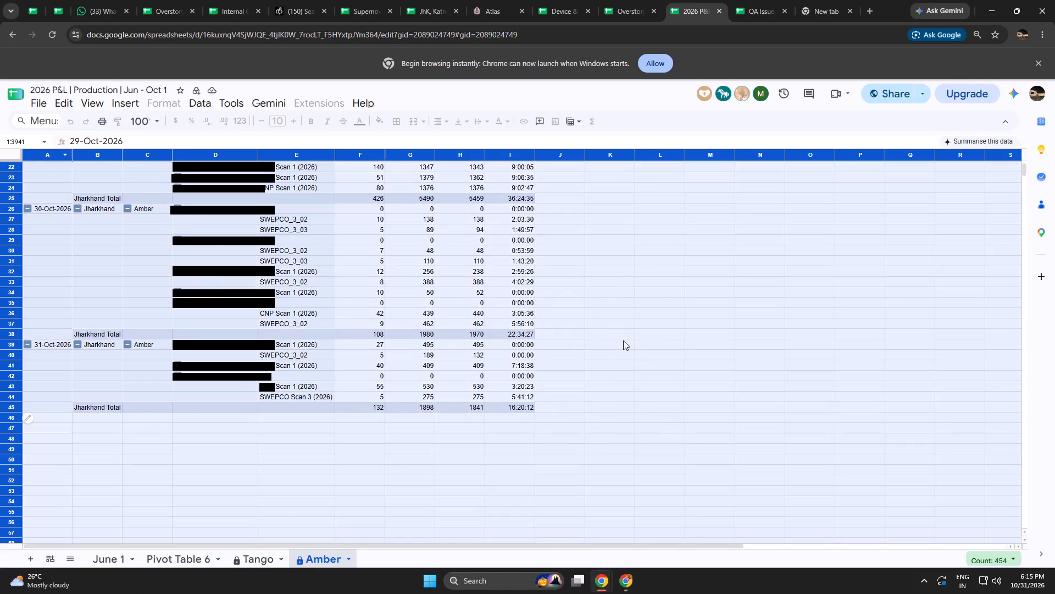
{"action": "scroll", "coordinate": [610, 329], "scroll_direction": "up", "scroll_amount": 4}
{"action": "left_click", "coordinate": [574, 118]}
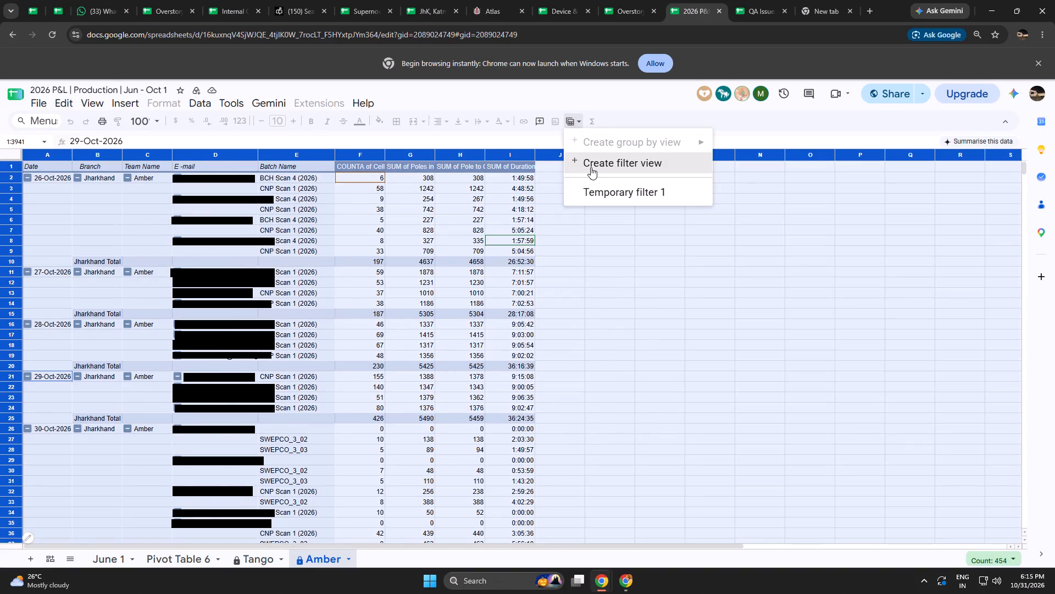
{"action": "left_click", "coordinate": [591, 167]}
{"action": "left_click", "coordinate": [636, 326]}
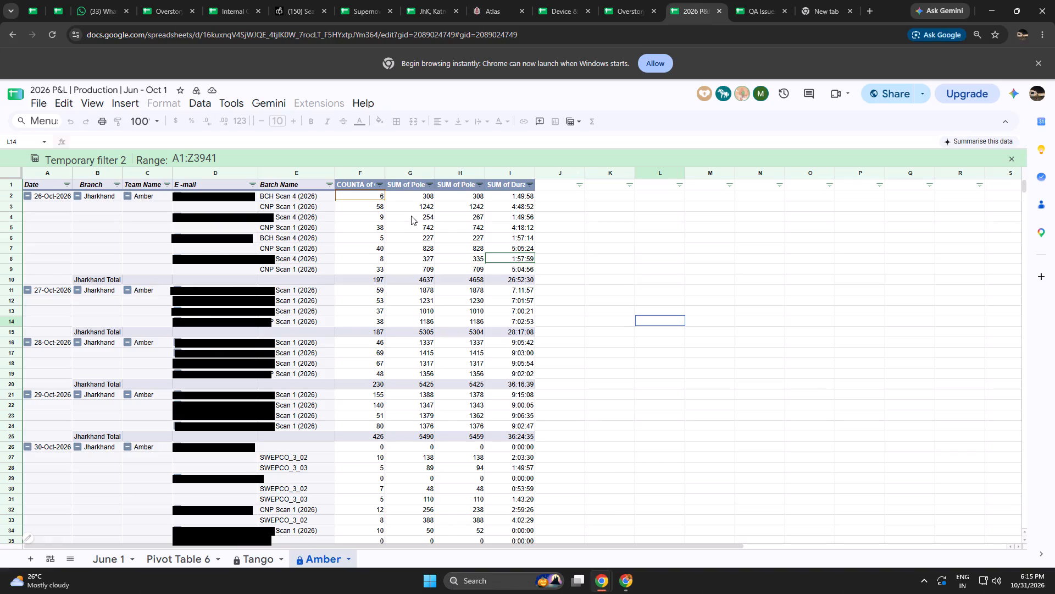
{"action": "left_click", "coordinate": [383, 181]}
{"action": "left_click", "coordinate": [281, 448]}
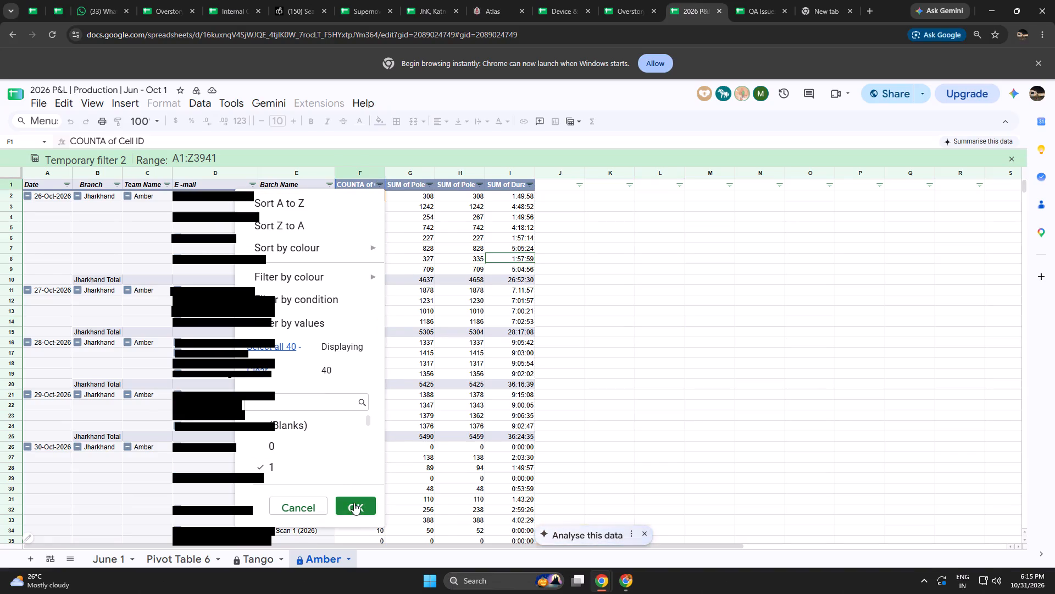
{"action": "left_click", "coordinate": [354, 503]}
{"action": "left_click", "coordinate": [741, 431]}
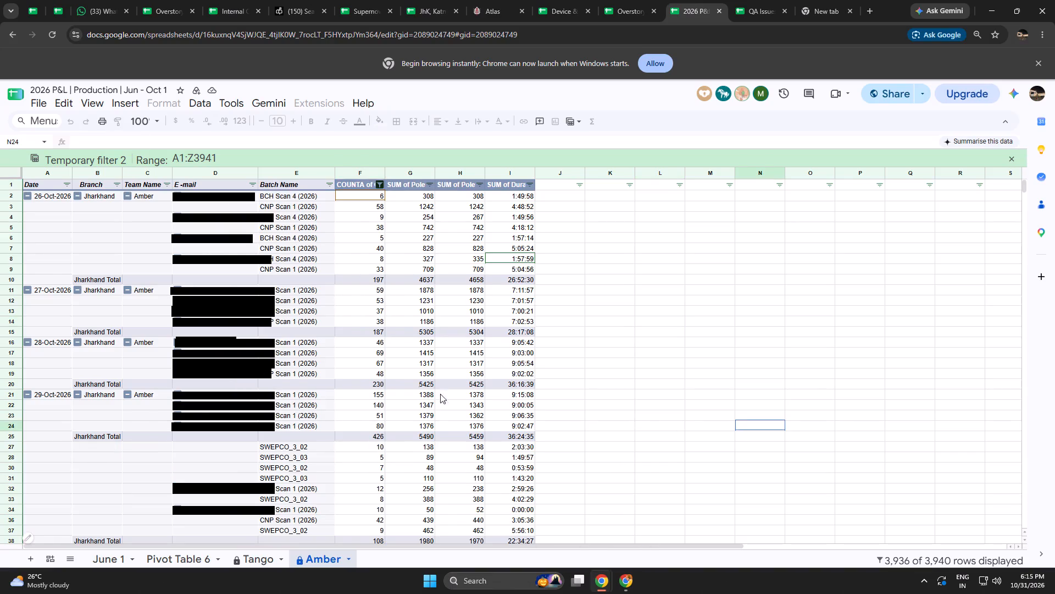
Examine the filtered Amber sheet, comparing the 30-Oct-2026 and 31-Oct-2026 batch rows with the earlier dates.
{"action": "scroll", "coordinate": [332, 355], "scroll_direction": "down", "scroll_amount": 1}
{"action": "scroll", "coordinate": [314, 307], "scroll_direction": "up", "scroll_amount": 1}
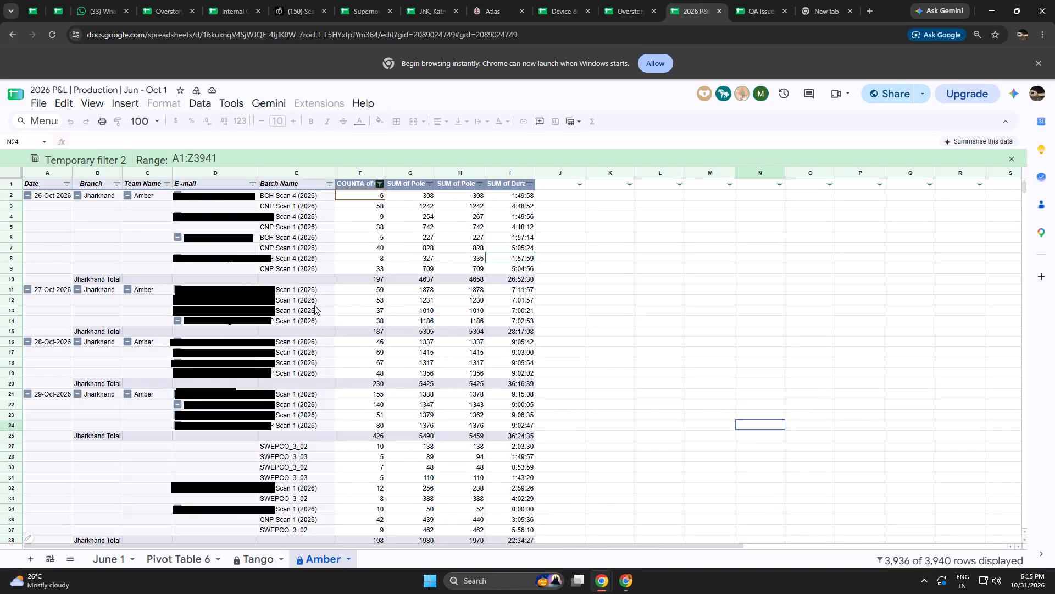
{"action": "scroll", "coordinate": [314, 305], "scroll_direction": "down", "scroll_amount": 1}
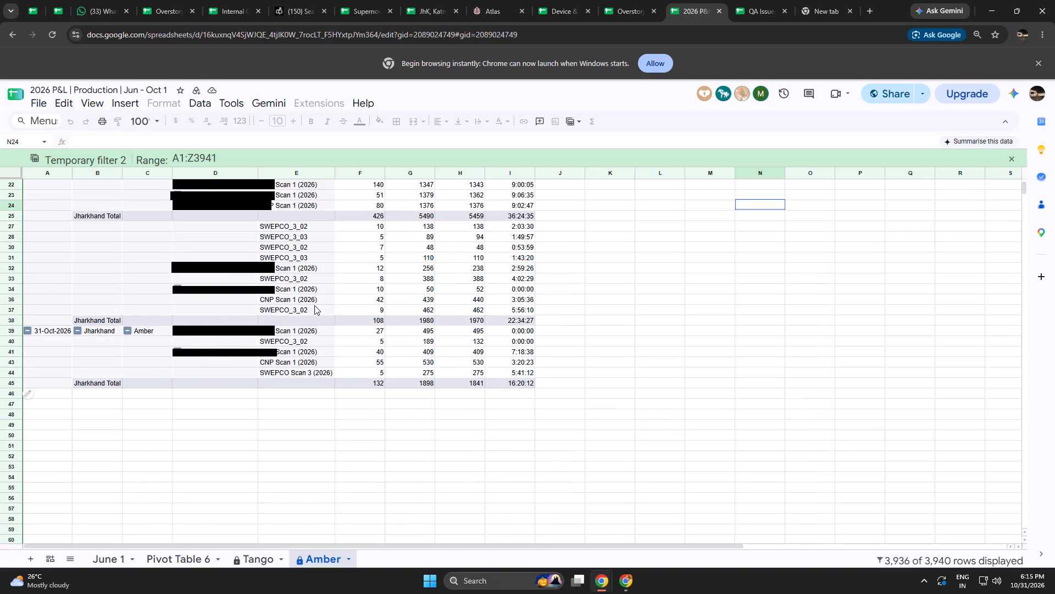
{"action": "scroll", "coordinate": [239, 253], "scroll_direction": "up", "scroll_amount": 1}
{"action": "scroll", "coordinate": [239, 253], "scroll_direction": "down", "scroll_amount": 1}
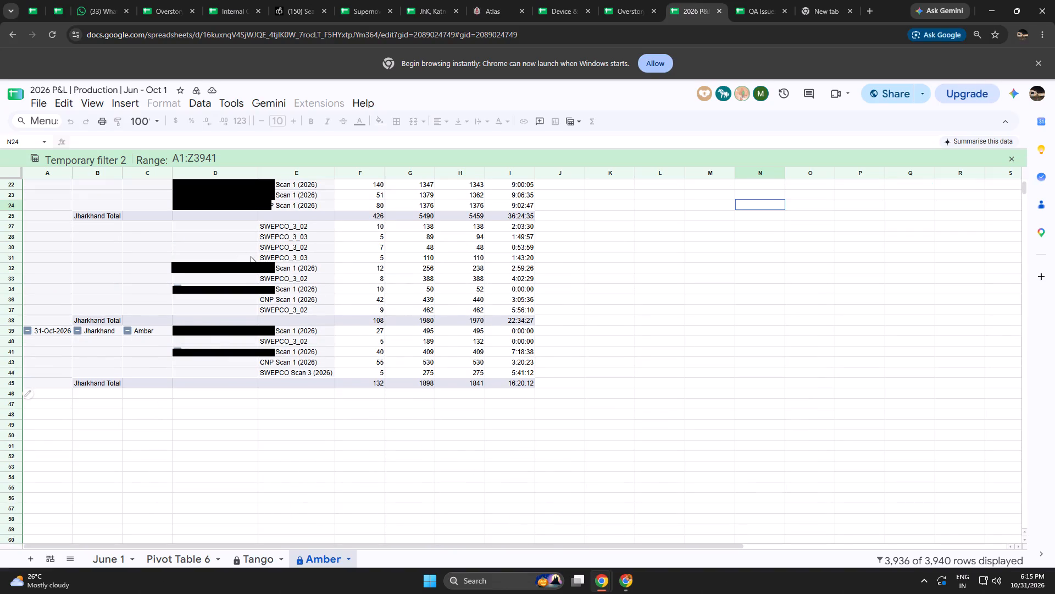
{"action": "scroll", "coordinate": [251, 257], "scroll_direction": "up", "scroll_amount": 1}
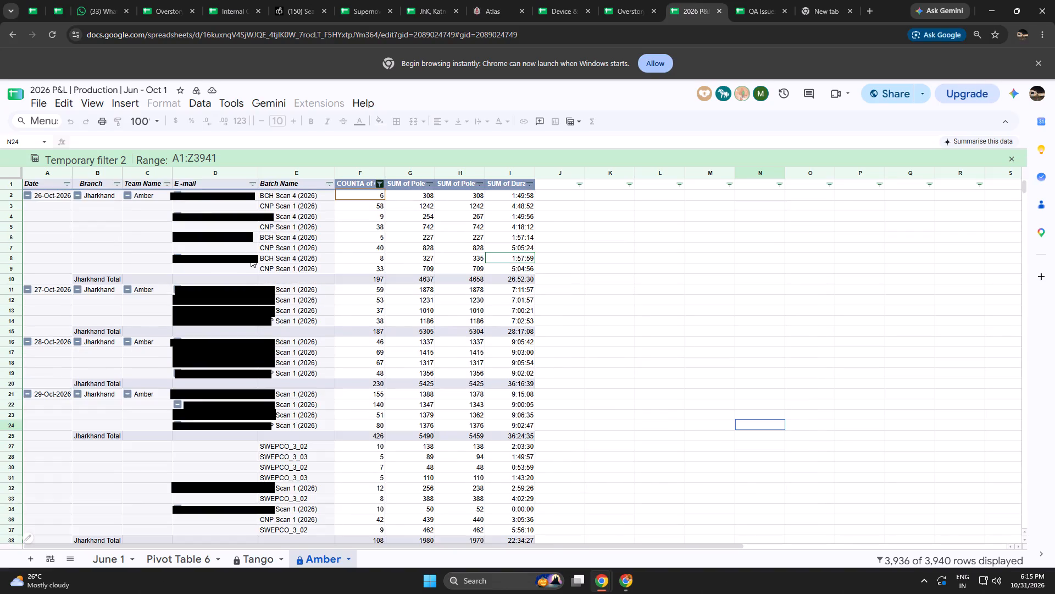
{"action": "scroll", "coordinate": [269, 311], "scroll_direction": "down", "scroll_amount": 1}
{"action": "scroll", "coordinate": [285, 298], "scroll_direction": "up", "scroll_amount": 1}
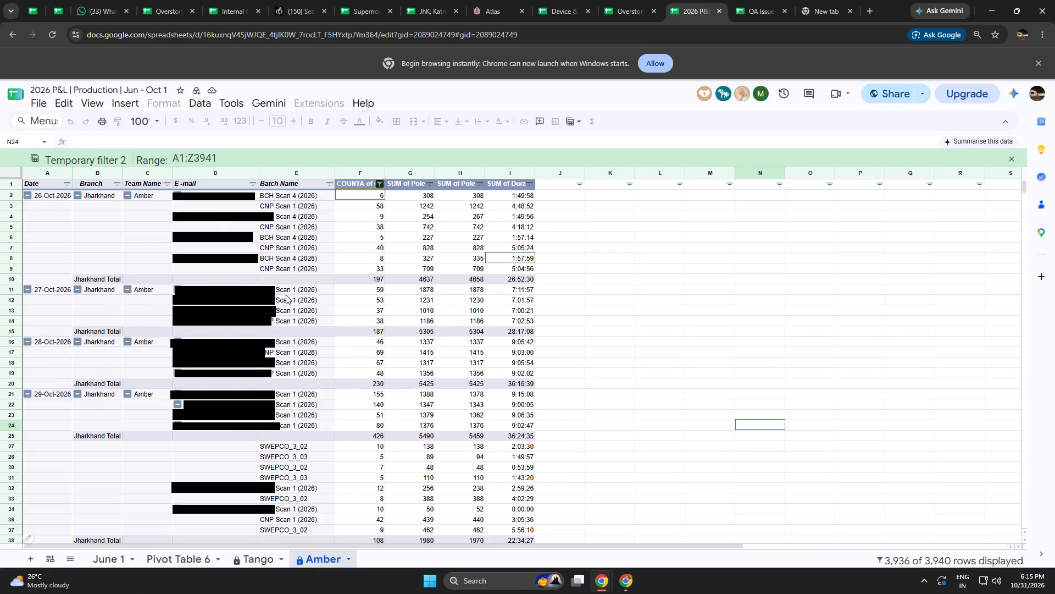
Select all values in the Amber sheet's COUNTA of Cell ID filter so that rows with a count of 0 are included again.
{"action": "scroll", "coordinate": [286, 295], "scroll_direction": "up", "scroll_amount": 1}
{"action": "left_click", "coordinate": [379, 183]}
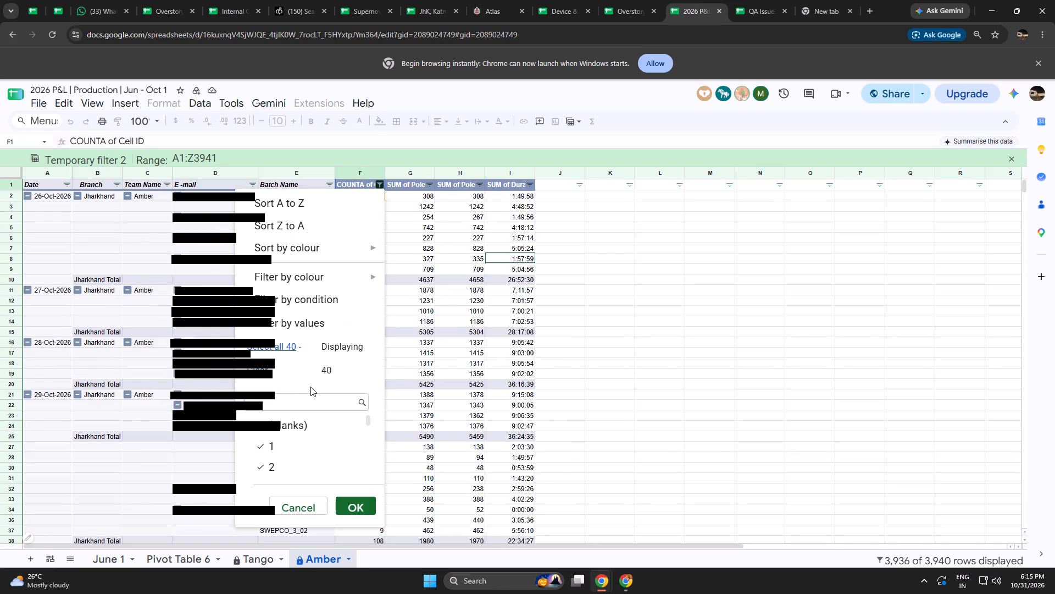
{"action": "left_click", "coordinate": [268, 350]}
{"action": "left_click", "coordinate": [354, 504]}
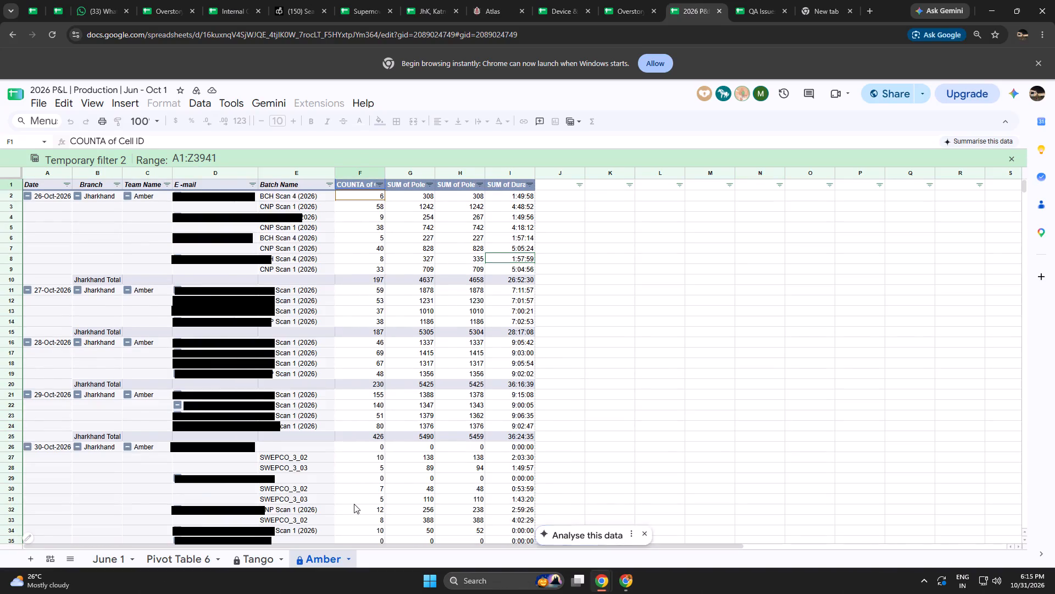
Switch to the other Chrome window with the 2026 P&L Production workbook and open the Amber sheet's pivot table for editing.
{"action": "scroll", "coordinate": [357, 444], "scroll_direction": "down", "scroll_amount": 1}
{"action": "left_click", "coordinate": [602, 333]}
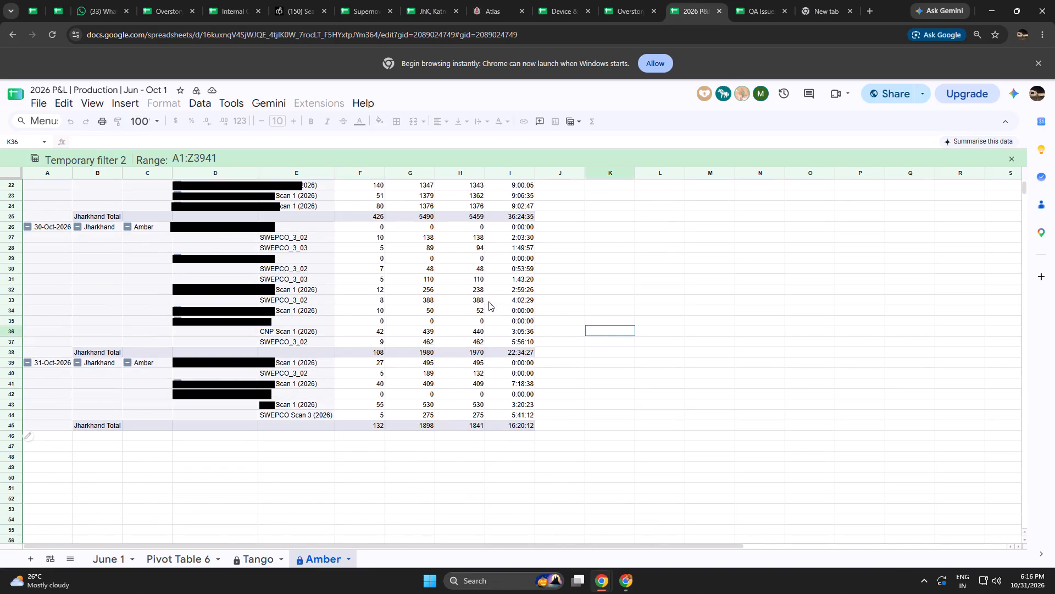
{"action": "left_click_drag", "start_coordinate": [295, 236], "coordinate": [290, 246]}
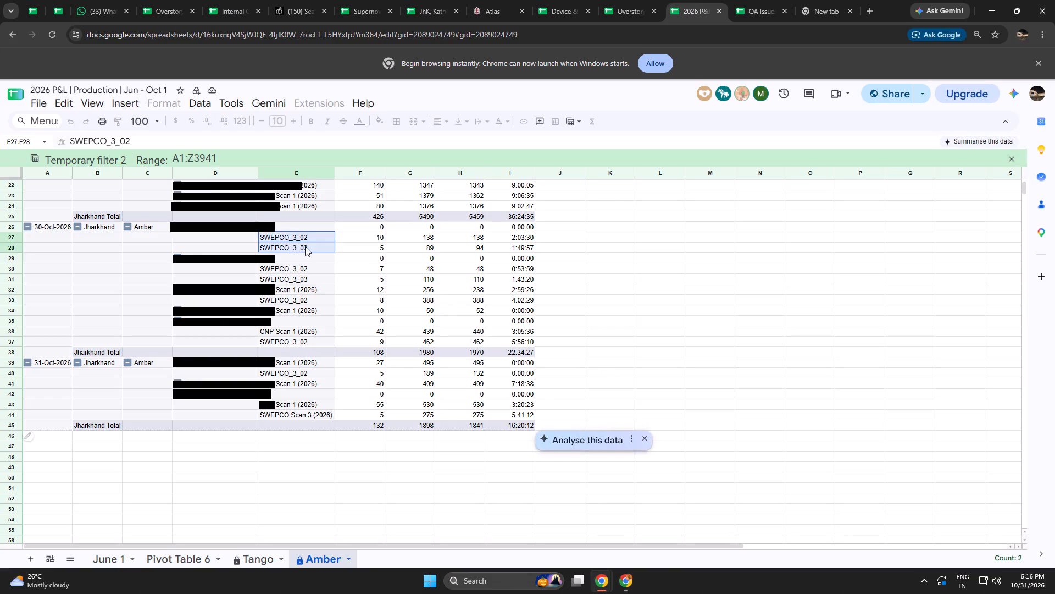
{"action": "scroll", "coordinate": [648, 309], "scroll_direction": "up", "scroll_amount": 2}
{"action": "scroll", "coordinate": [648, 309], "scroll_direction": "down", "scroll_amount": 1}
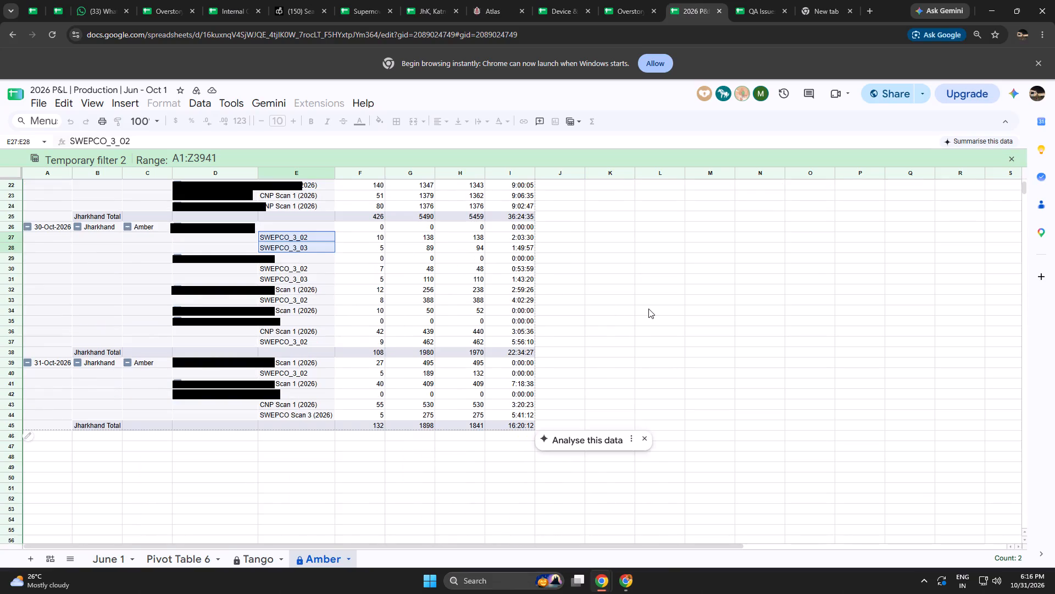
{"action": "left_click", "coordinate": [29, 443]}
{"action": "left_click", "coordinate": [618, 576]}
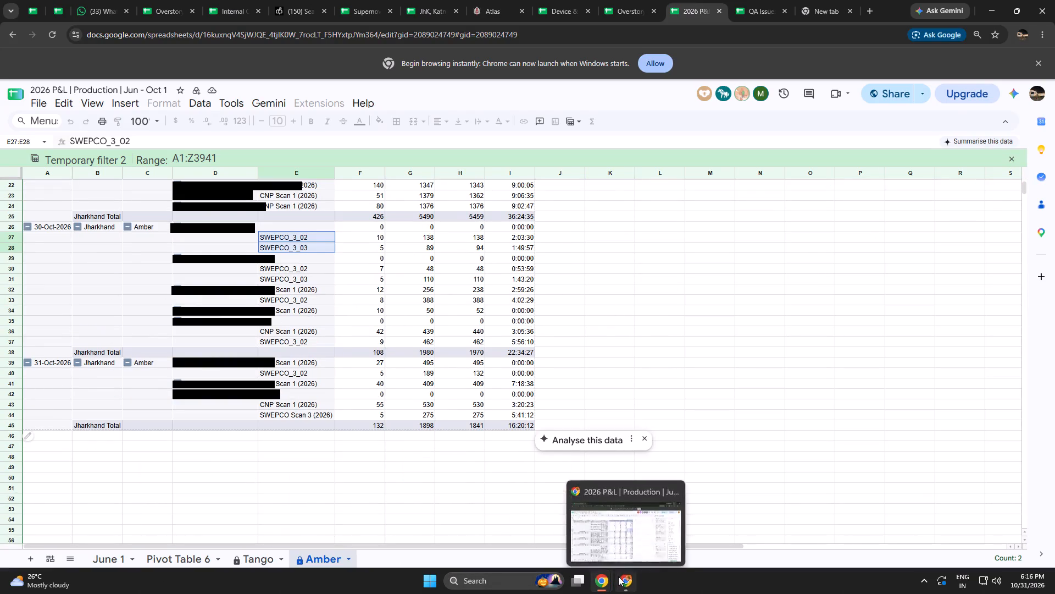
{"action": "left_click", "coordinate": [31, 532]}
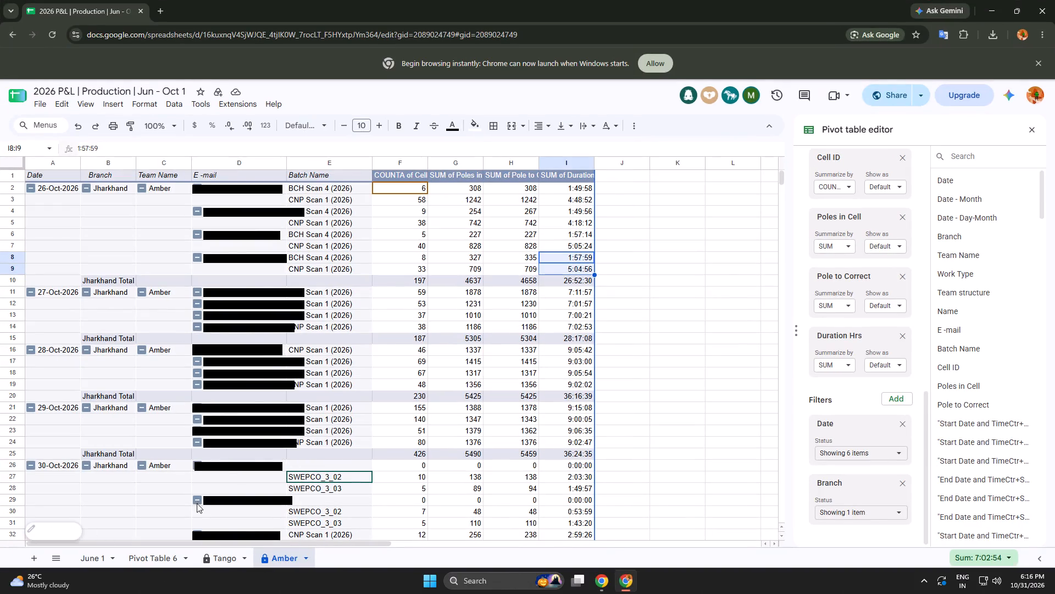
Add the Duration Hrs field listed between Number of Lines corrected and Status to the Amber pivot table's filters.
{"action": "scroll", "coordinate": [822, 411], "scroll_direction": "down", "scroll_amount": 7}
{"action": "scroll", "coordinate": [863, 361], "scroll_direction": "down", "scroll_amount": 6}
{"action": "scroll", "coordinate": [967, 404], "scroll_direction": "down", "scroll_amount": 2}
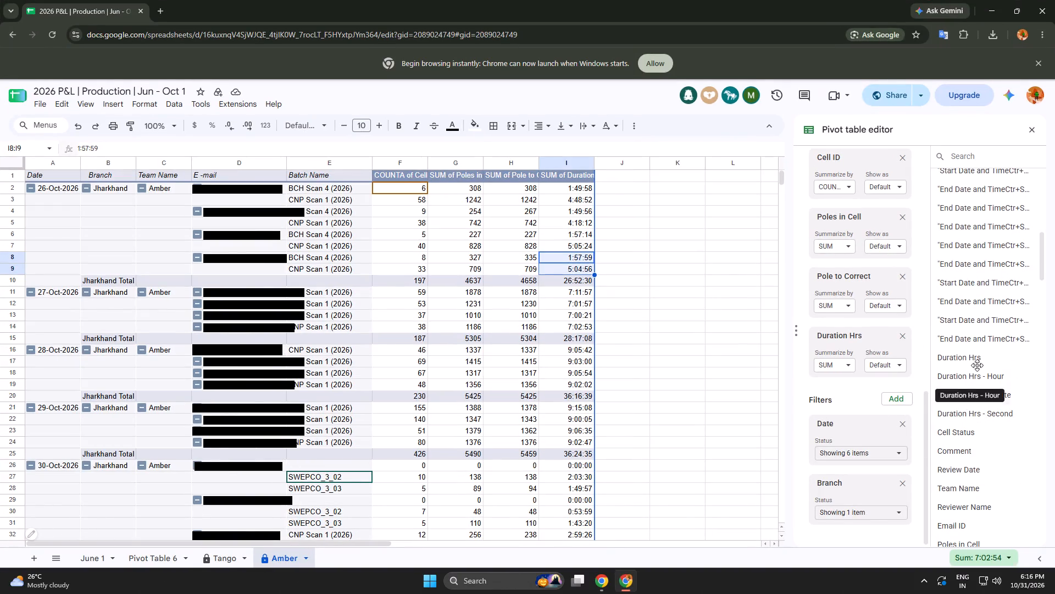
{"action": "scroll", "coordinate": [957, 498], "scroll_direction": "down", "scroll_amount": 1}
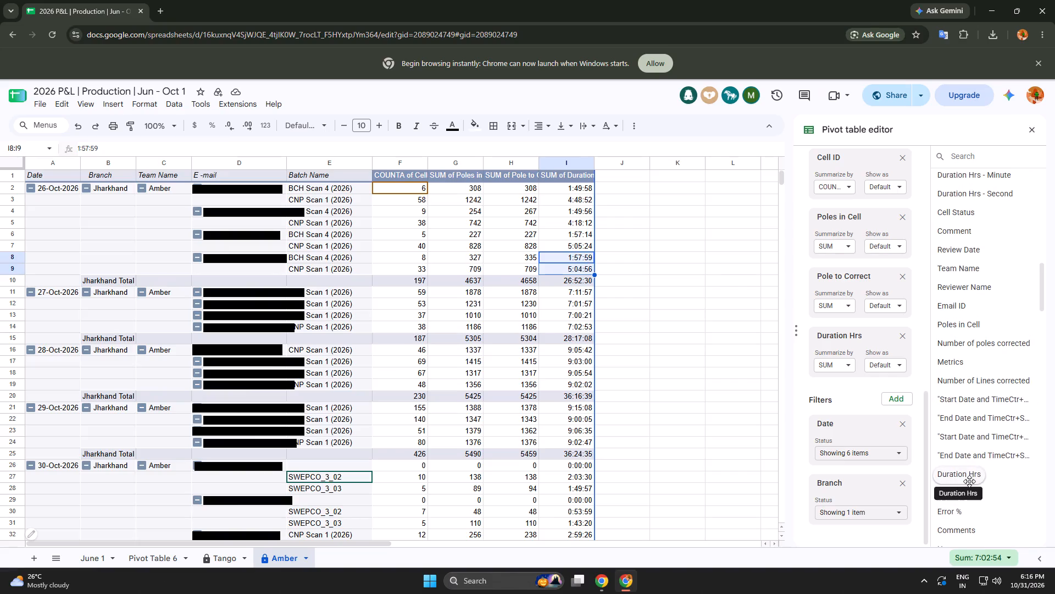
{"action": "left_click_drag", "start_coordinate": [969, 481], "coordinate": [840, 544]}
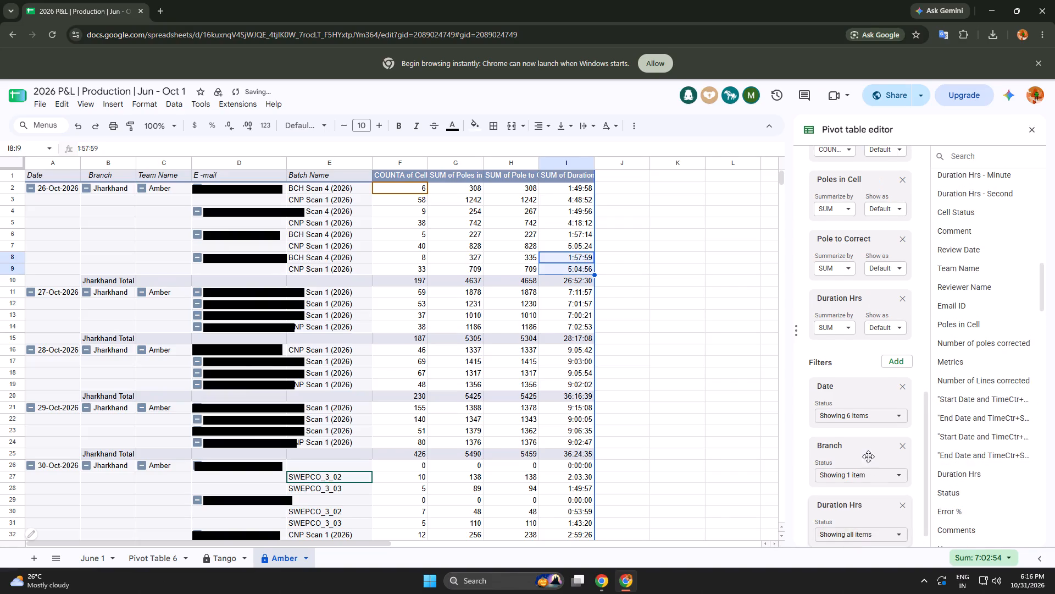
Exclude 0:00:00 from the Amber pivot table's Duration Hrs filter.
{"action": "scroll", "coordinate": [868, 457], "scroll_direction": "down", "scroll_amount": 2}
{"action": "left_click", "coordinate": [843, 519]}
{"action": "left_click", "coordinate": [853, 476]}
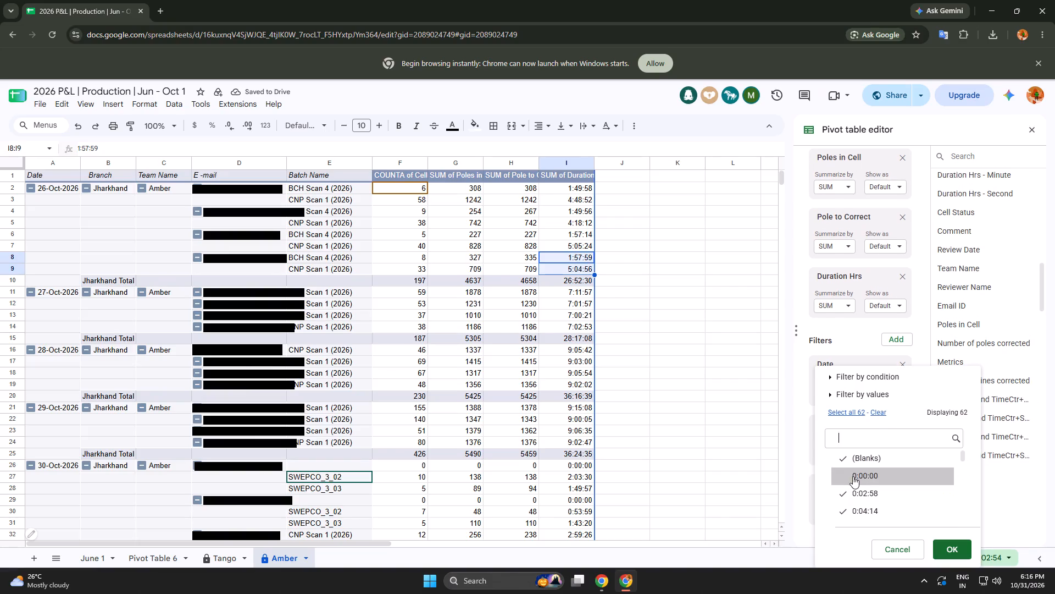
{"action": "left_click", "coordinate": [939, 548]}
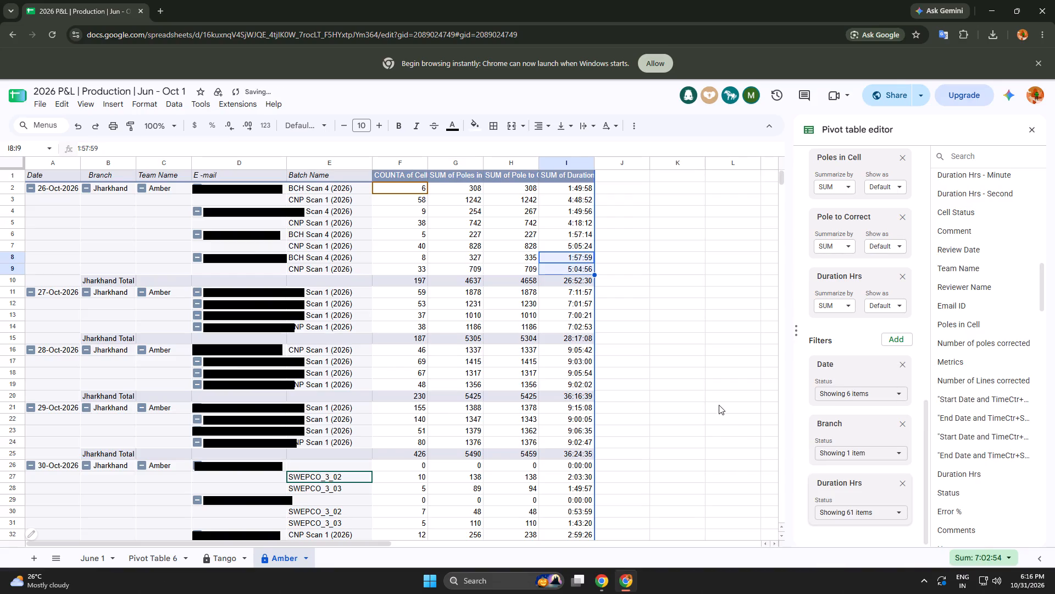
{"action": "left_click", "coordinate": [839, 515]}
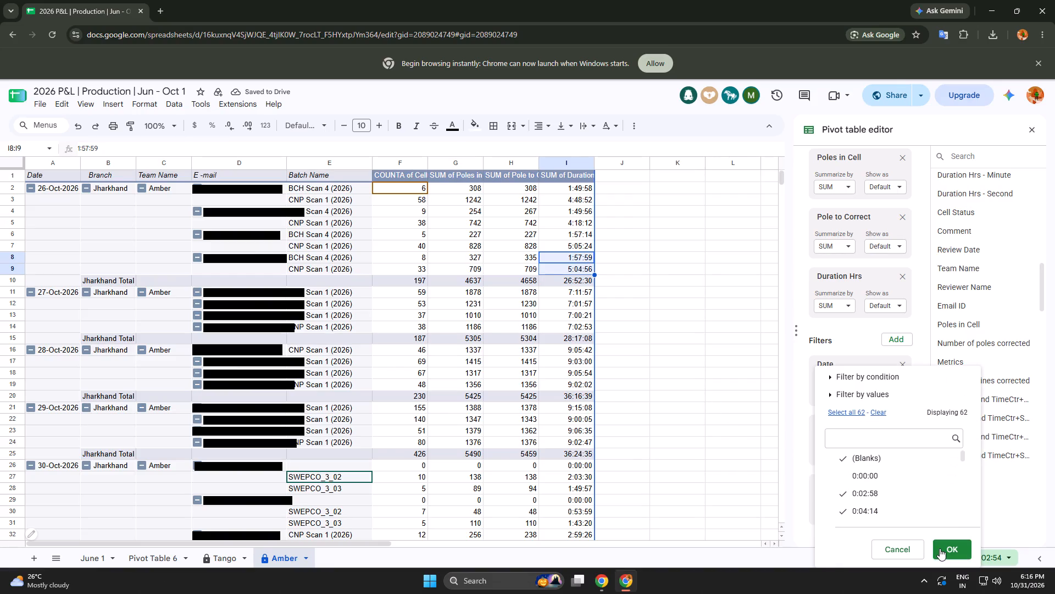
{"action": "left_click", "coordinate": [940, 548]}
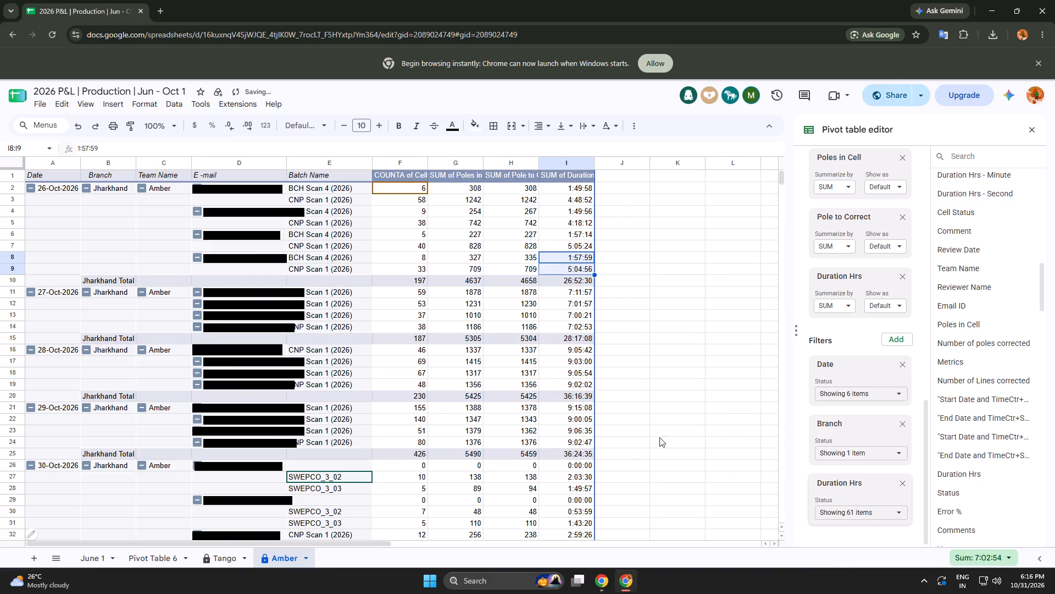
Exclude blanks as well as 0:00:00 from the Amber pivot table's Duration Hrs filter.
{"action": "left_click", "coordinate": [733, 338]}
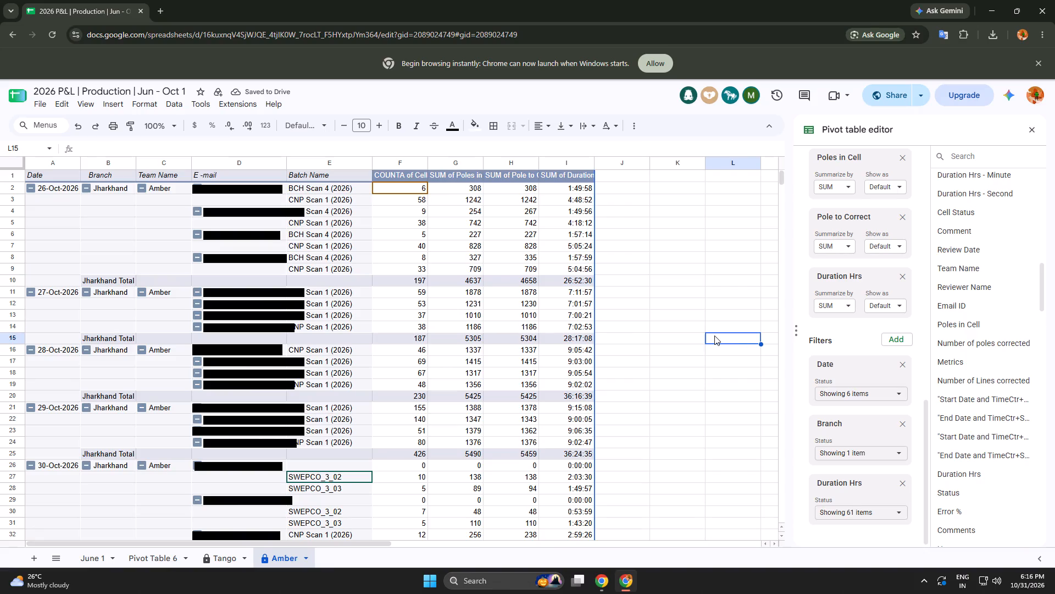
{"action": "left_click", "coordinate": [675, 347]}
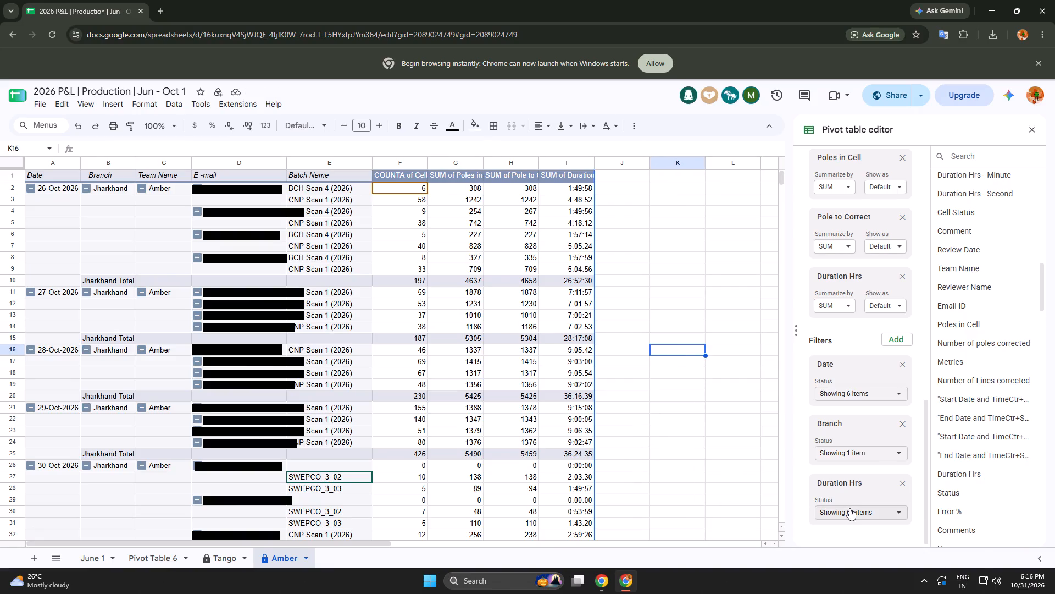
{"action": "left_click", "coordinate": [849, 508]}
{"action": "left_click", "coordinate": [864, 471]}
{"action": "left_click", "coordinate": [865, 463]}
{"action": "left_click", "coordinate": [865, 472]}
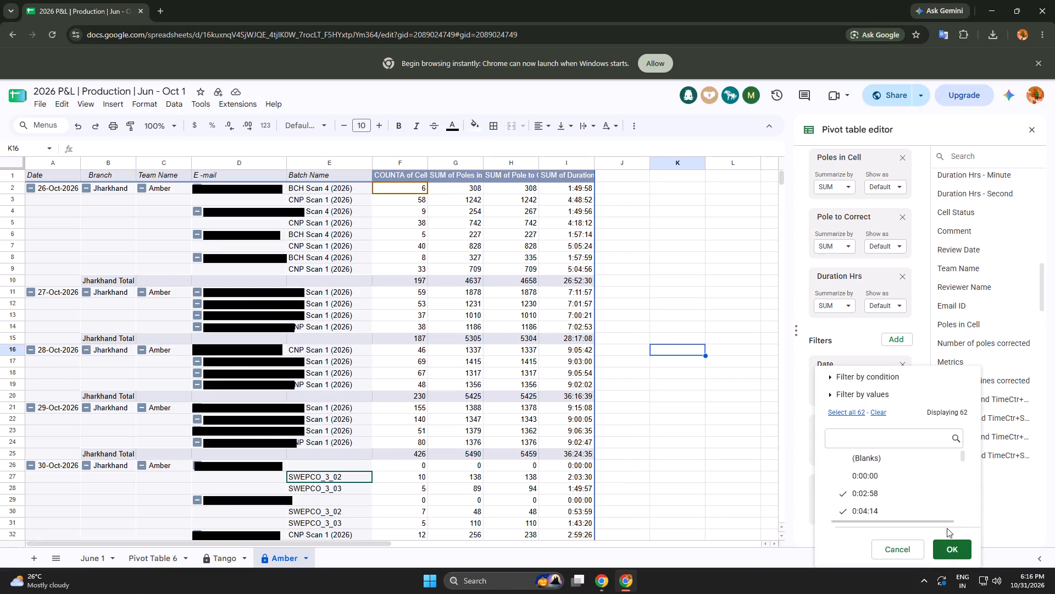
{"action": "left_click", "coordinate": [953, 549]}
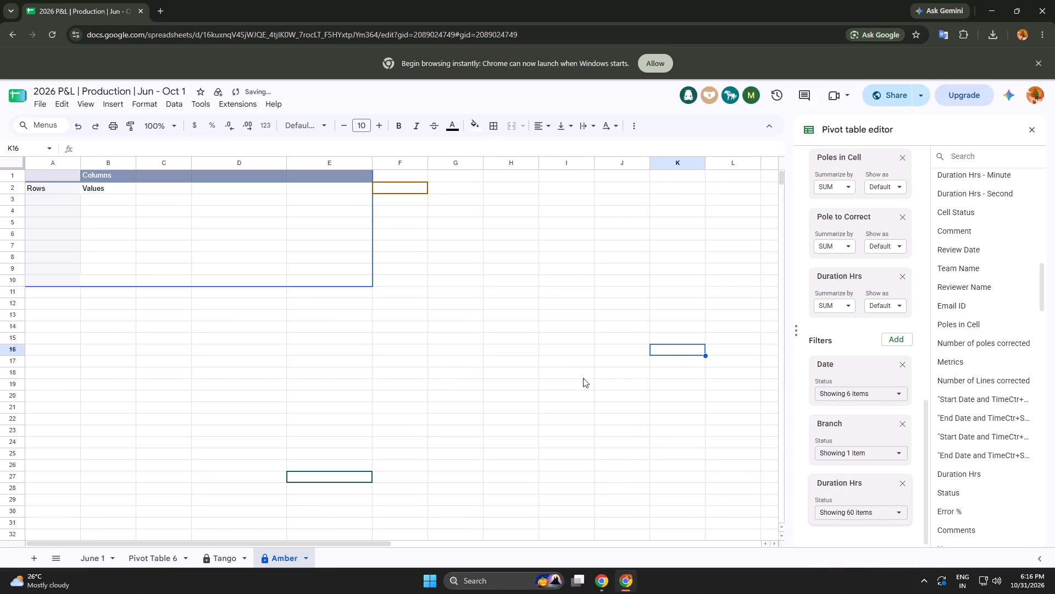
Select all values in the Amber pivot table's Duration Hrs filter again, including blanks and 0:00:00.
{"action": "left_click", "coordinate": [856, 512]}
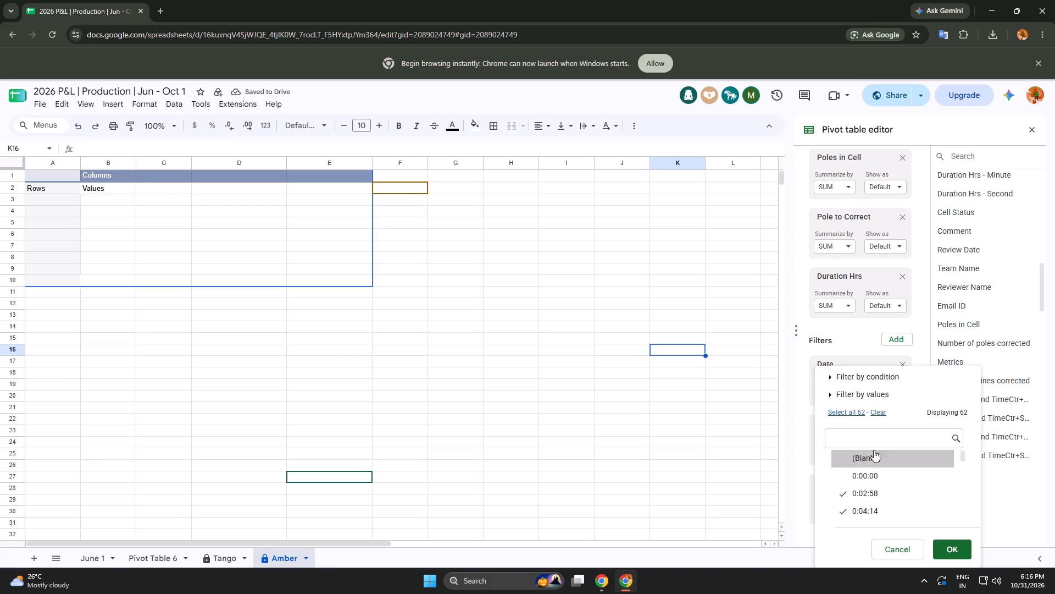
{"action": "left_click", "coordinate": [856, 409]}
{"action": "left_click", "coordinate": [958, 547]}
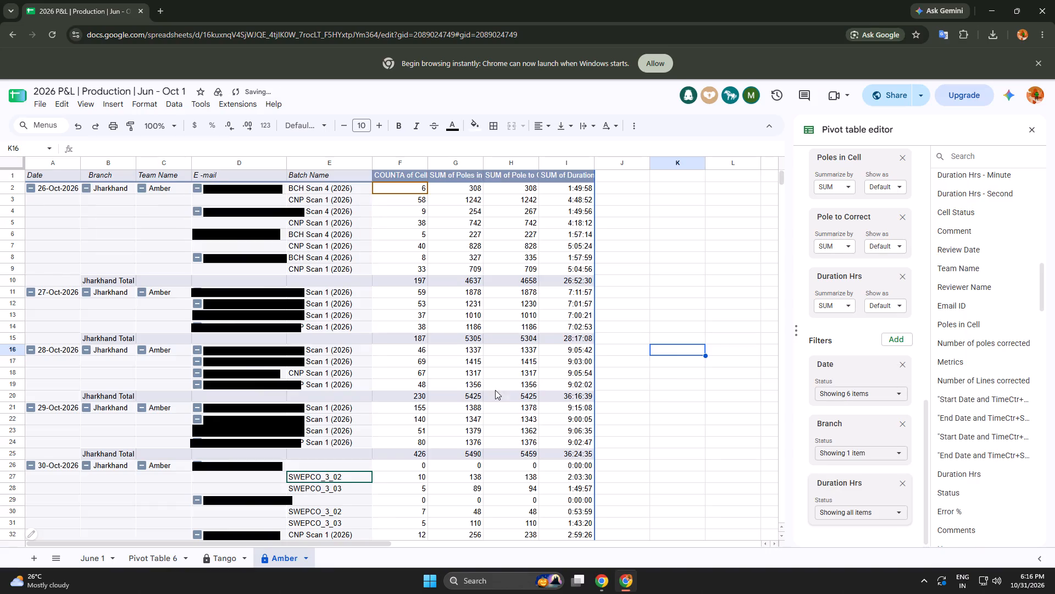
Copy batch names SWEPCO_3_02 and SWEPCO_3_03 from the Amber pivot's 30-Oct-2026 rows into the daily report's Batch Name cells, rows 24710–24711 and 24712–24713.
{"action": "left_click", "coordinate": [718, 378]}
{"action": "scroll", "coordinate": [671, 369], "scroll_direction": "down", "scroll_amount": 1}
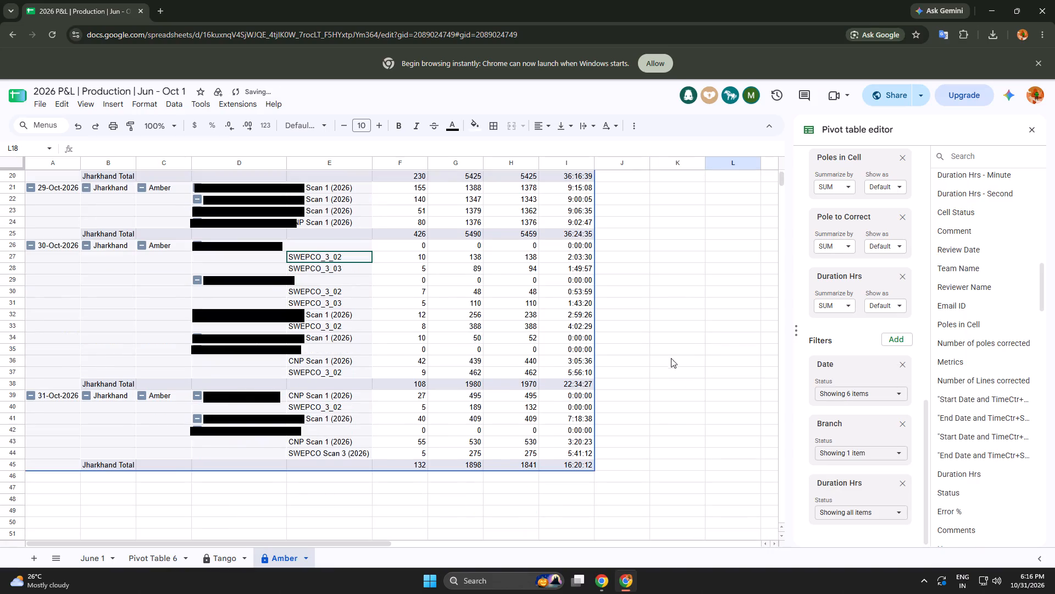
{"action": "left_click", "coordinate": [669, 348]}
{"action": "left_click_drag", "start_coordinate": [334, 257], "coordinate": [333, 269]}
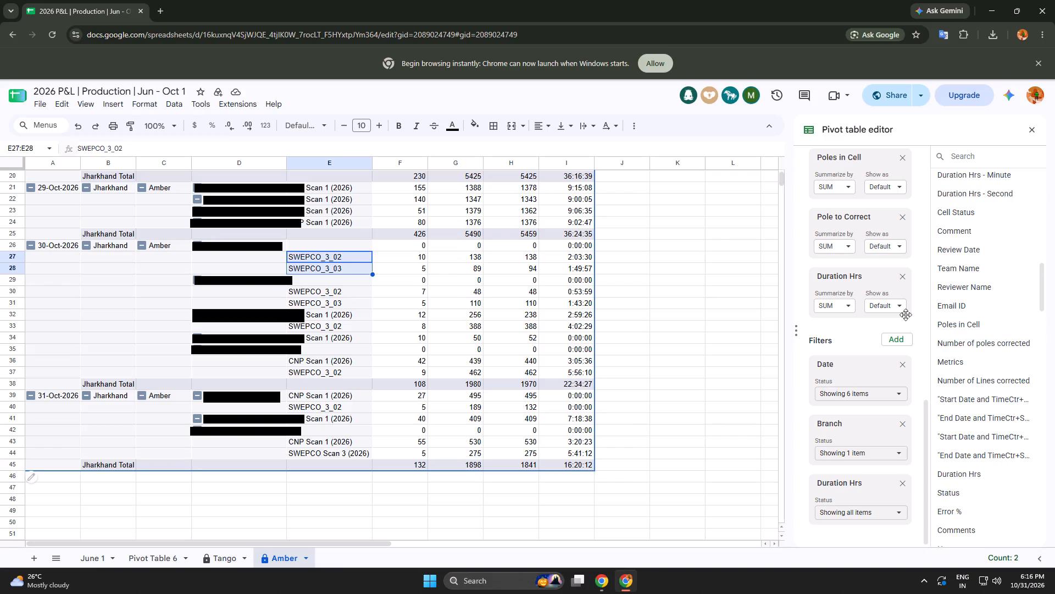
{"action": "left_click", "coordinate": [986, 0]}
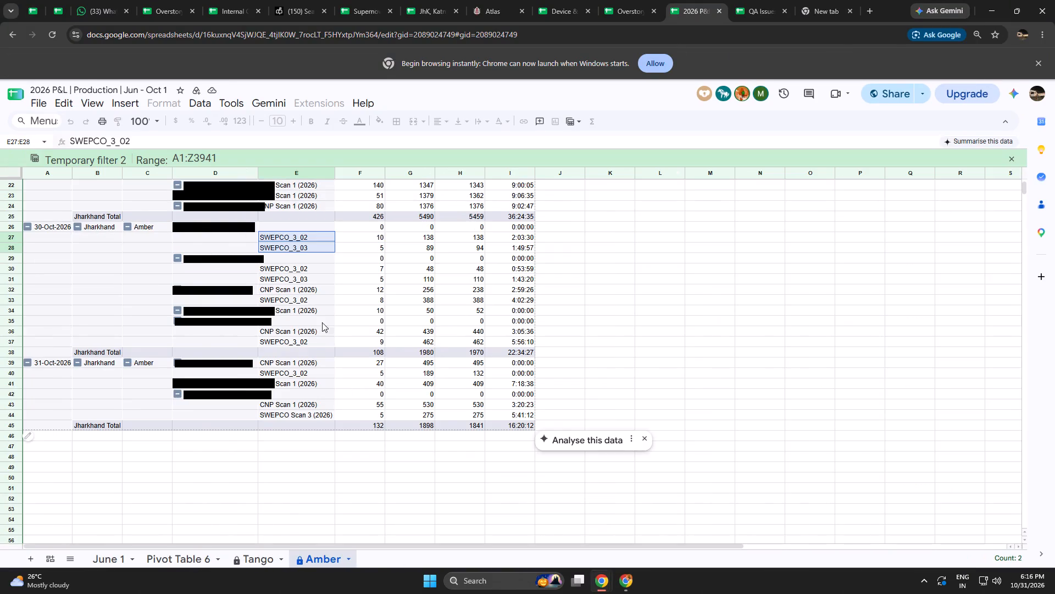
{"action": "key", "text": "ctrl+c"}
{"action": "left_click", "coordinate": [627, 0]}
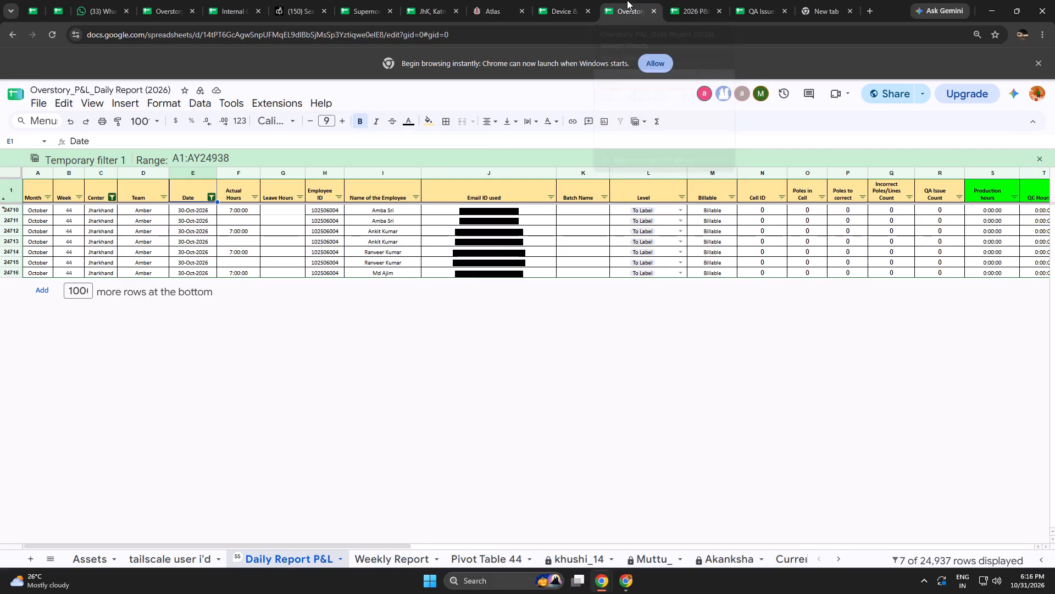
{"action": "left_click", "coordinate": [559, 213]}
{"action": "key", "text": "ctrl+shift+v"}
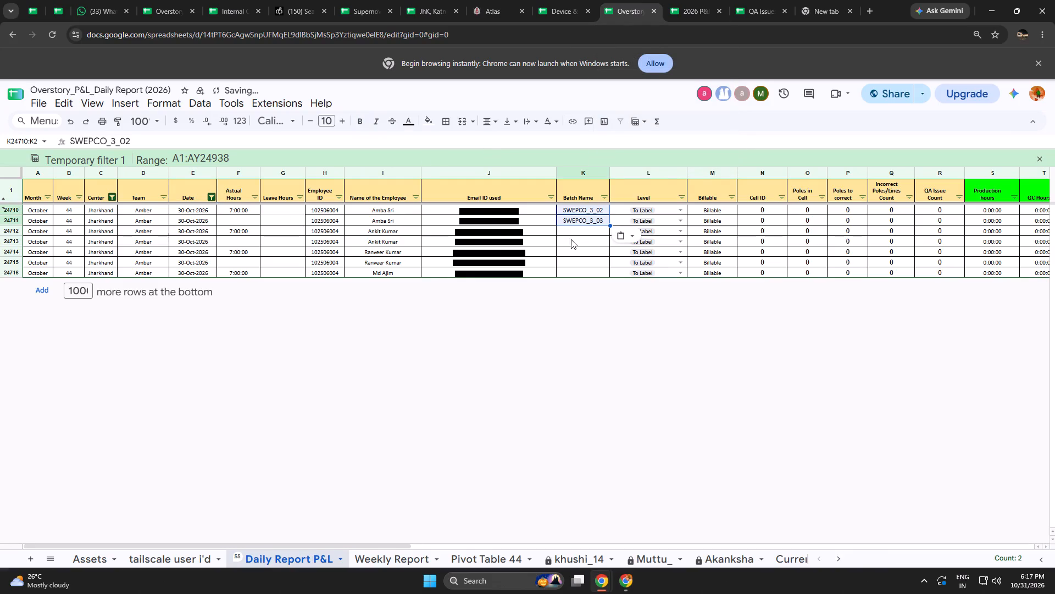
{"action": "left_click", "coordinate": [567, 233]}
{"action": "key", "text": "ctrl+shift+v"}
{"action": "left_click", "coordinate": [620, 373]}
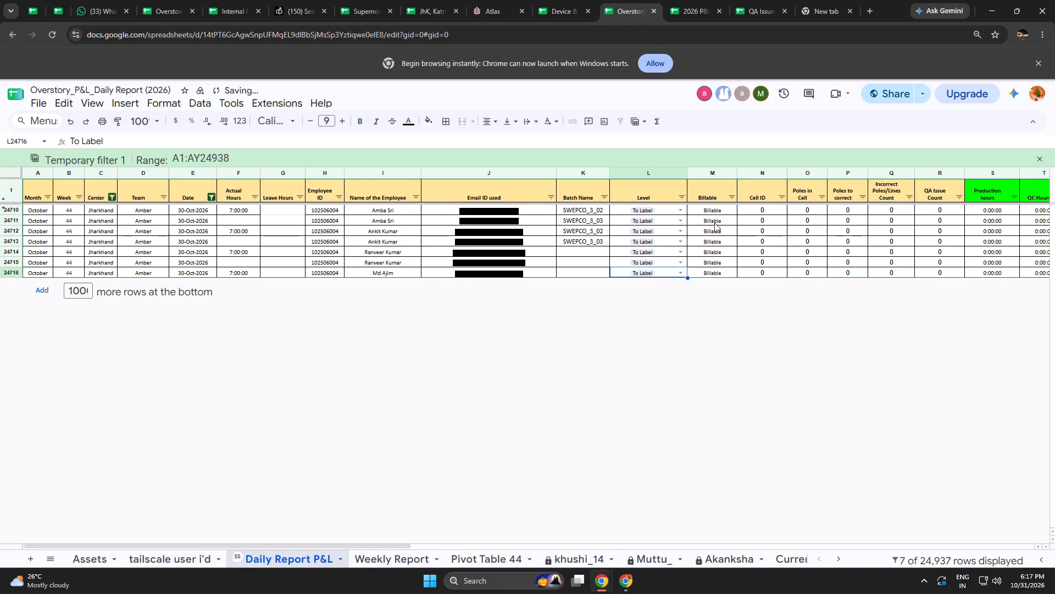
Copy the cell and pole counts 10, 138, 138 and 5, 89, 94 from the Amber pivot into daily report rows 24710 and 24711.
{"action": "left_click", "coordinate": [751, 212]}
{"action": "left_click", "coordinate": [691, 0]}
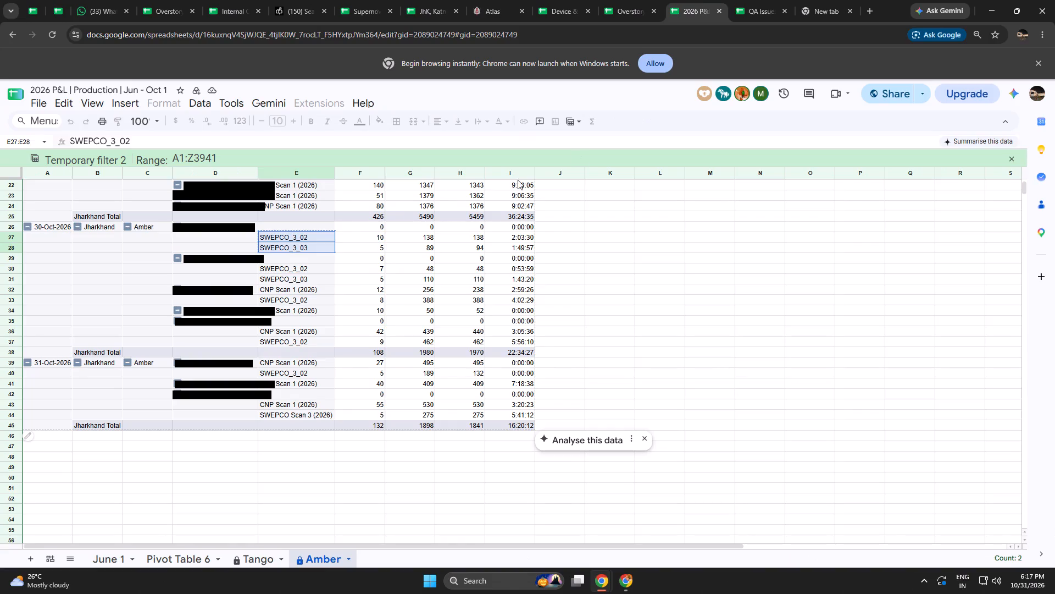
{"action": "left_click_drag", "start_coordinate": [375, 236], "coordinate": [443, 249]}
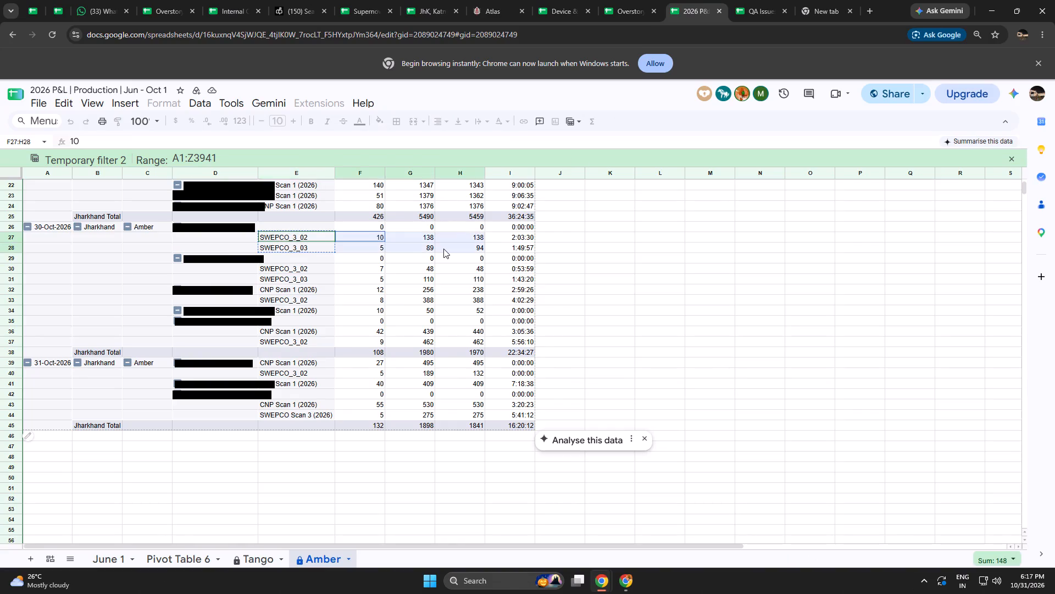
{"action": "left_click_drag", "start_coordinate": [443, 249], "coordinate": [445, 250]}
{"action": "key", "text": "ctrl+c"}
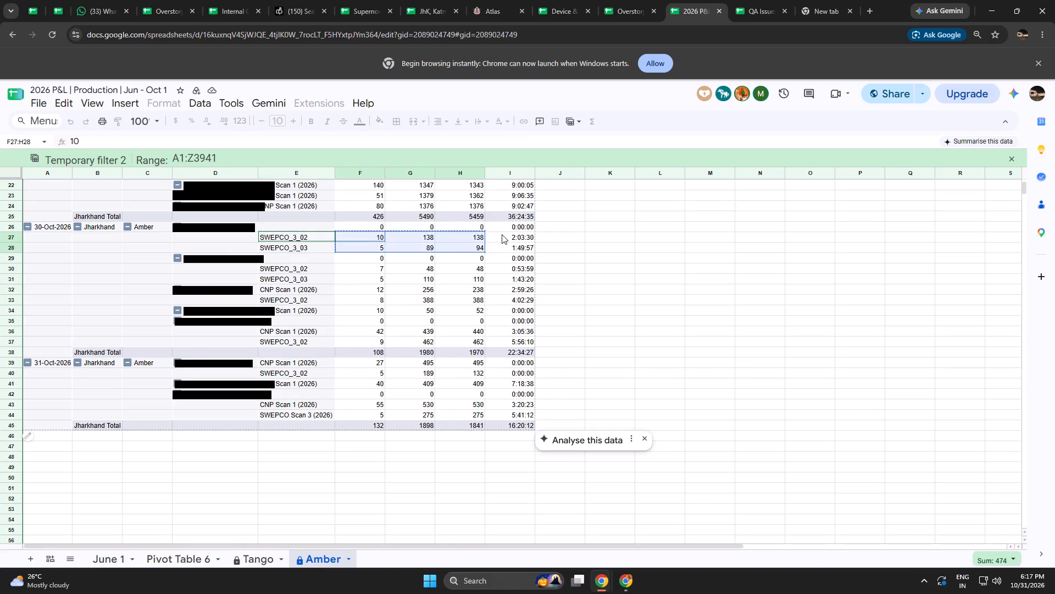
{"action": "left_click", "coordinate": [758, 0]}
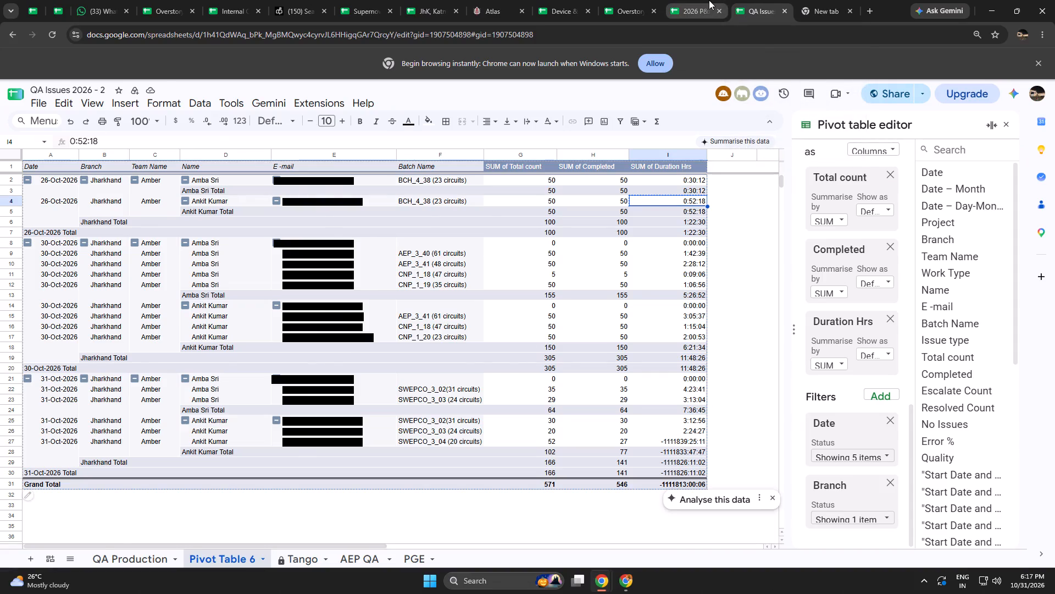
{"action": "left_click", "coordinate": [709, 0]}
{"action": "left_click", "coordinate": [632, 10]}
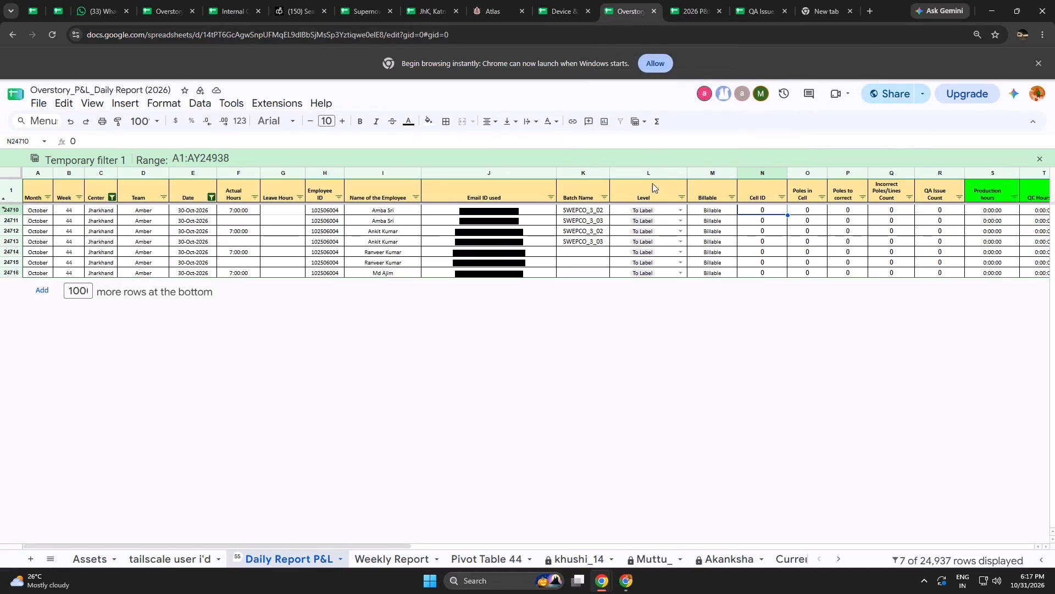
{"action": "left_click", "coordinate": [752, 211]}
{"action": "key", "text": "ctrl+shift+v"}
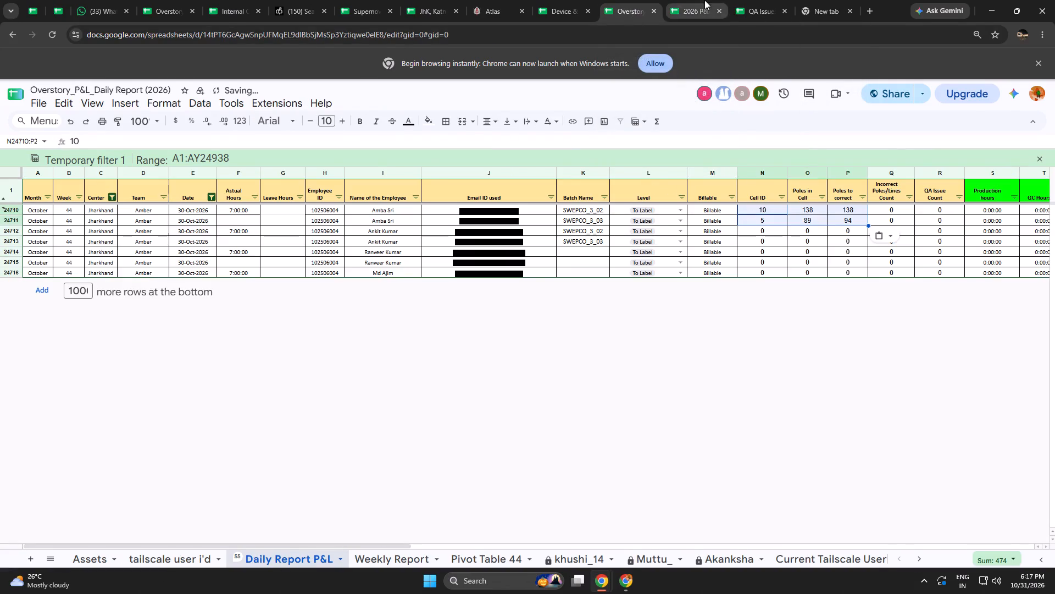
Copy the cell and pole counts 7, 48, 48 and 5, 110, 110 from the Amber pivot into daily report rows 24712 and 24713.
{"action": "left_click", "coordinate": [704, 0]}
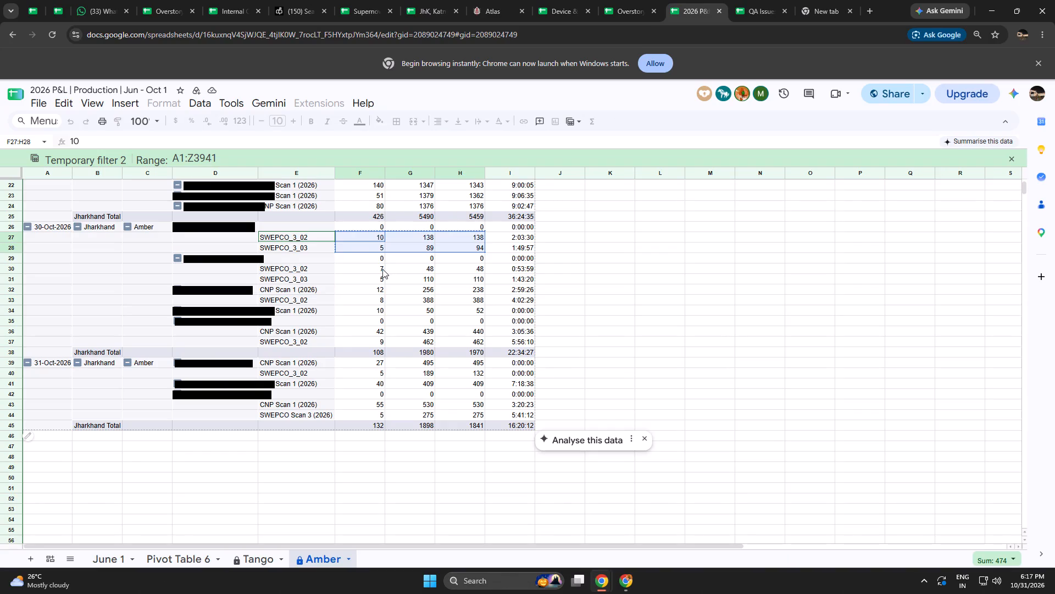
{"action": "left_click_drag", "start_coordinate": [376, 268], "coordinate": [458, 281]}
{"action": "key", "text": "ctrl+c"}
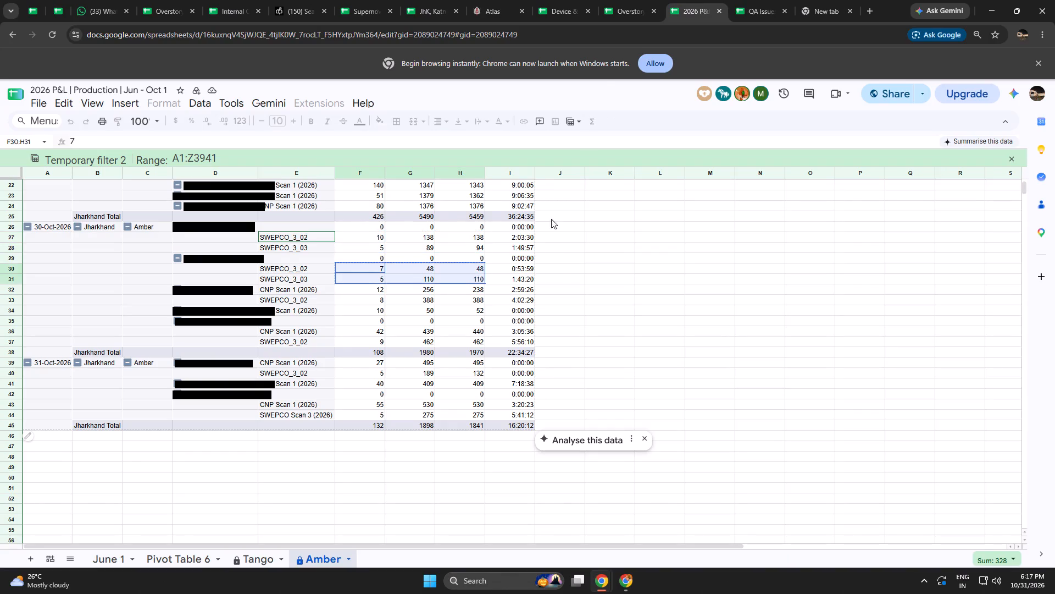
{"action": "left_click", "coordinate": [634, 0]}
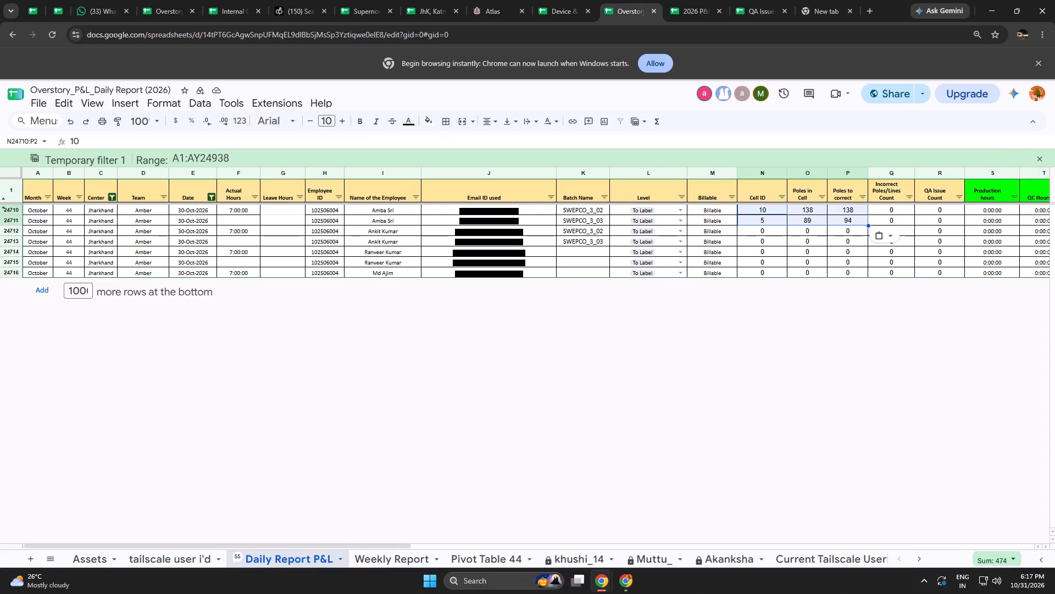
{"action": "left_click", "coordinate": [754, 235]}
{"action": "key", "text": "ctrl+shift+v"}
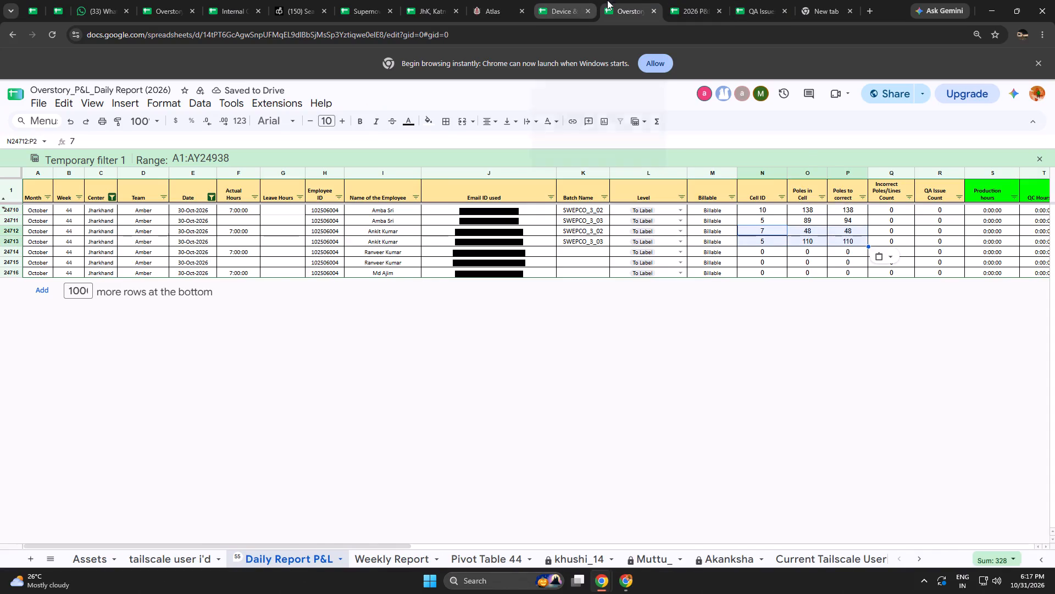
Paste durations 2:03:30 and 1:49:57 from the Amber pivot as values into Production hours for daily report rows 24710 and 24711.
{"action": "left_click", "coordinate": [692, 0]}
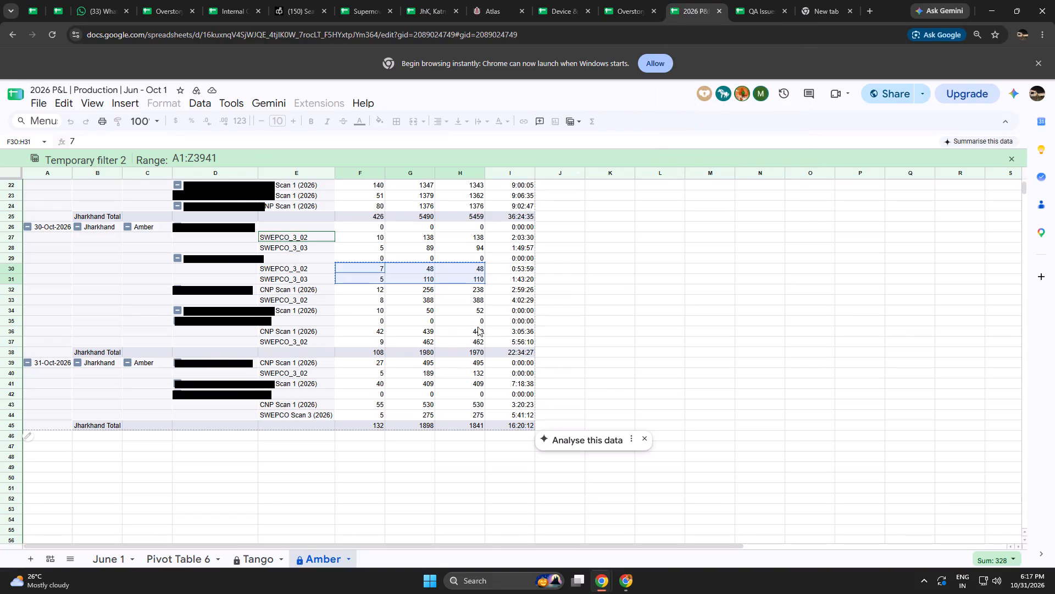
{"action": "left_click_drag", "start_coordinate": [518, 238], "coordinate": [516, 245]}
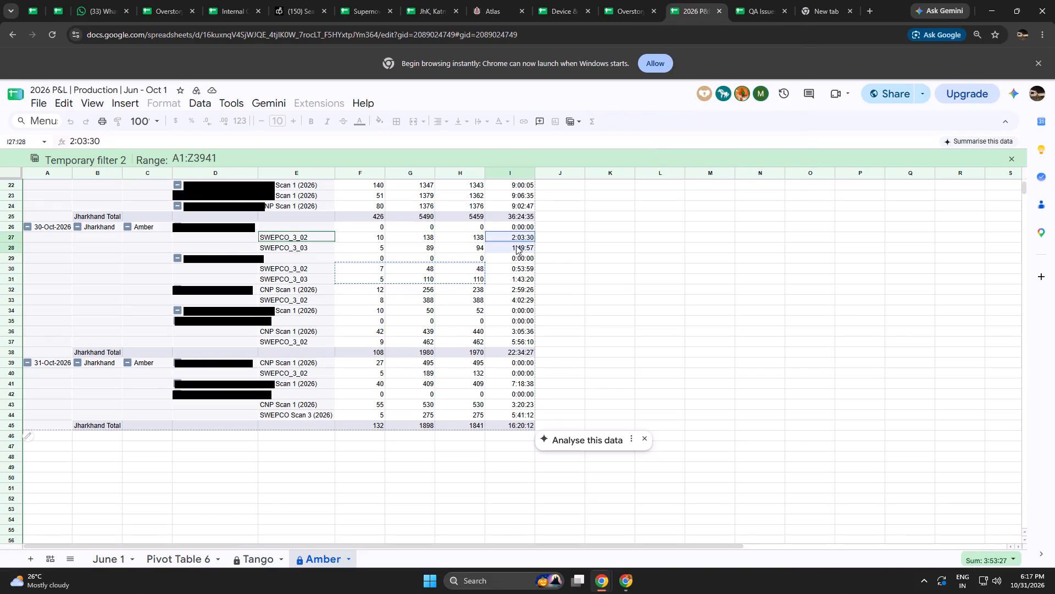
{"action": "key", "text": "ctrl+c"}
{"action": "left_click", "coordinate": [627, 0]}
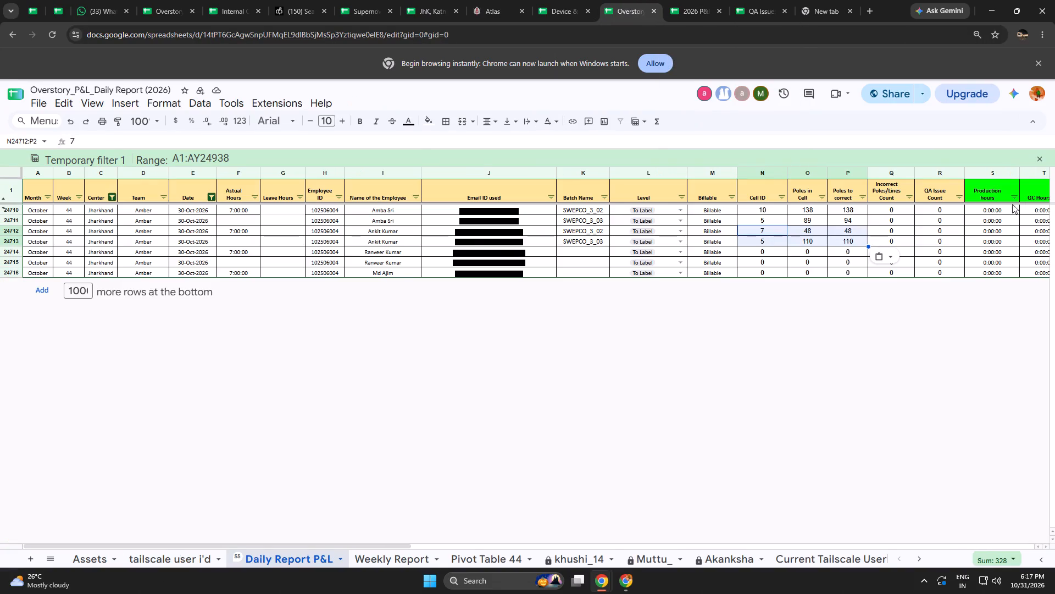
{"action": "left_click", "coordinate": [995, 206]}
{"action": "key", "text": "ctrl+shift+c"}
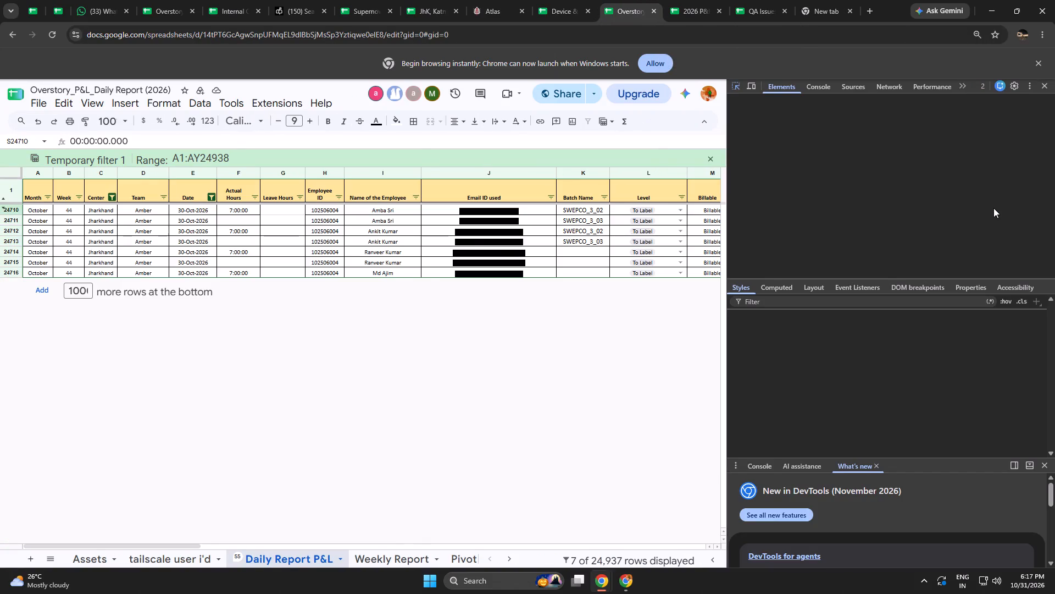
{"action": "left_click", "coordinate": [1047, 89]}
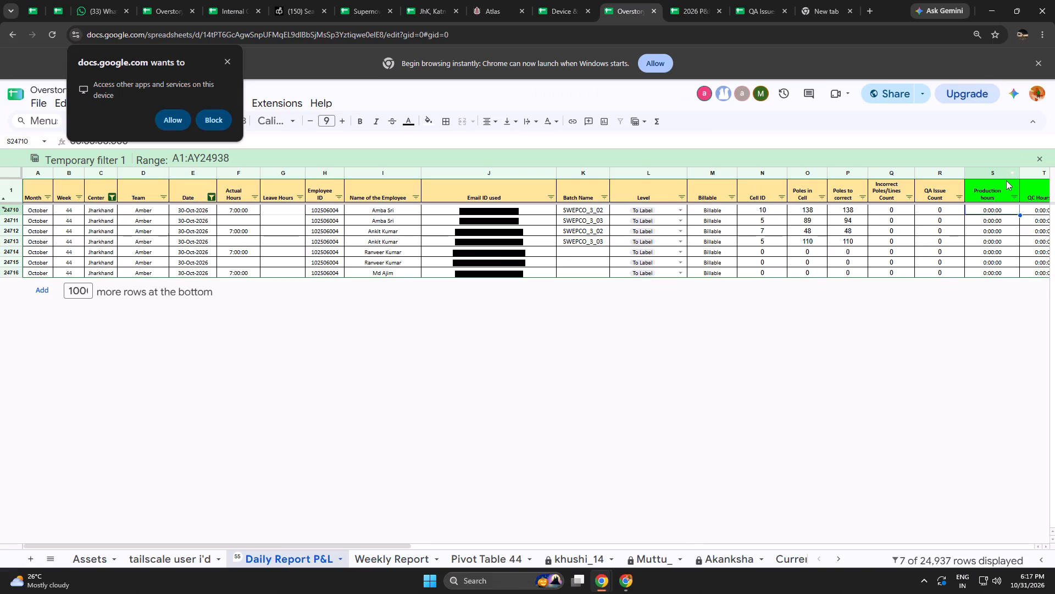
{"action": "key", "text": "ctrl+shift+v"}
Paste durations 0:53:59 and 1:43:20 from the Amber pivot as values into Production hours for daily report rows 24712 and 24713.
{"action": "left_click", "coordinate": [984, 232]}
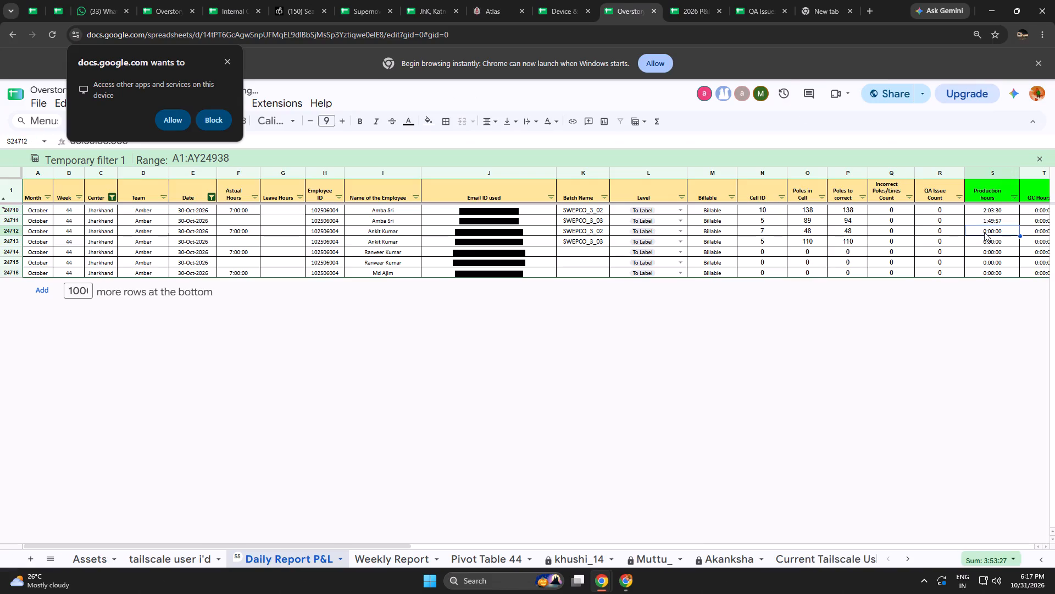
{"action": "left_click", "coordinate": [564, 0]}
{"action": "left_click", "coordinate": [641, 0]}
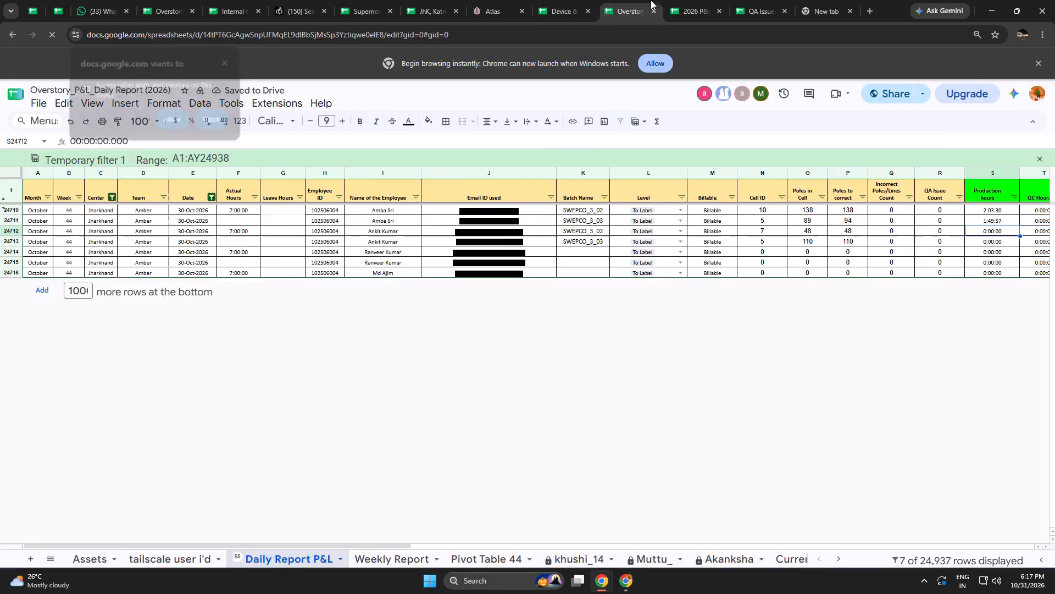
{"action": "left_click", "coordinate": [719, 0]}
{"action": "left_click_drag", "start_coordinate": [521, 268], "coordinate": [515, 276]}
{"action": "key", "text": "ctrl+c"}
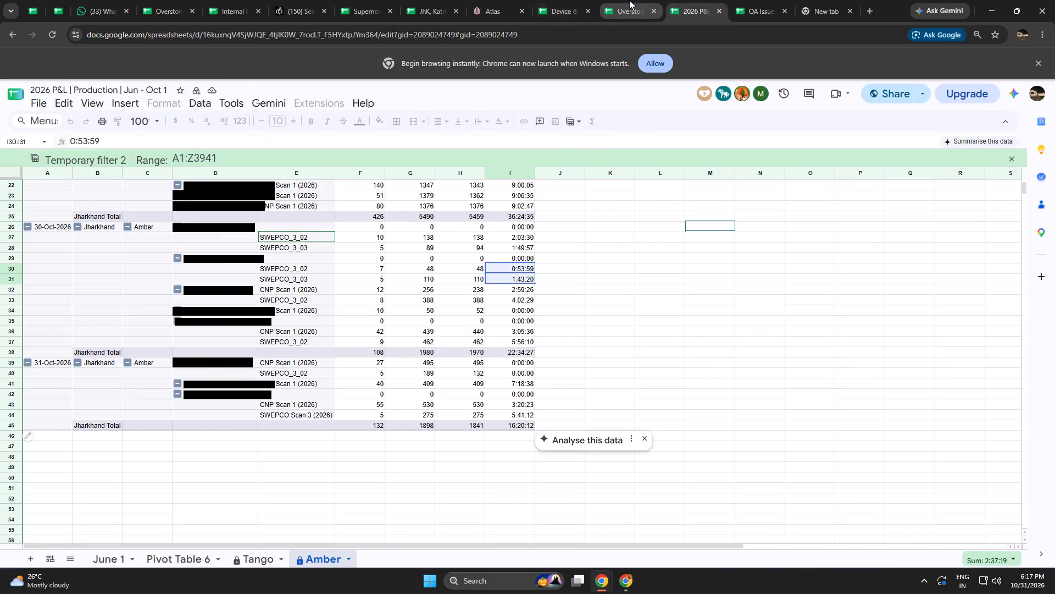
{"action": "left_click", "coordinate": [629, 0]}
{"action": "key", "text": "ctrl+shift+v"}
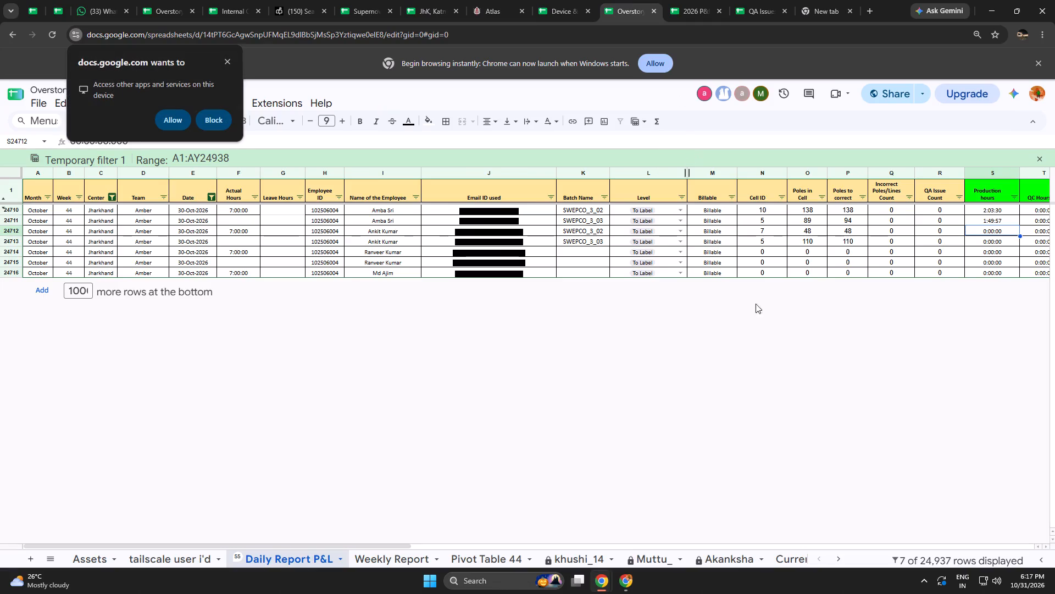
{"action": "left_click", "coordinate": [987, 232]}
{"action": "key", "text": "ctrl+shift+v"}
{"action": "left_click", "coordinate": [937, 327]}
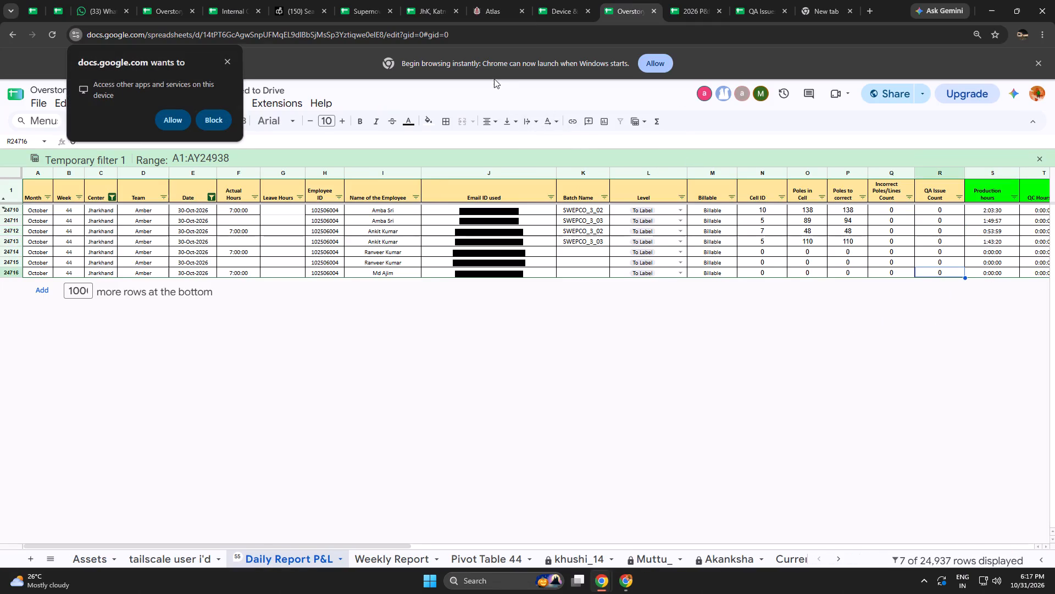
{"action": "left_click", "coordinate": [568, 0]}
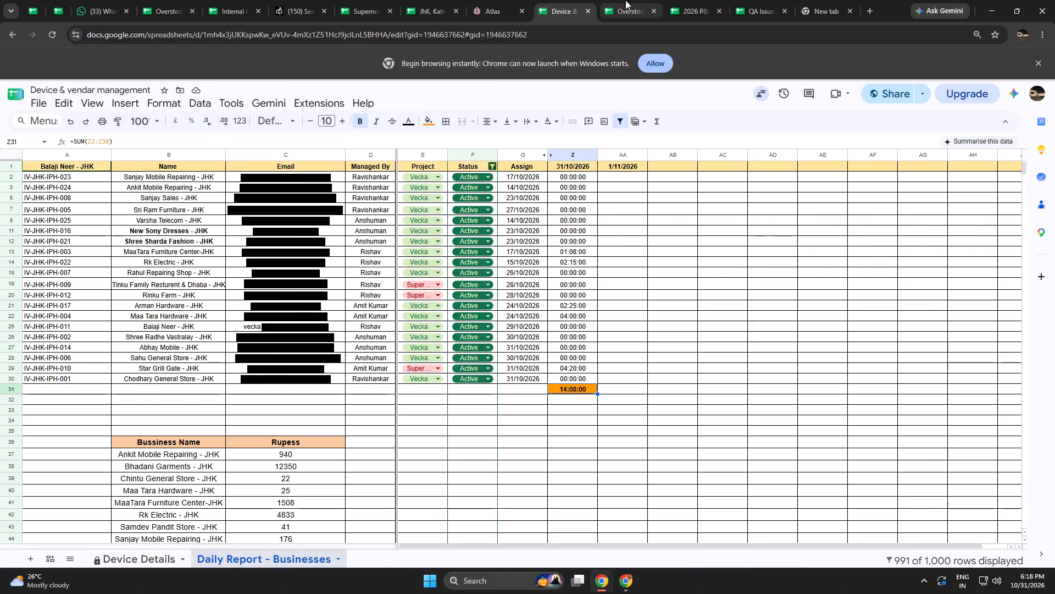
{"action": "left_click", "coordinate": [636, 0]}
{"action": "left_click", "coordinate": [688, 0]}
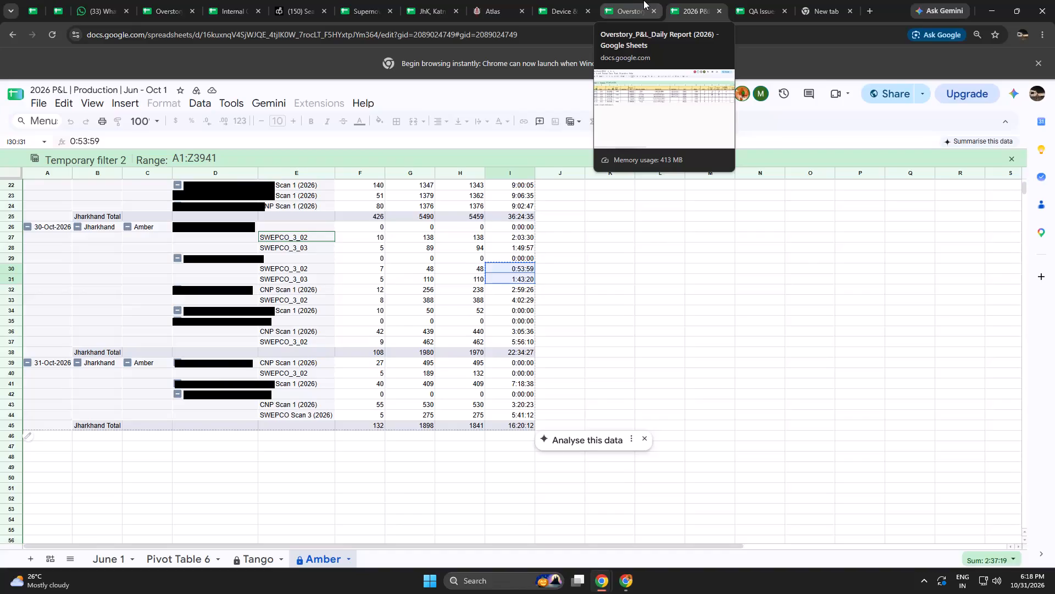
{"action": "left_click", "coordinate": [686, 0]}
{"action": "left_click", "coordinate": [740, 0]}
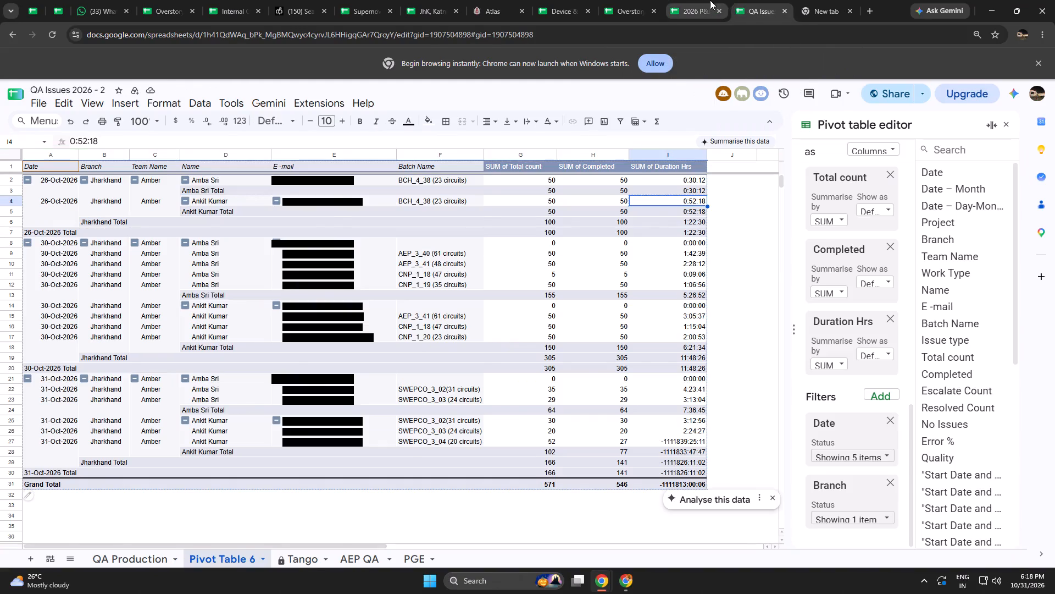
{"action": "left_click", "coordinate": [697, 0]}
Insert one blank row below row 24715 in the Daily Report P&L sheet.
{"action": "left_click", "coordinate": [620, 0]}
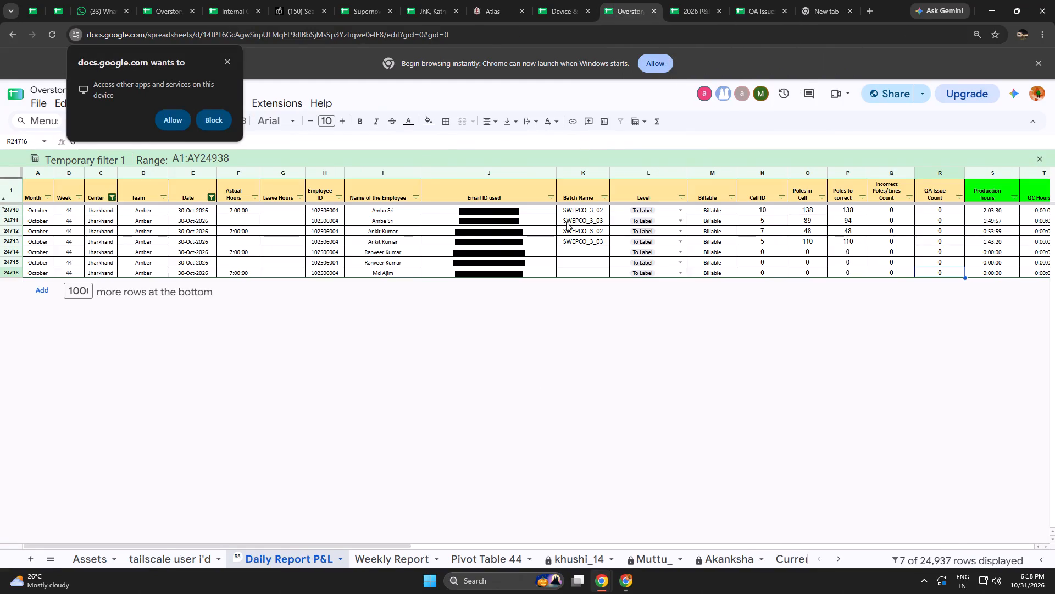
{"action": "left_click", "coordinate": [438, 435]}
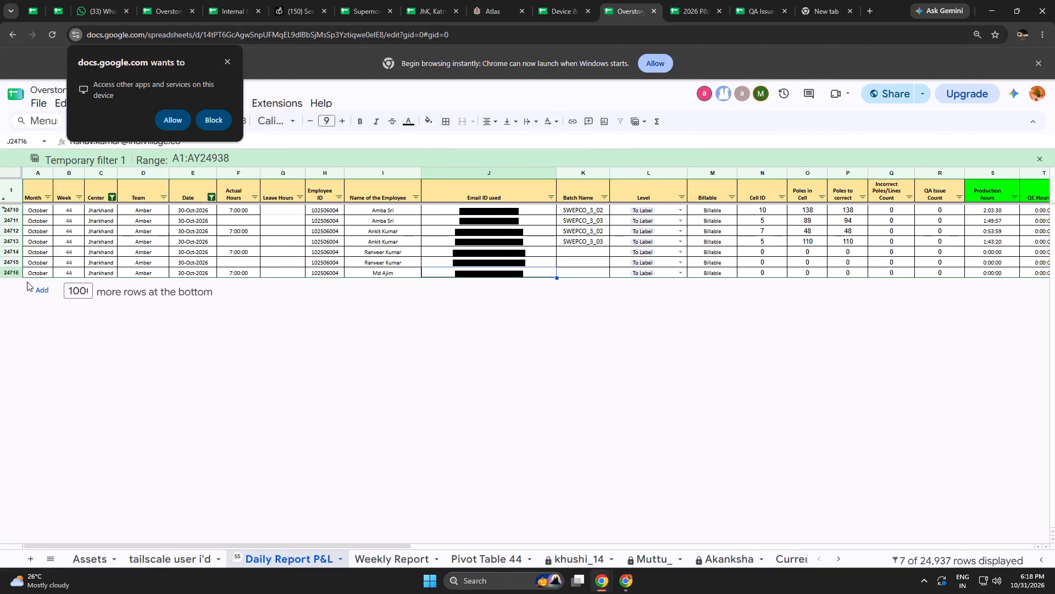
{"action": "left_click", "coordinate": [16, 261]}
{"action": "right_click", "coordinate": [16, 261]}
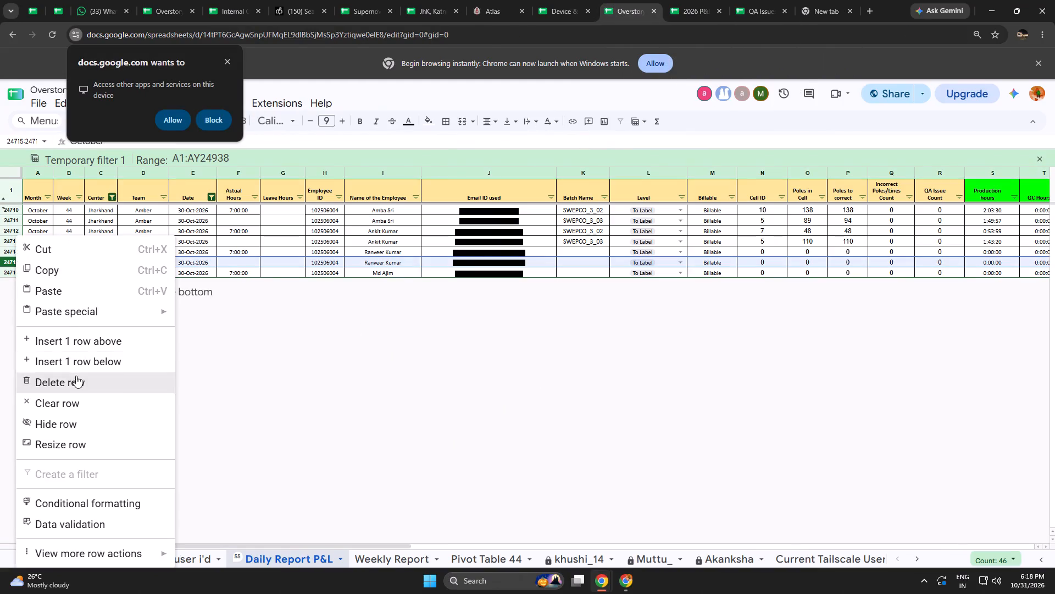
{"action": "left_click", "coordinate": [76, 361]}
{"action": "left_click", "coordinate": [380, 400]}
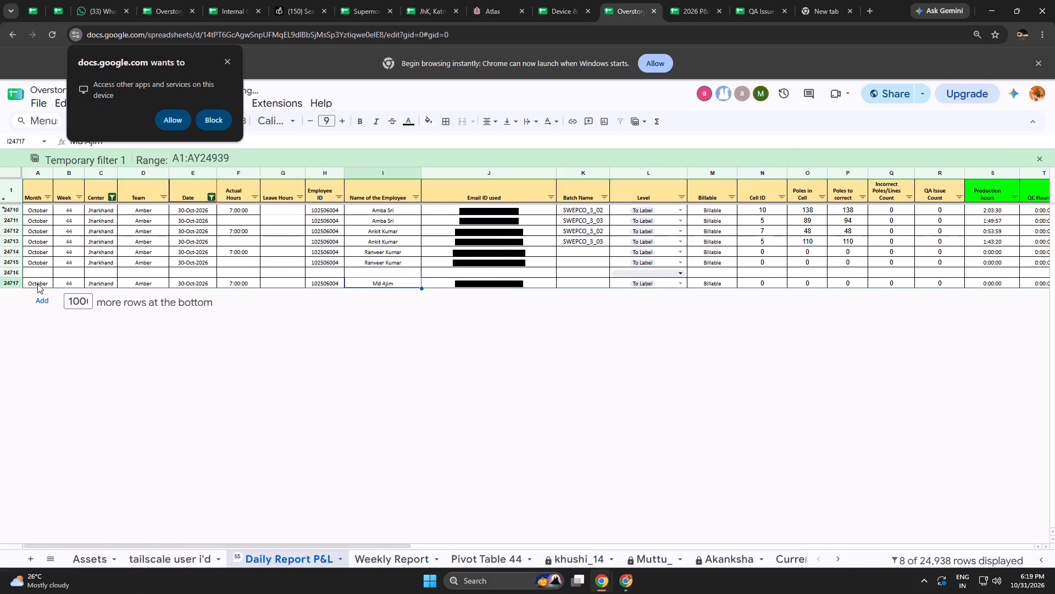
Insert a row below row 24717, fill it down with row 24717's data, and clear the new row's Actual Hours.
{"action": "left_click", "coordinate": [10, 282]}
{"action": "right_click", "coordinate": [10, 282]}
{"action": "left_click", "coordinate": [75, 343]}
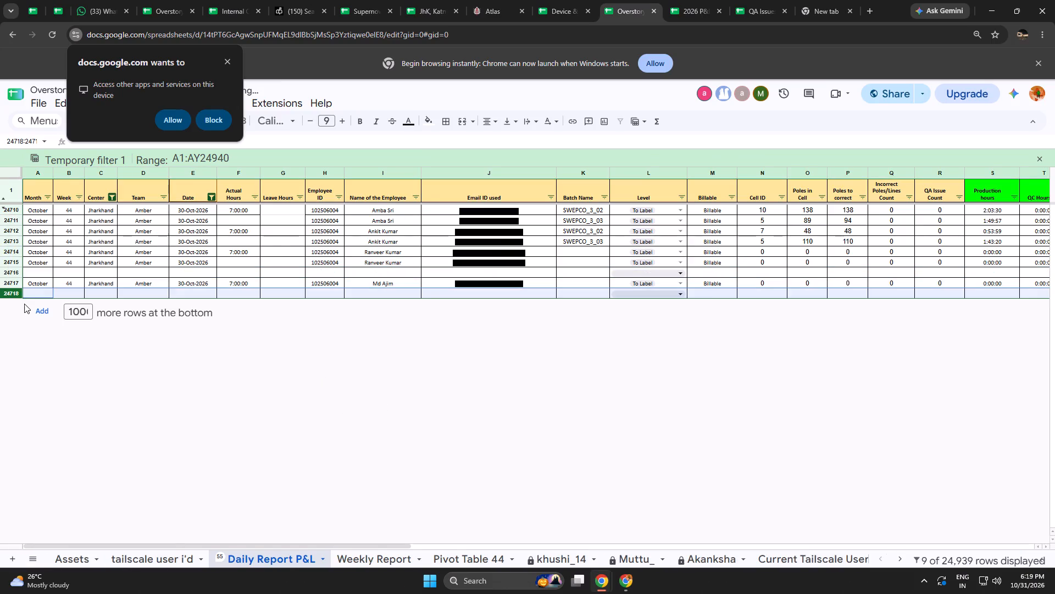
{"action": "left_click_drag", "start_coordinate": [13, 282], "coordinate": [13, 289]}
{"action": "key", "text": "ctrl+d"}
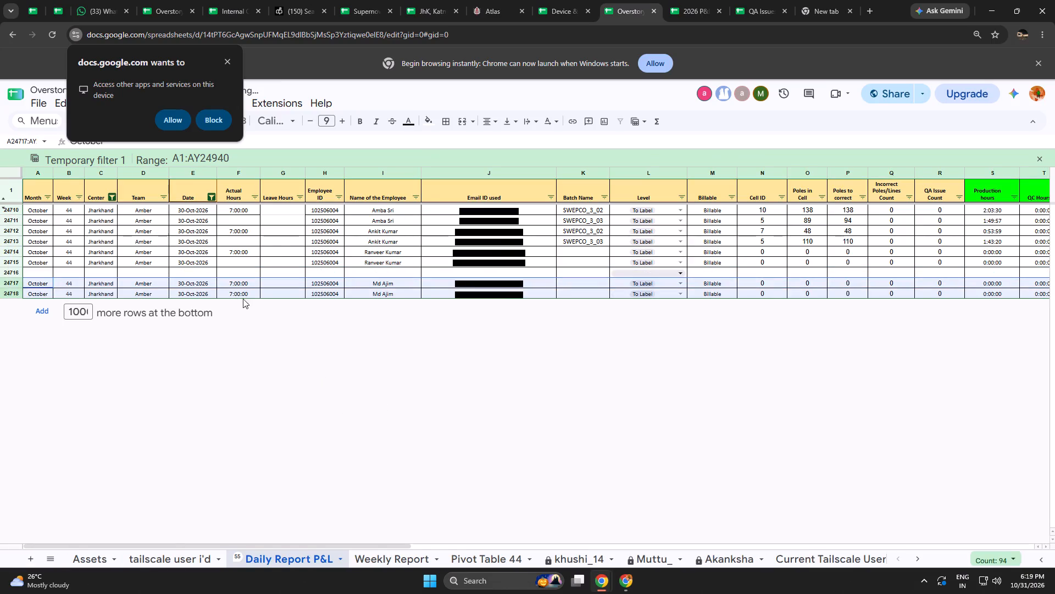
{"action": "left_click", "coordinate": [234, 293]}
{"action": "key", "text": "BackSpace"}
Fill the data of row 24715 down into the blank row 24716.
{"action": "left_click_drag", "start_coordinate": [19, 263], "coordinate": [18, 262]}
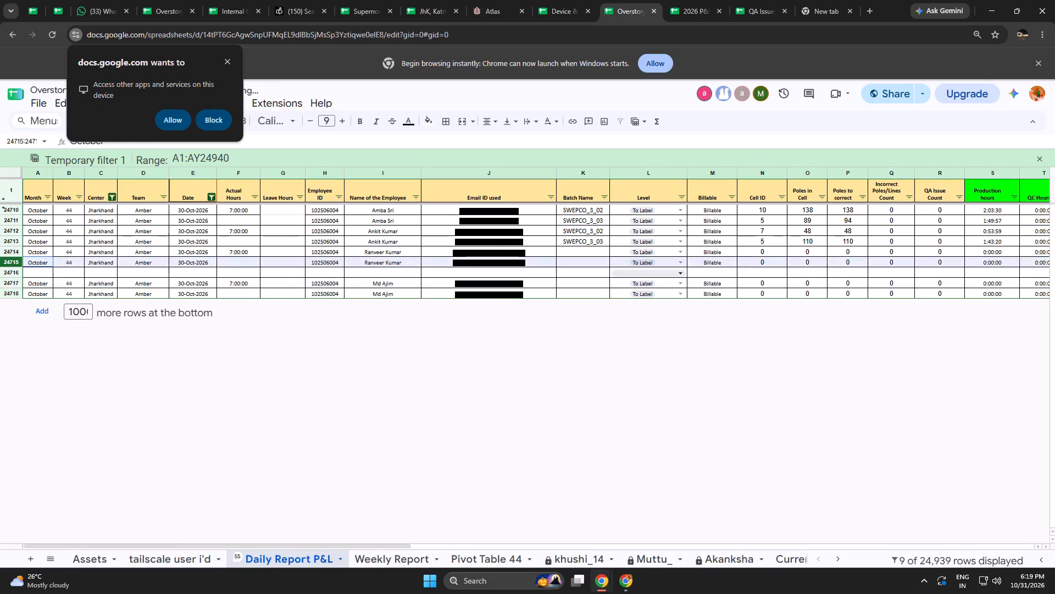
{"action": "left_click_drag", "start_coordinate": [18, 262], "coordinate": [15, 271]}
{"action": "key", "text": "ctrl+d"}
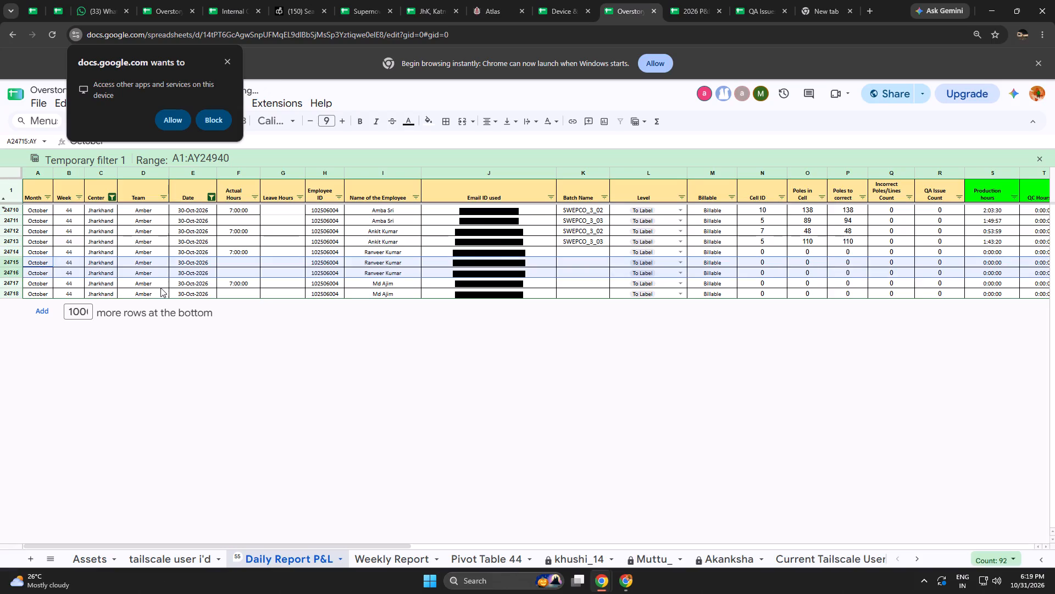
{"action": "left_click", "coordinate": [234, 272]}
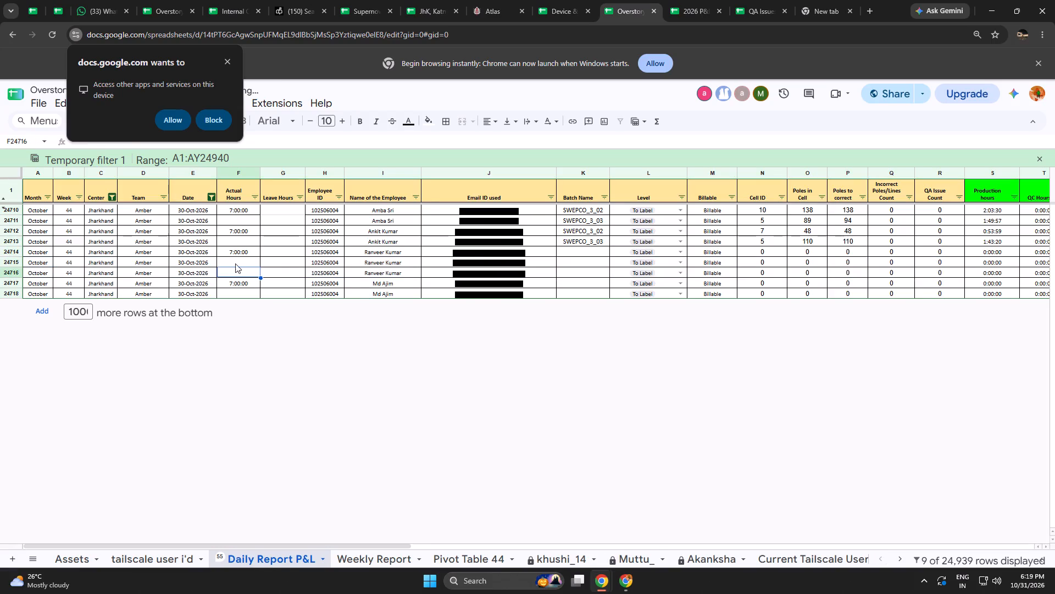
Copy the Actual Hours value 7:00:00 from row 24714 into row 24715.
{"action": "left_click", "coordinate": [231, 250]}
{"action": "key", "text": "ctrl+c"}
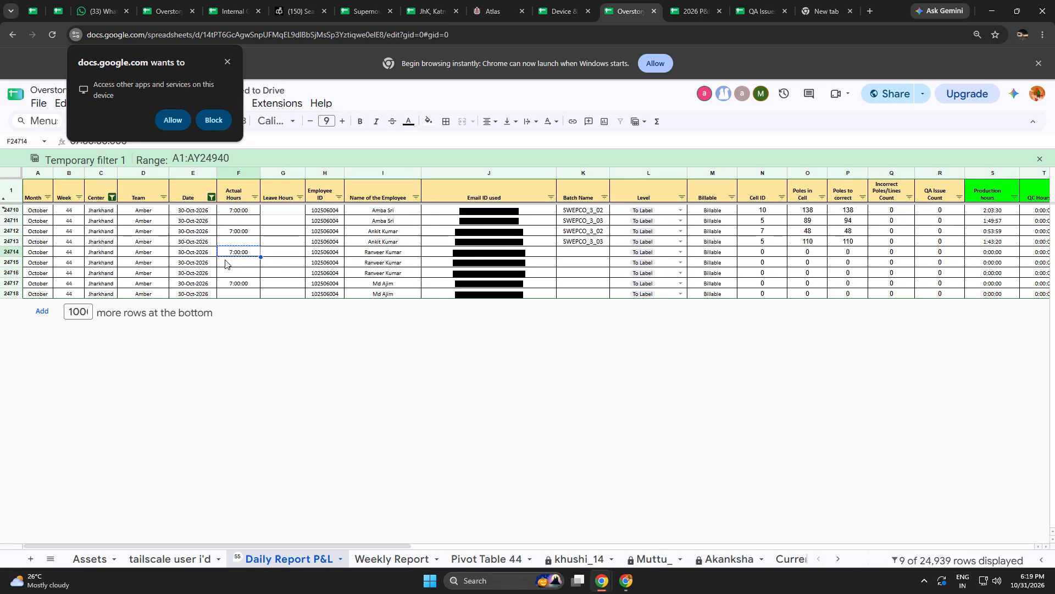
{"action": "left_click", "coordinate": [225, 260]}
{"action": "key", "text": "ctrl+v"}
{"action": "left_click", "coordinate": [259, 344]}
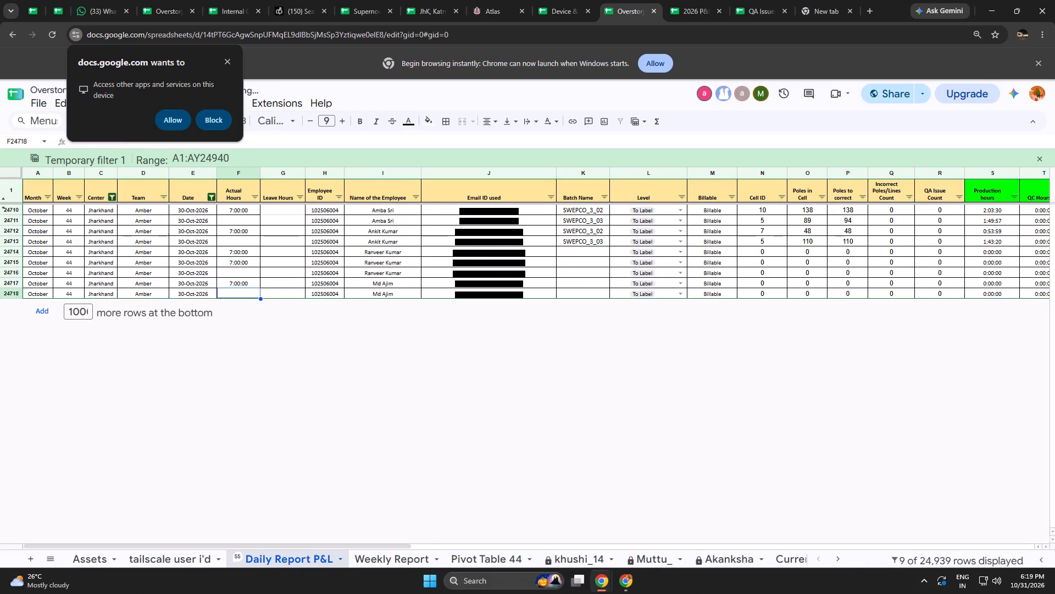
{"action": "left_click", "coordinate": [277, 264]}
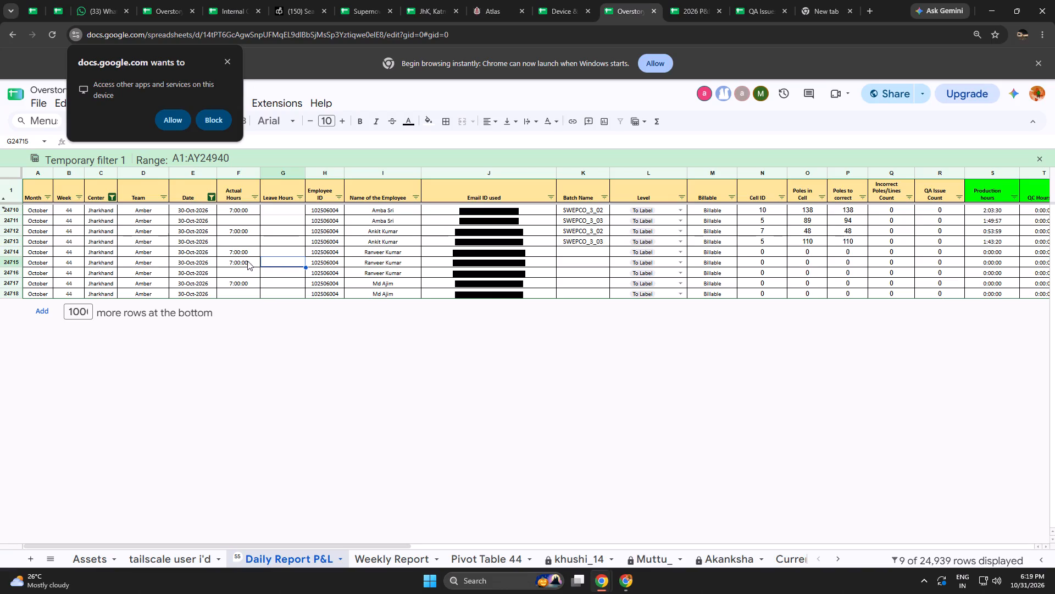
Clear the employee name, email ID and employee ID cells in row 24716.
{"action": "left_click", "coordinate": [369, 273]}
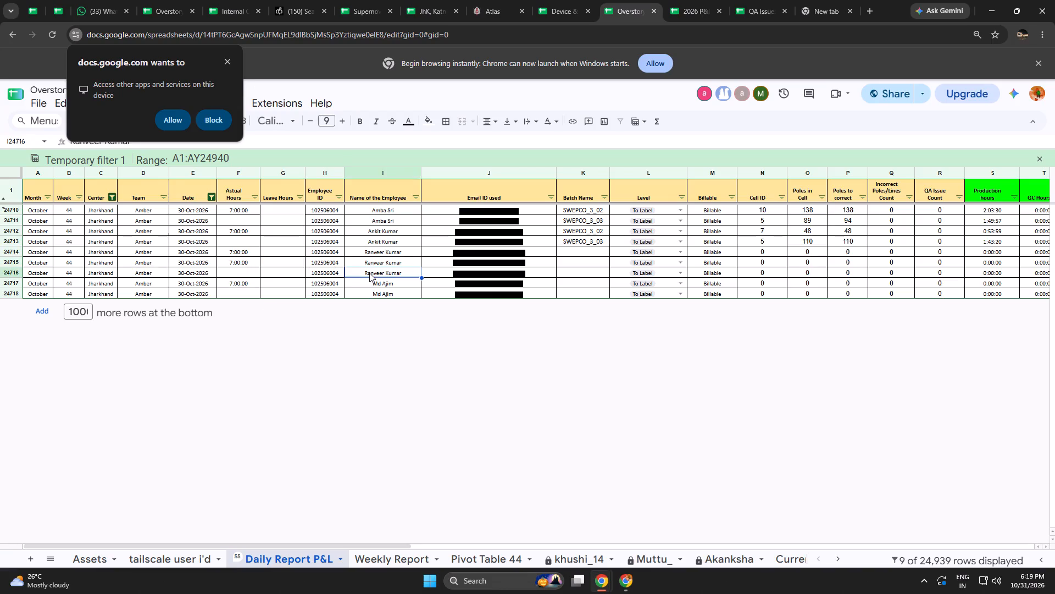
{"action": "key", "text": "BackSpace"}
{"action": "left_click", "coordinate": [471, 275]}
{"action": "key", "text": "BackSpace"}
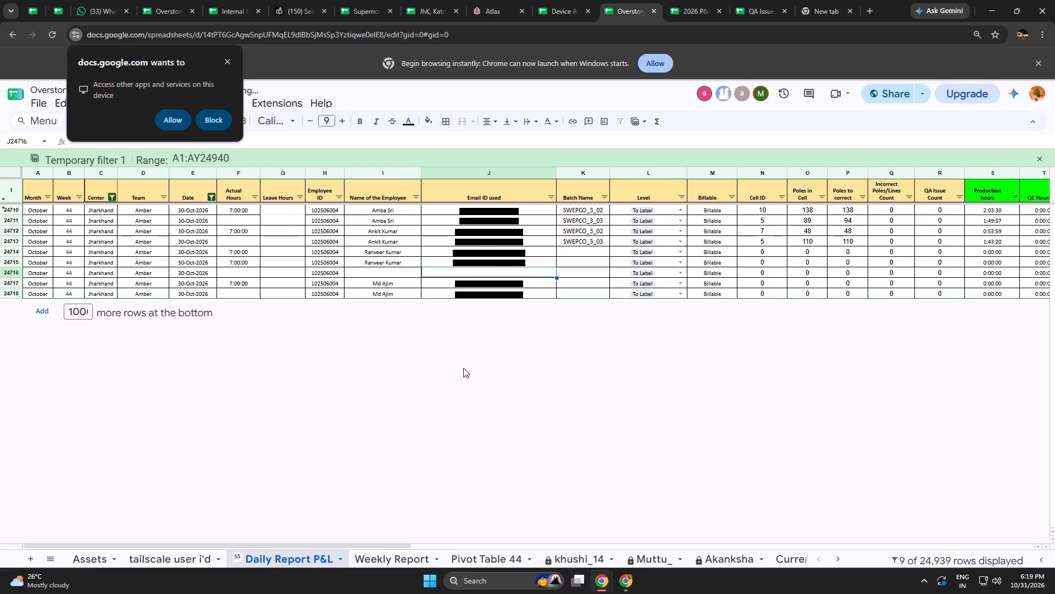
{"action": "left_click", "coordinate": [327, 272]}
{"action": "key", "text": "BackSpace"}
{"action": "left_click", "coordinate": [521, 393]}
Copy the email ID from row 34 of the Amber pivot as values into Email ID used for daily report row 24716.
{"action": "left_click", "coordinate": [503, 277]}
{"action": "left_click", "coordinate": [699, 0]}
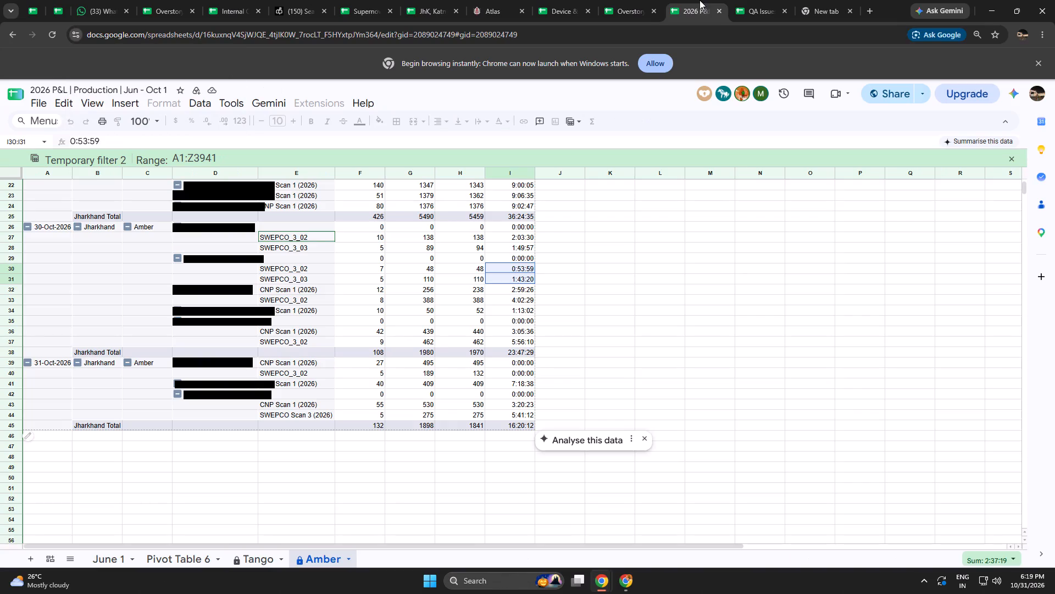
{"action": "left_click", "coordinate": [205, 310]}
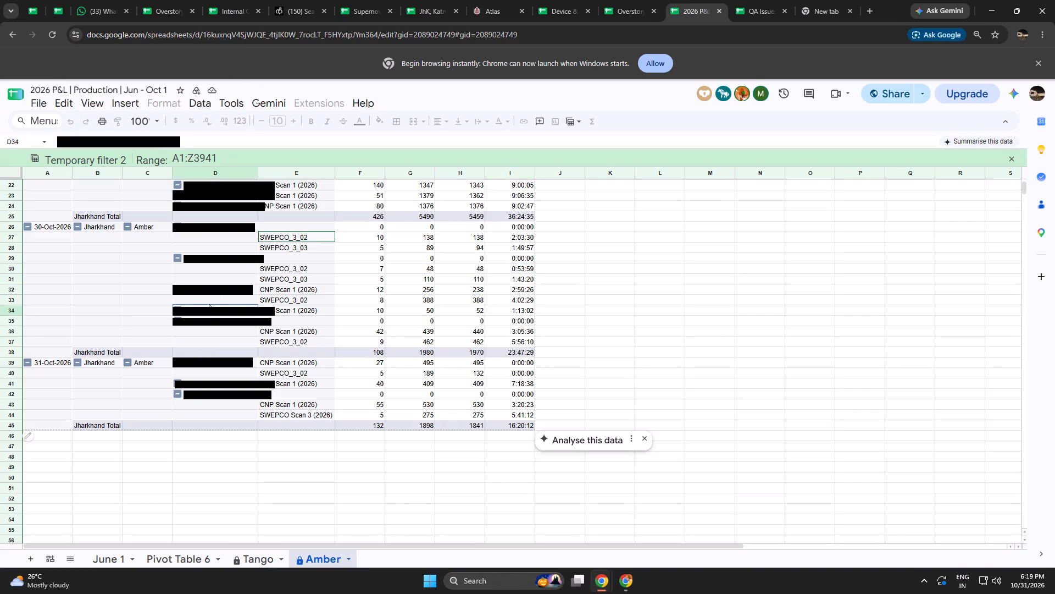
{"action": "key", "text": "ctrl+c"}
{"action": "left_click", "coordinate": [621, 0]}
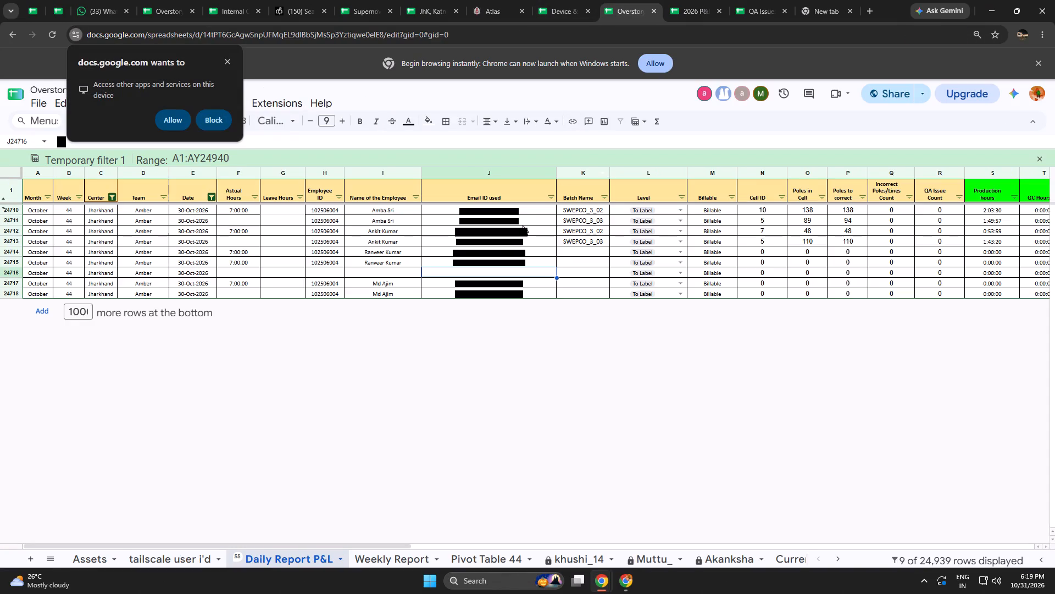
{"action": "key", "text": "ctrl+shift+v"}
{"action": "left_click", "coordinate": [464, 271]}
{"action": "key", "text": "ctrl+shift+v"}
Search the June 1 production sheet for "md" and paste the first matching employee name as values into daily report row 24716.
{"action": "left_click", "coordinate": [369, 272]}
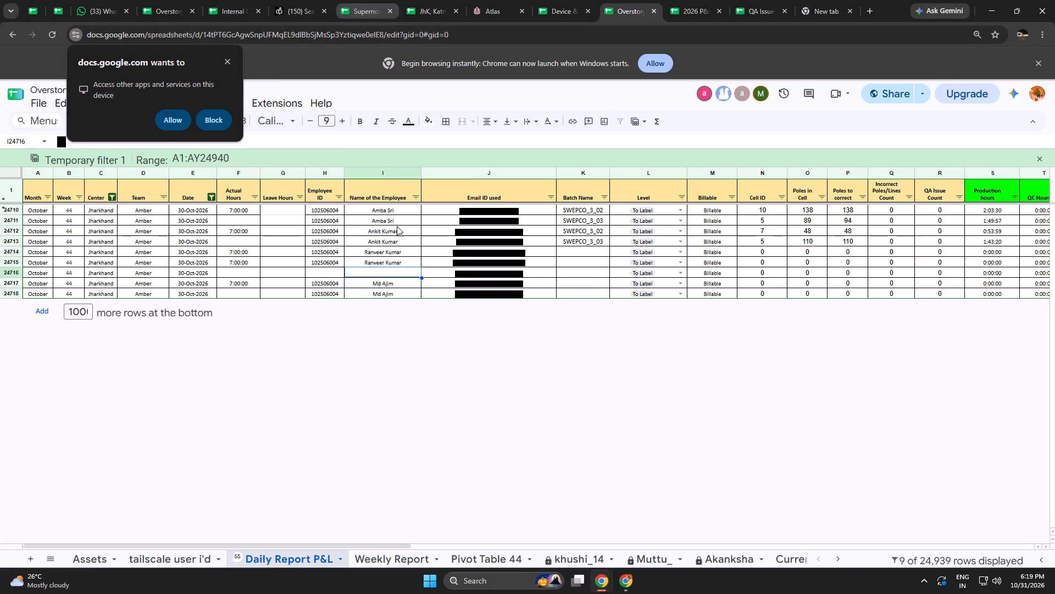
{"action": "left_click", "coordinate": [695, 0]}
{"action": "left_click", "coordinate": [123, 556]}
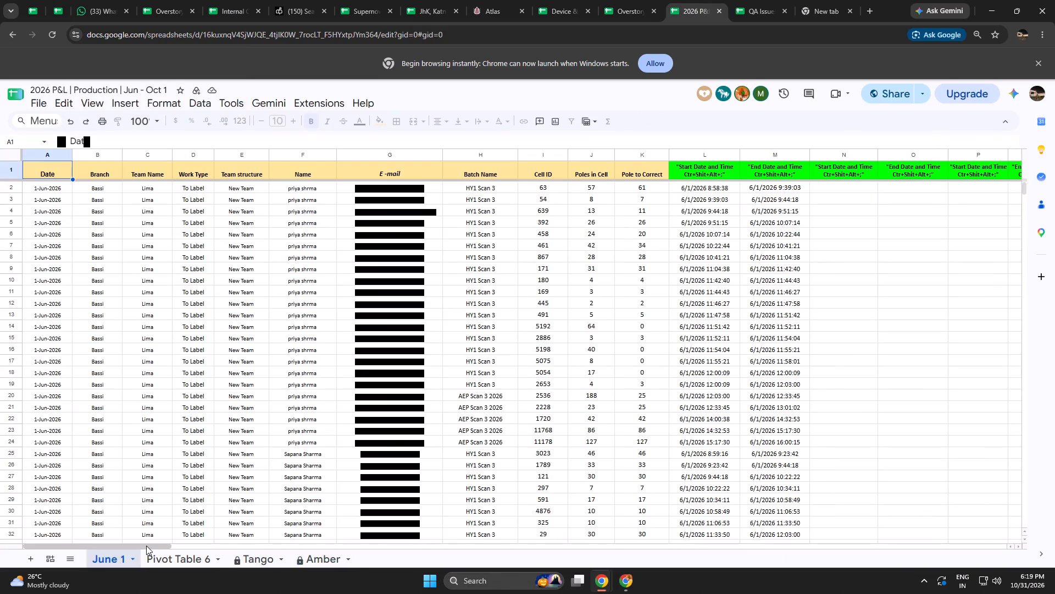
{"action": "key", "text": "ctrl+f"}
{"action": "type", "text": "md"}
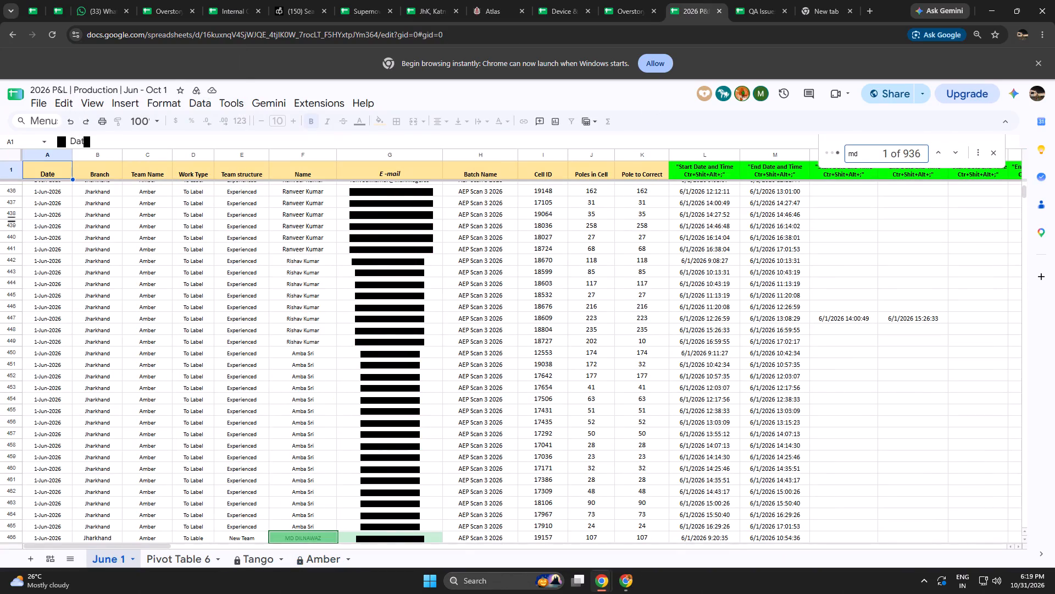
{"action": "left_click", "coordinate": [282, 536]}
{"action": "key", "text": "ctrl+c"}
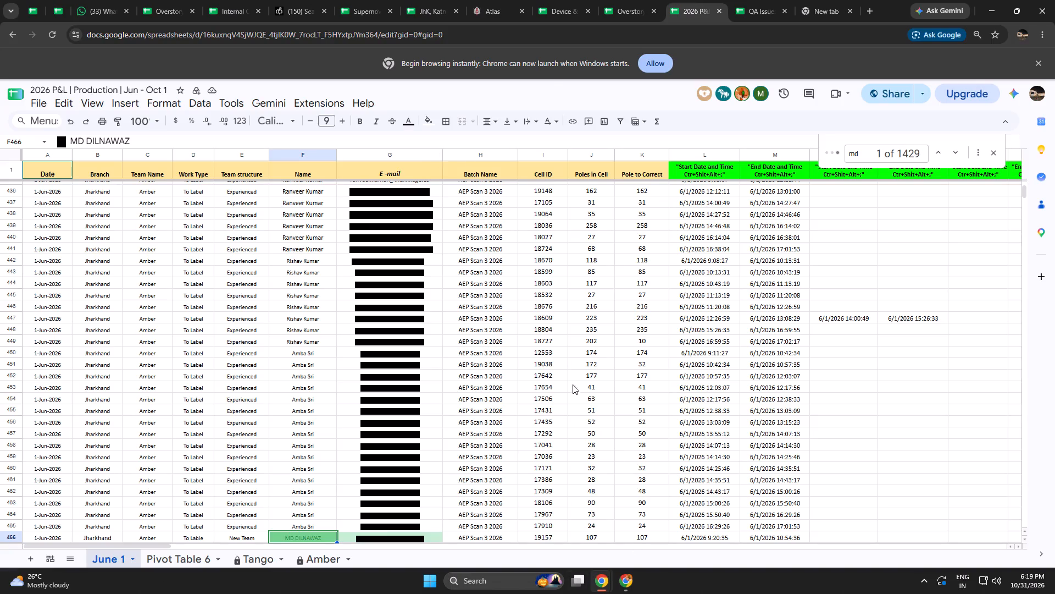
{"action": "left_click", "coordinate": [627, 0]}
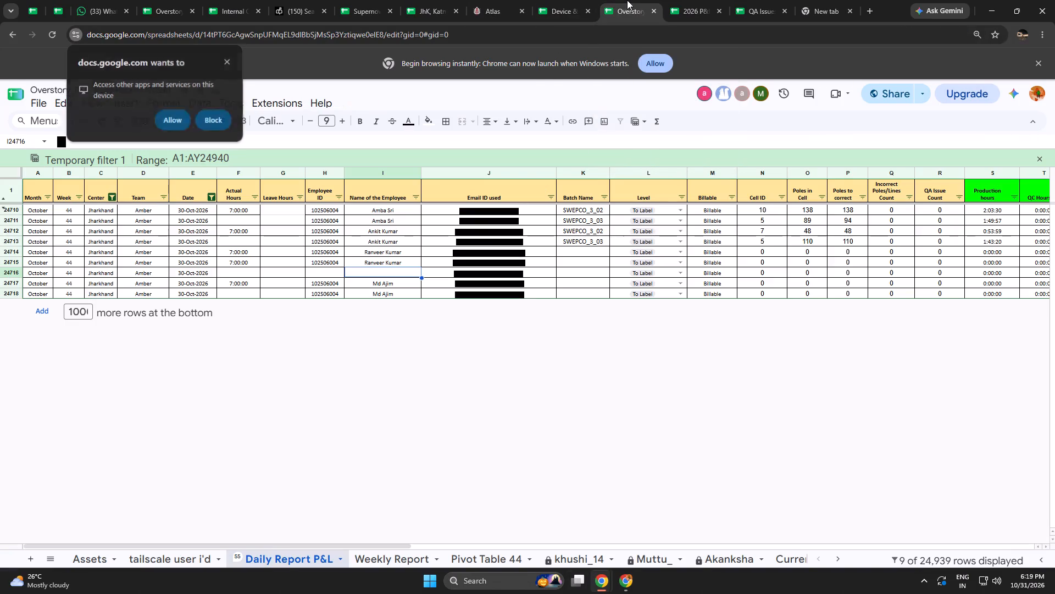
{"action": "left_click", "coordinate": [391, 273]}
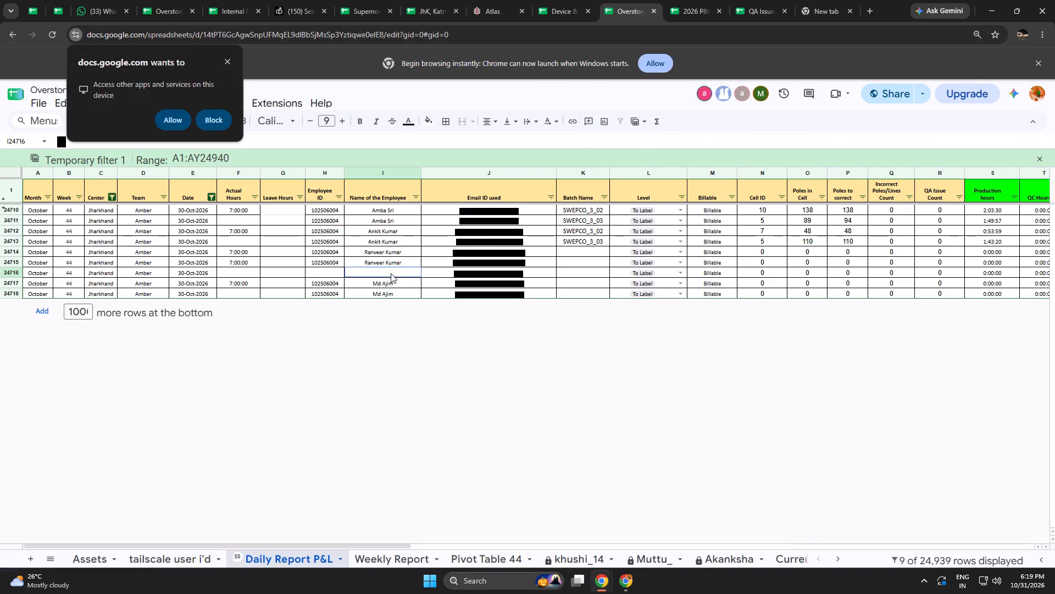
{"action": "key", "text": "ctrl+shift+v"}
Look up the HR portal in a new browser tab using "hr" for row 24716's missing employee ID.
{"action": "left_click", "coordinate": [323, 274]}
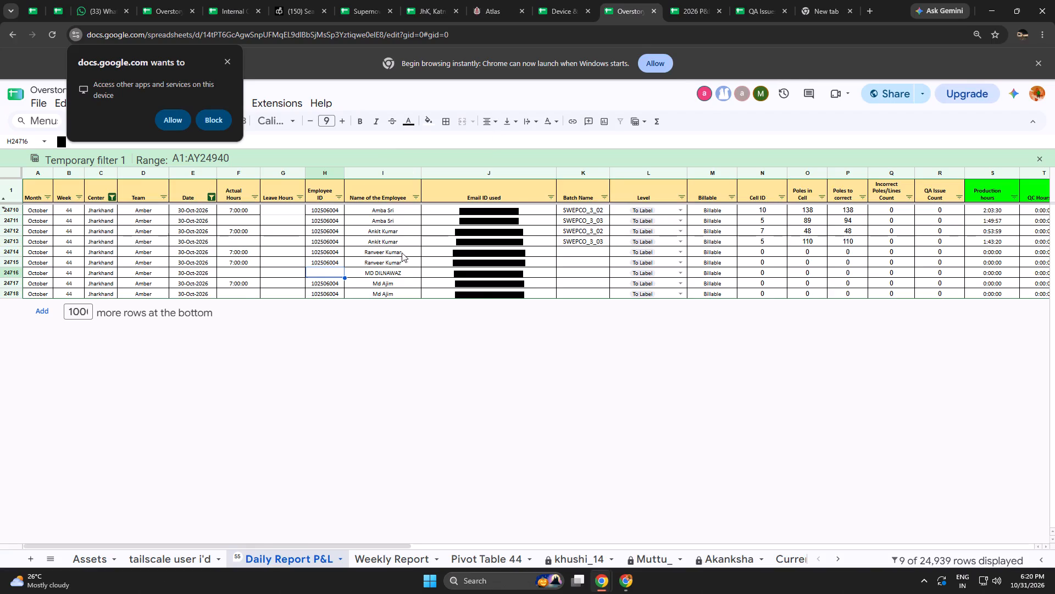
{"action": "left_click", "coordinate": [865, 14]}
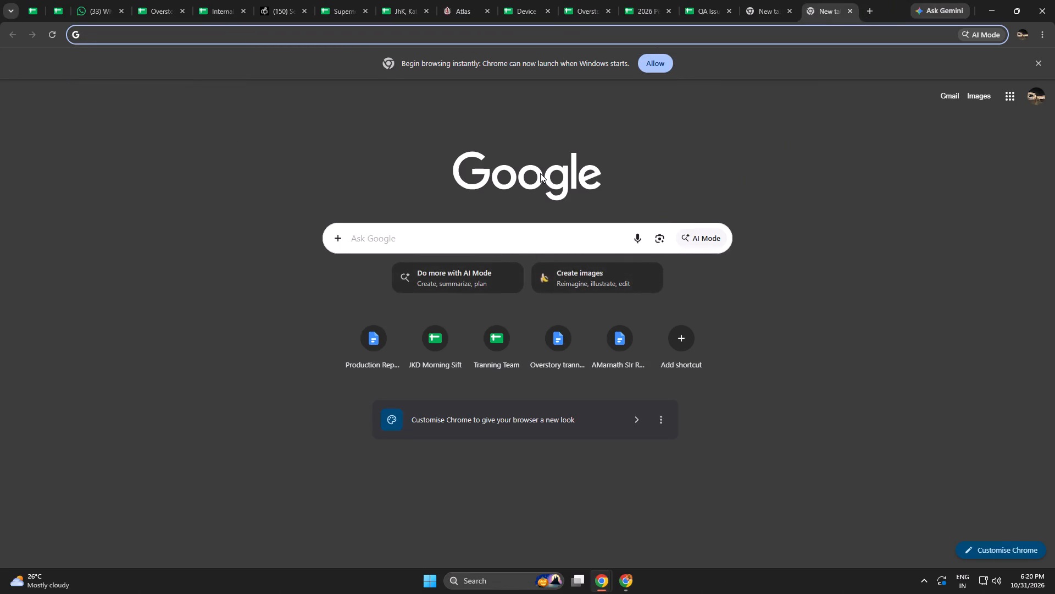
{"action": "type", "text": "hr"}
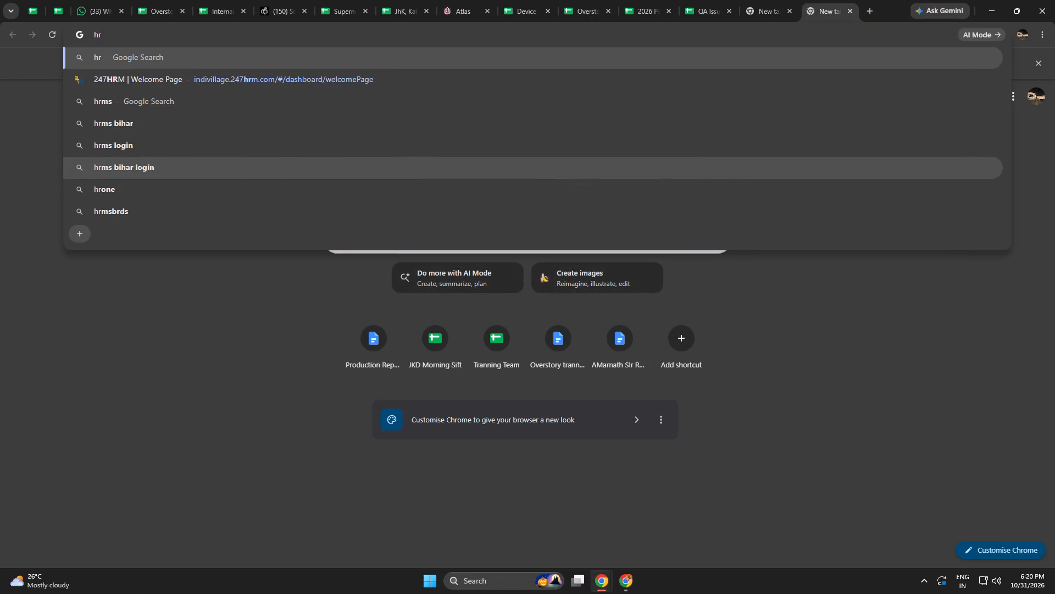
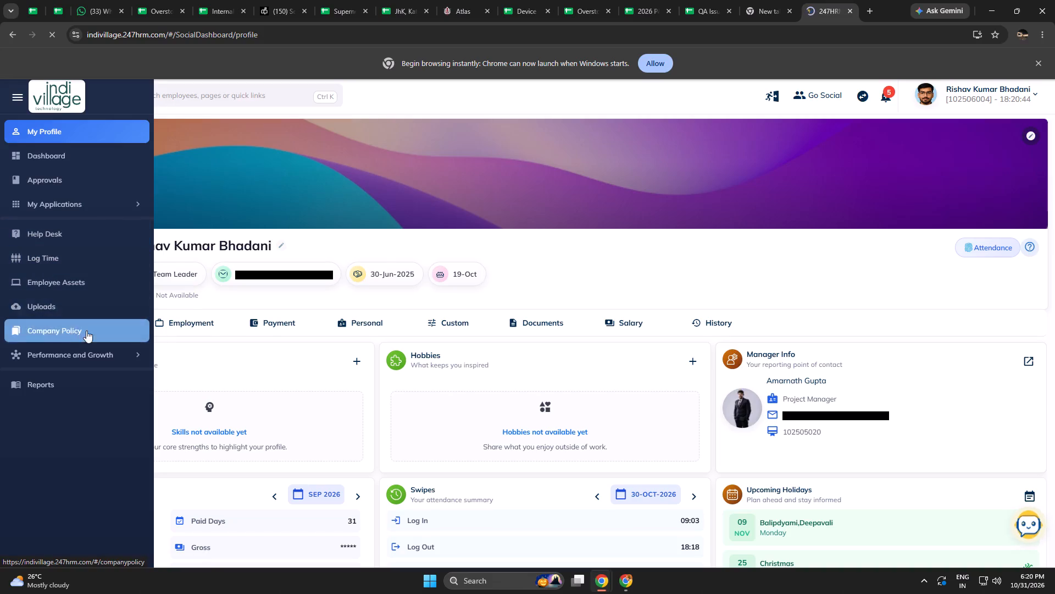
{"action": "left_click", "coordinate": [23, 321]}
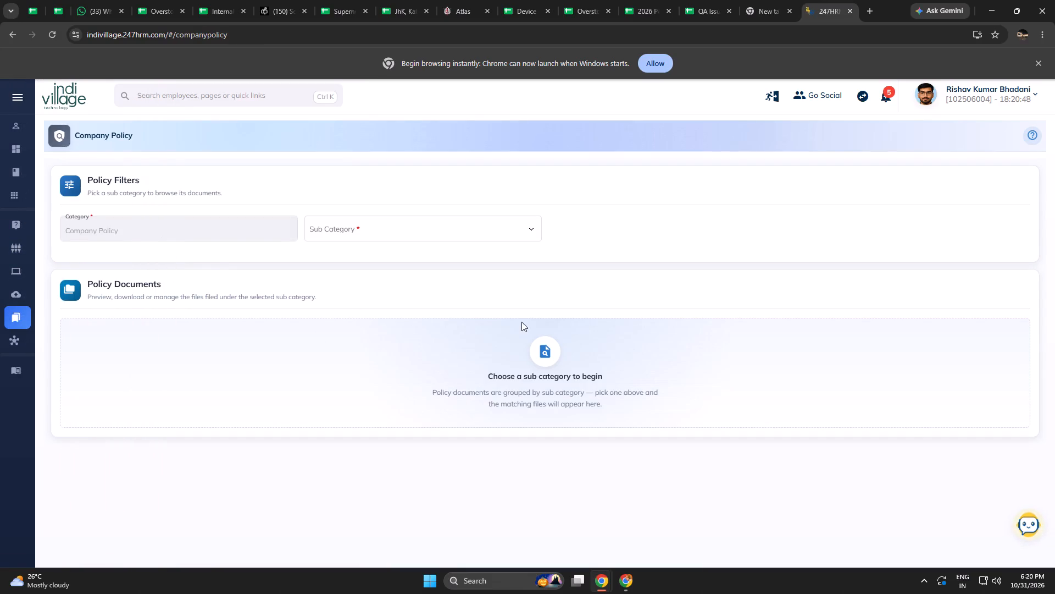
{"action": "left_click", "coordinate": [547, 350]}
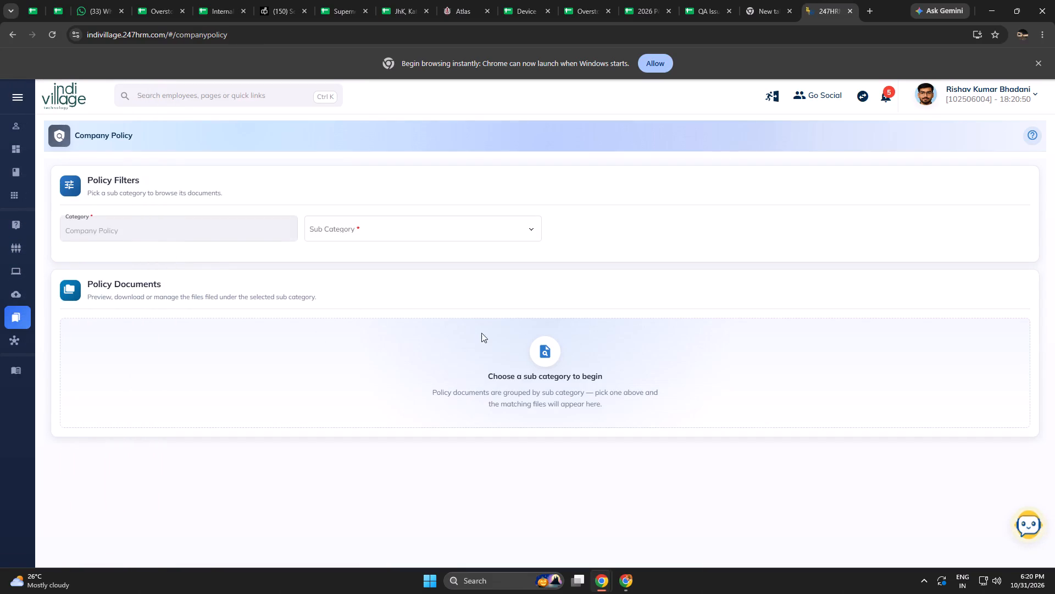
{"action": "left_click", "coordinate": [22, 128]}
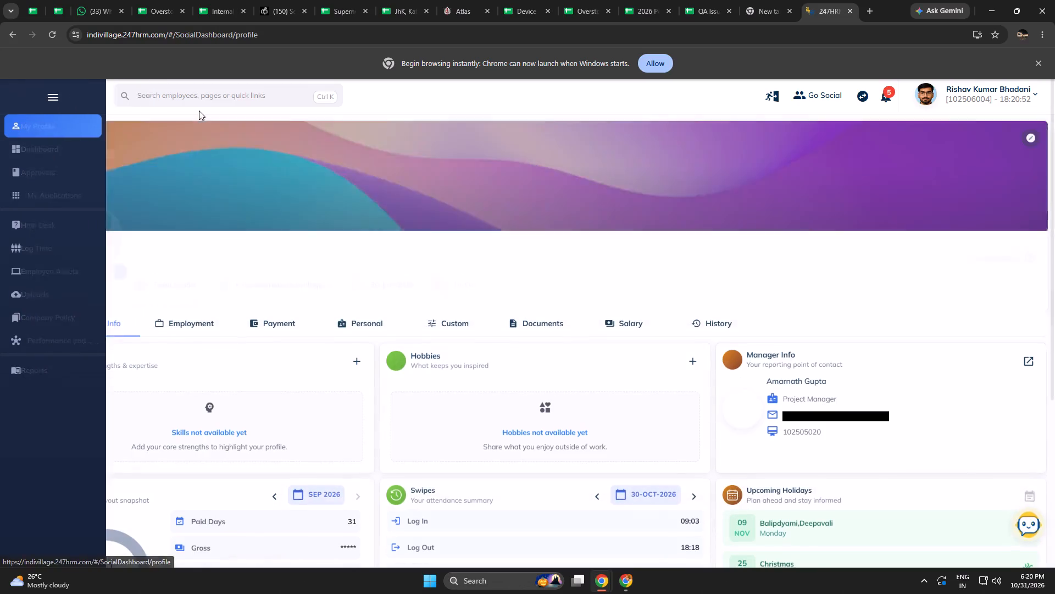
{"action": "left_click", "coordinate": [209, 97]}
{"action": "type", "text": "md"}
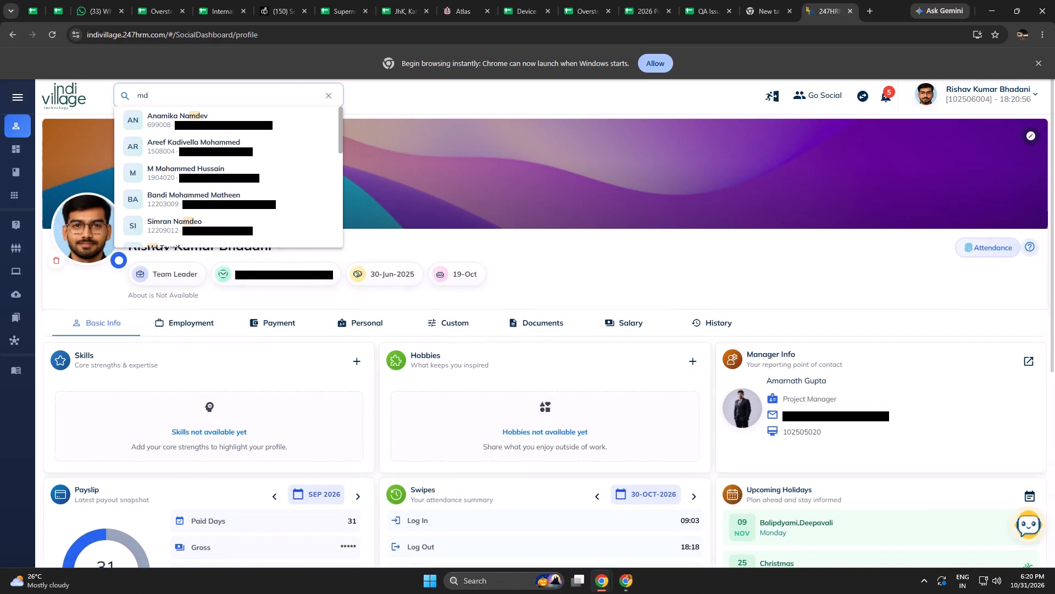
{"action": "key", "text": "space"}
{"action": "type", "text": "di"}
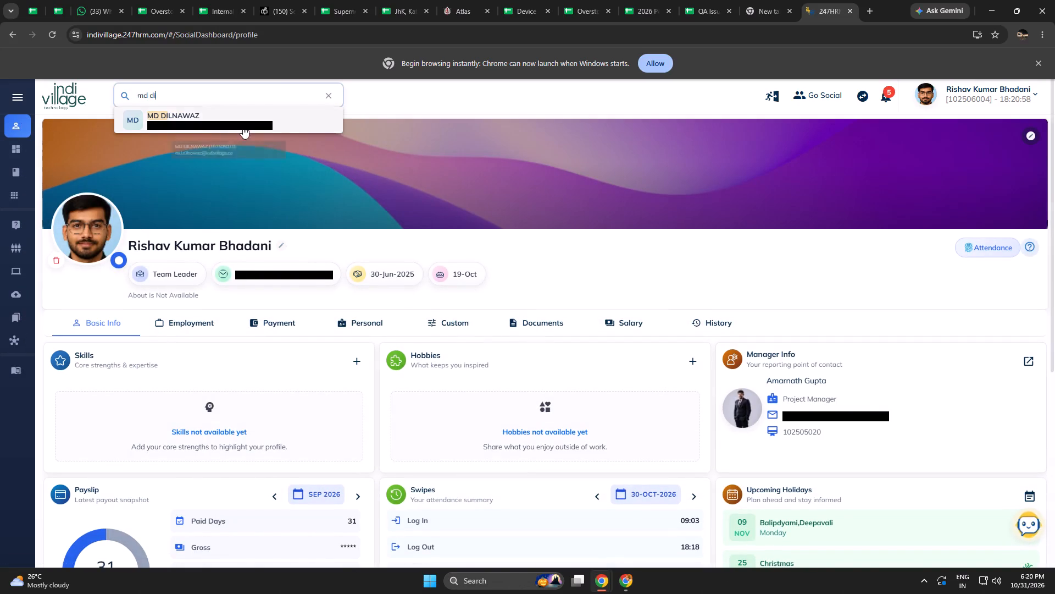
{"action": "left_click", "coordinate": [243, 126]}
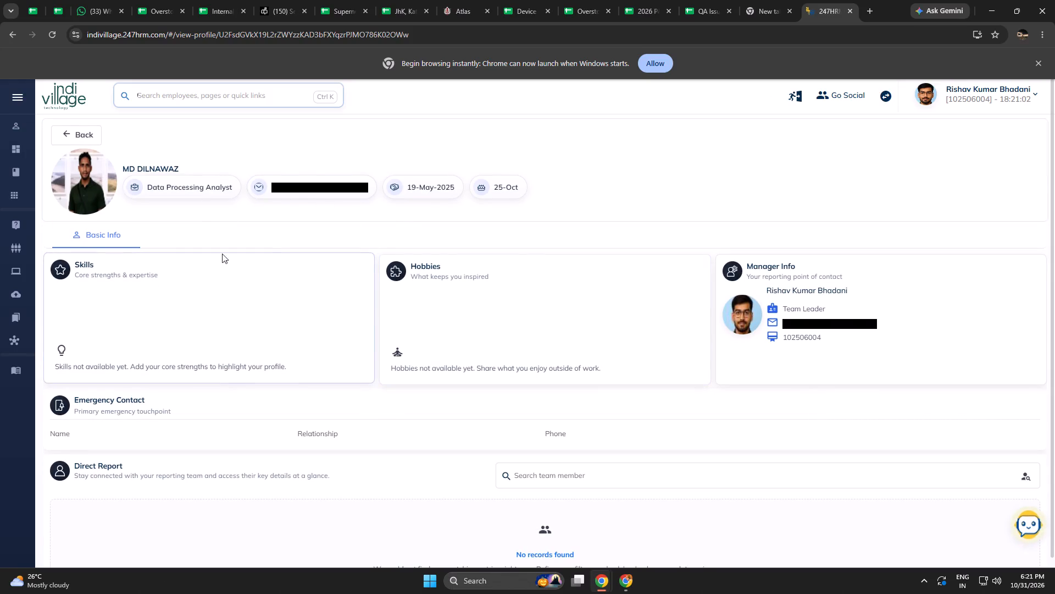
Return from the employee's profile and search the HR portal's employees again for "md" to read the employee ID.
{"action": "left_click", "coordinate": [57, 131]}
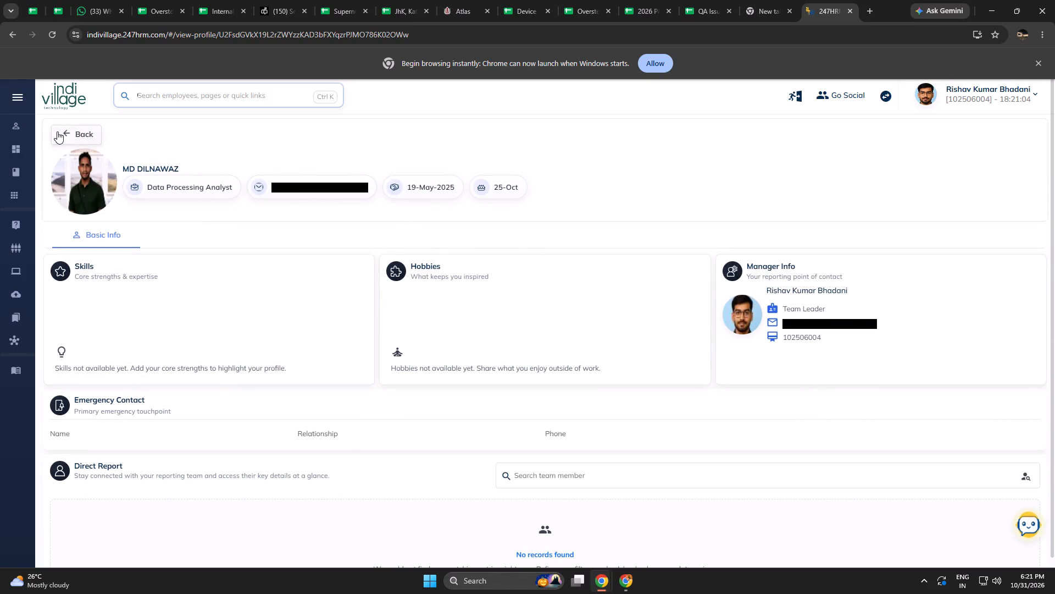
{"action": "left_click", "coordinate": [175, 106]}
{"action": "left_click", "coordinate": [175, 100]}
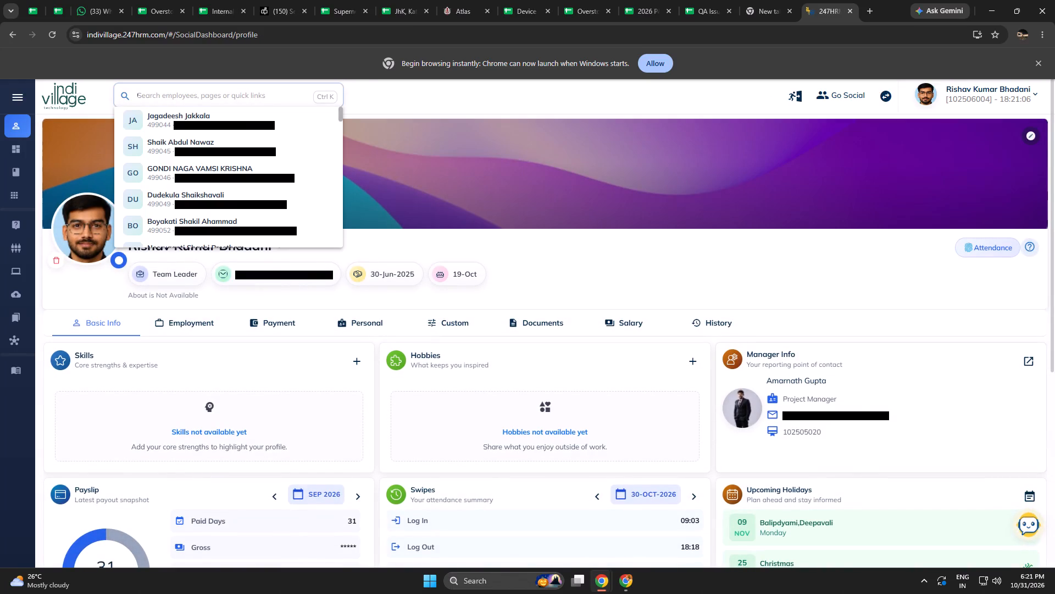
{"action": "key", "text": "m"}
{"action": "type", "text": "d"}
{"action": "key", "text": "space"}
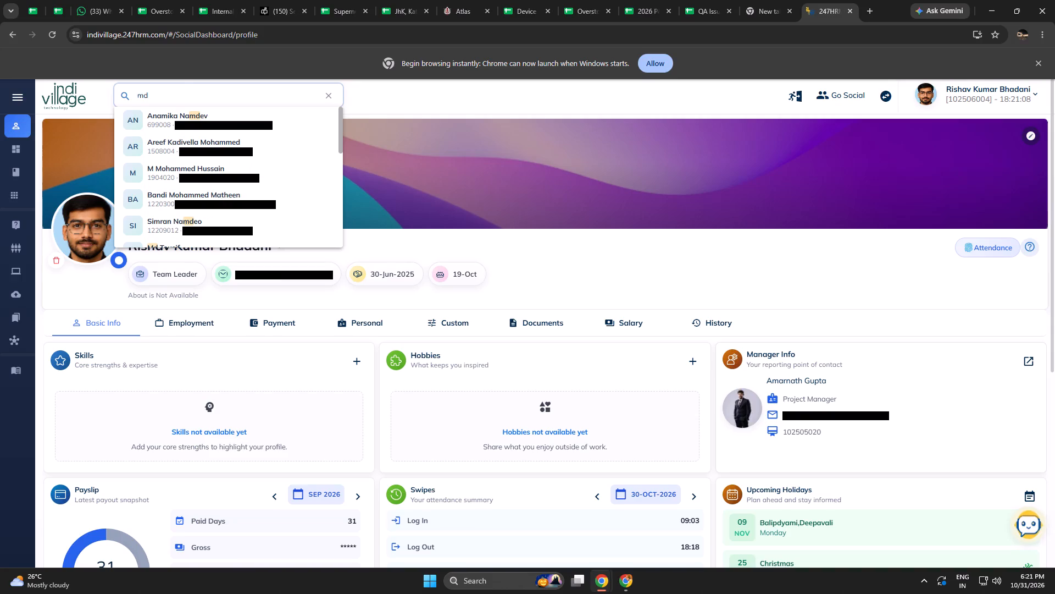
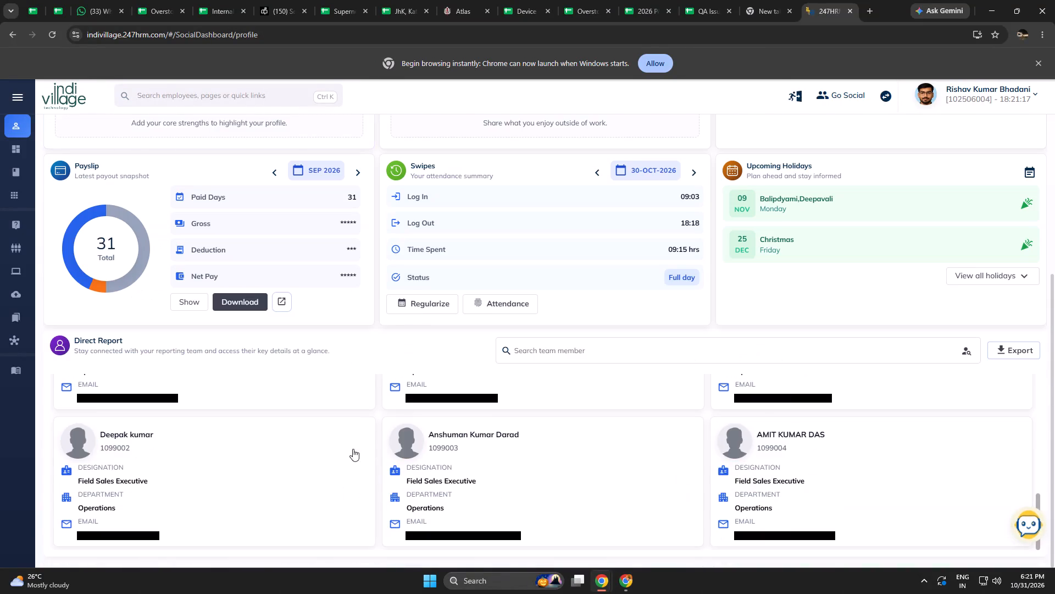
Look through the HR portal's Direct Report cards for the employee ID missing from the report, returning from the opened profile.
{"action": "scroll", "coordinate": [585, 478], "scroll_direction": "up", "scroll_amount": 1}
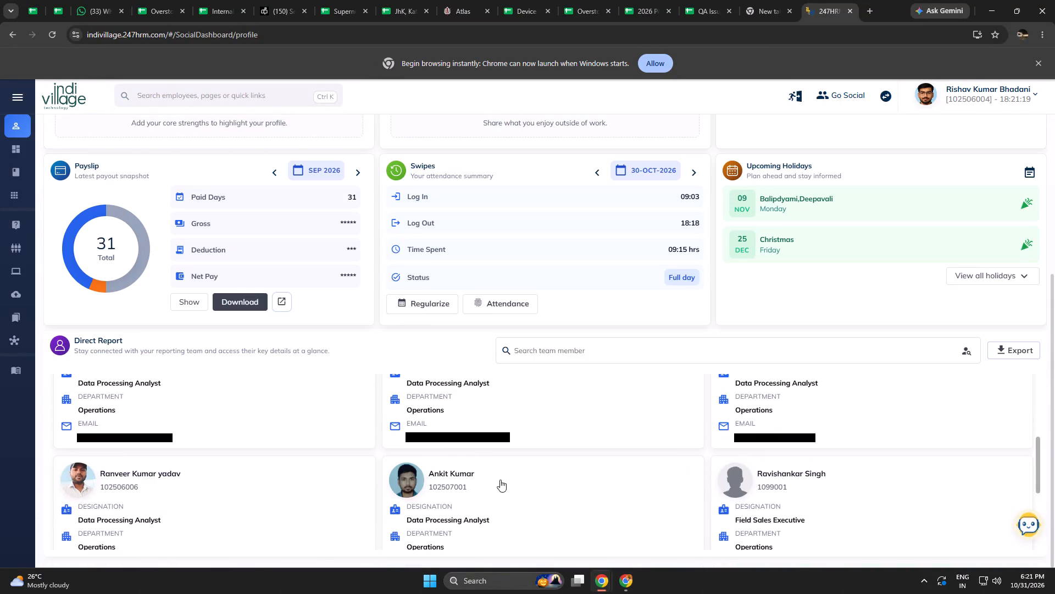
{"action": "scroll", "coordinate": [438, 483], "scroll_direction": "up", "scroll_amount": 1}
{"action": "scroll", "coordinate": [535, 493], "scroll_direction": "up", "scroll_amount": 2}
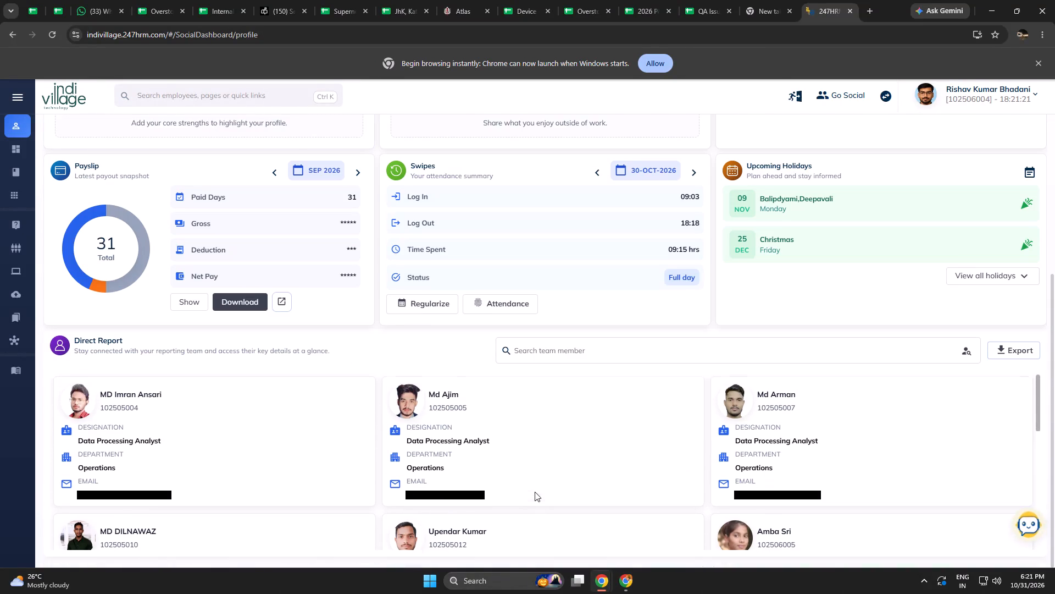
{"action": "scroll", "coordinate": [530, 486], "scroll_direction": "down", "scroll_amount": 2}
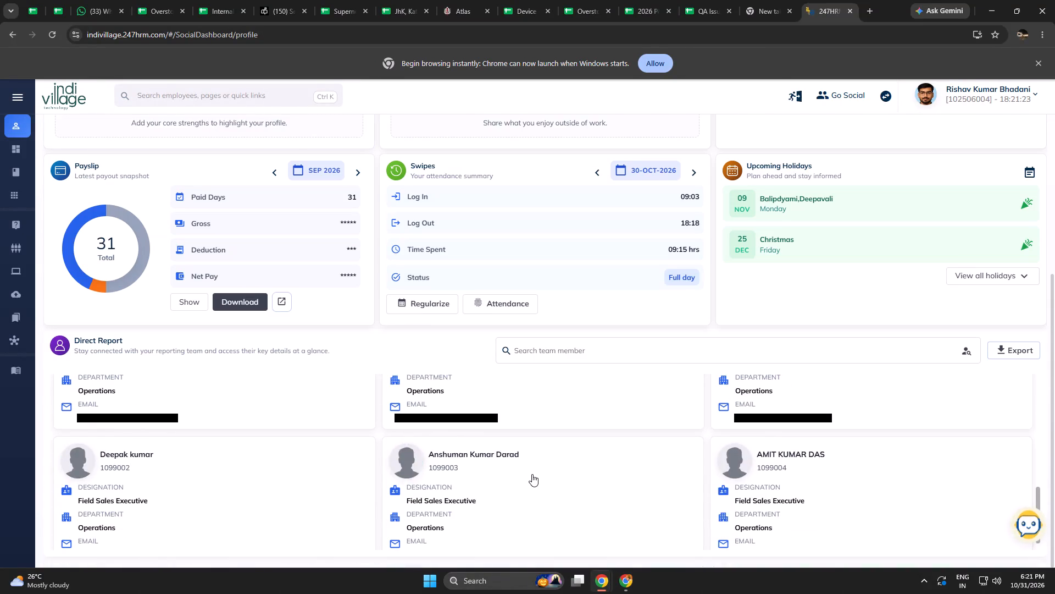
{"action": "scroll", "coordinate": [532, 471], "scroll_direction": "down", "scroll_amount": 4}
{"action": "scroll", "coordinate": [532, 471], "scroll_direction": "up", "scroll_amount": 1}
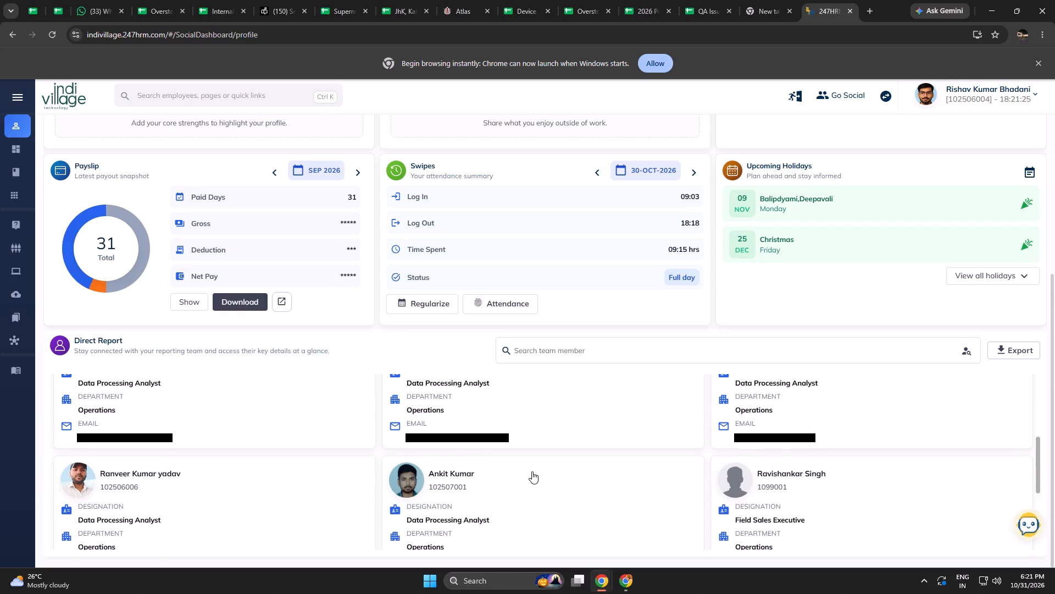
{"action": "scroll", "coordinate": [532, 471], "scroll_direction": "up", "scroll_amount": 1}
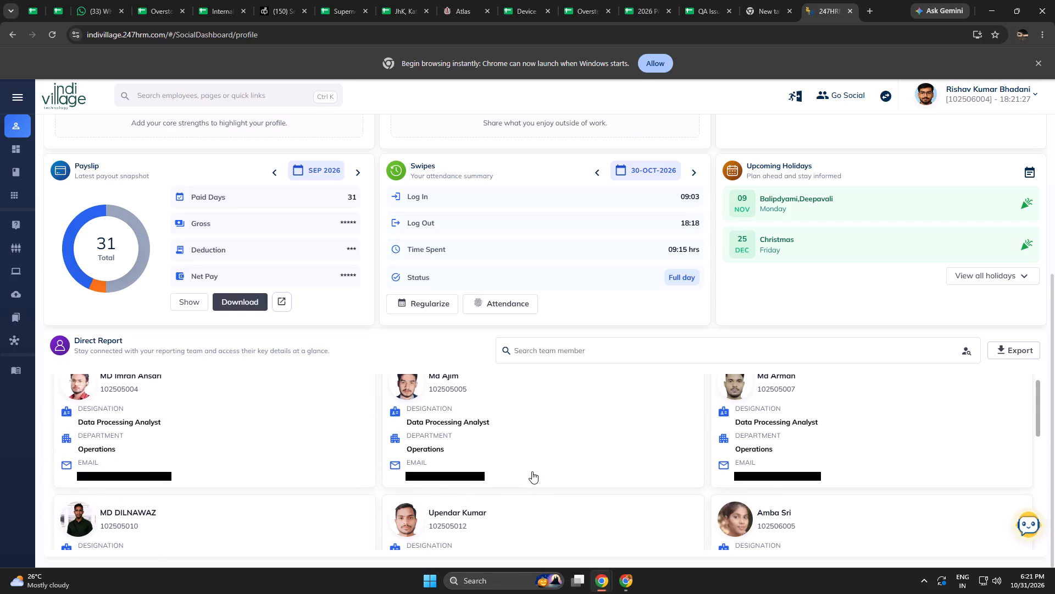
{"action": "left_click_drag", "start_coordinate": [147, 526], "coordinate": [103, 530]}
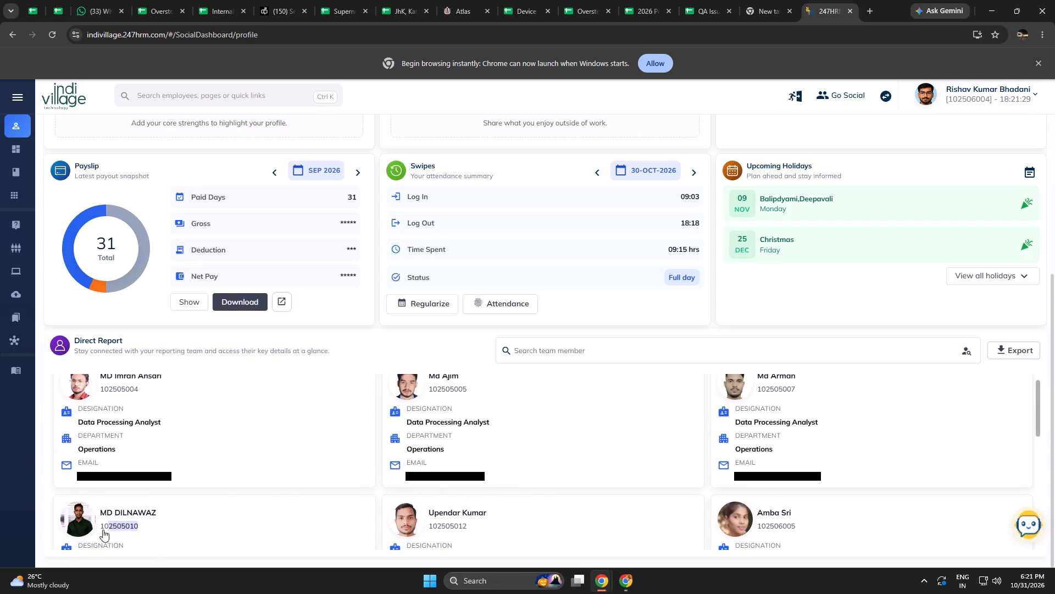
{"action": "left_click_drag", "start_coordinate": [103, 530], "coordinate": [100, 530]}
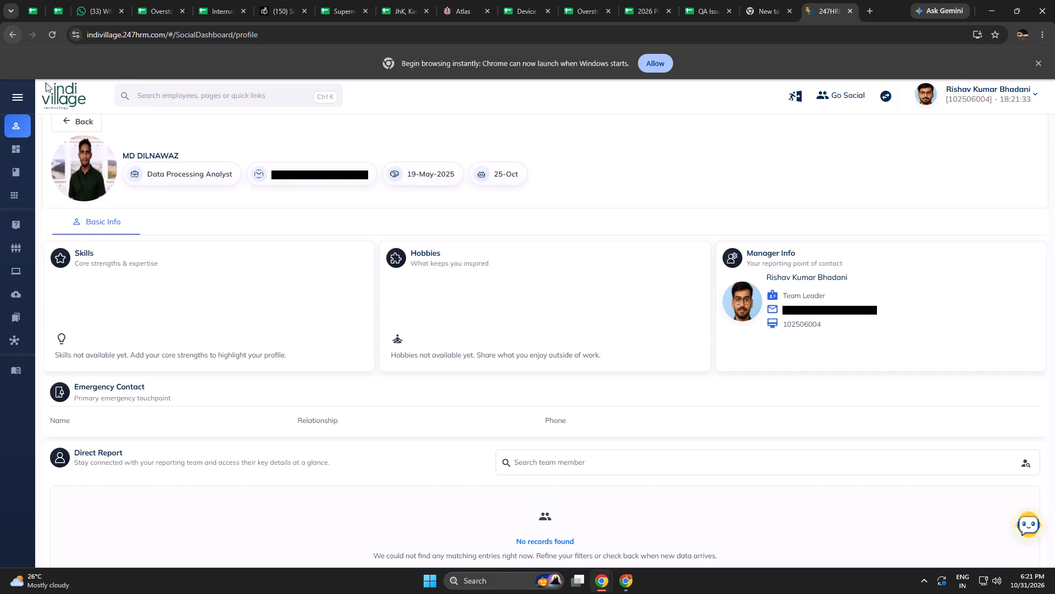
{"action": "left_click", "coordinate": [68, 129]}
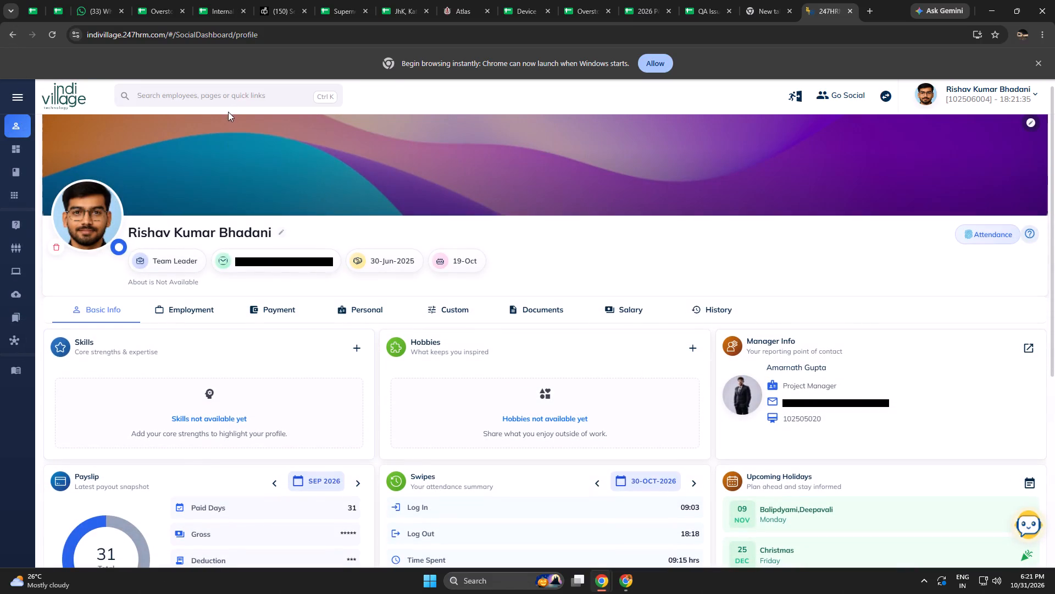
Search the HR portal's employees for "md di".
{"action": "left_click", "coordinate": [227, 101]}
{"action": "type", "text": "md"}
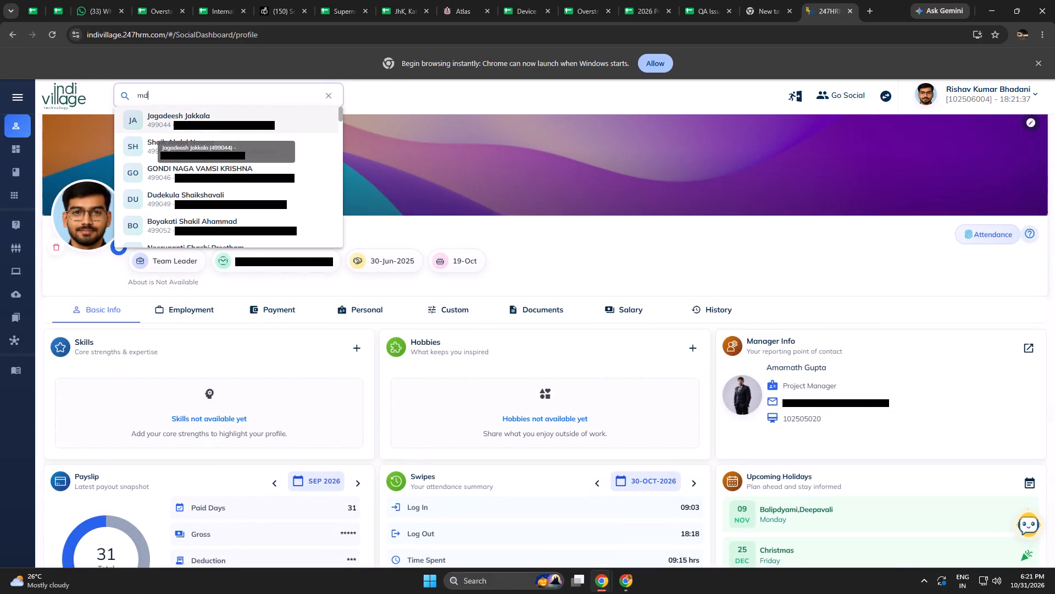
{"action": "key", "text": "space"}
{"action": "type", "text": "di"}
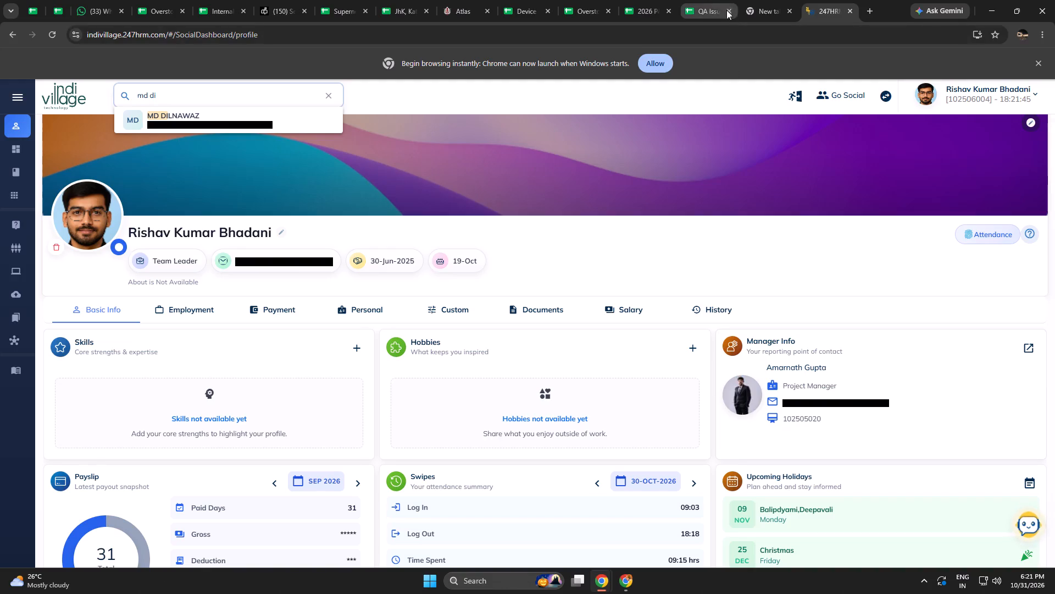
Return to the Overstory Daily Report P&L sheet and reapply the Center filter so only Jharkhand rows are listed.
{"action": "left_click", "coordinate": [707, 0]}
{"action": "left_click", "coordinate": [652, 0]}
{"action": "left_click", "coordinate": [584, 0]}
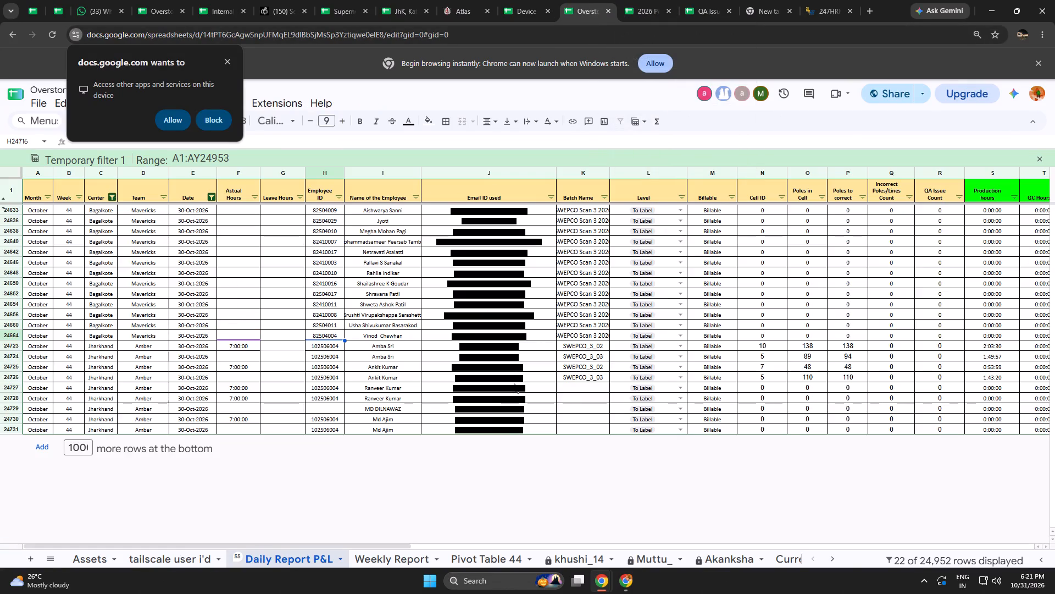
{"action": "left_click", "coordinate": [475, 470]}
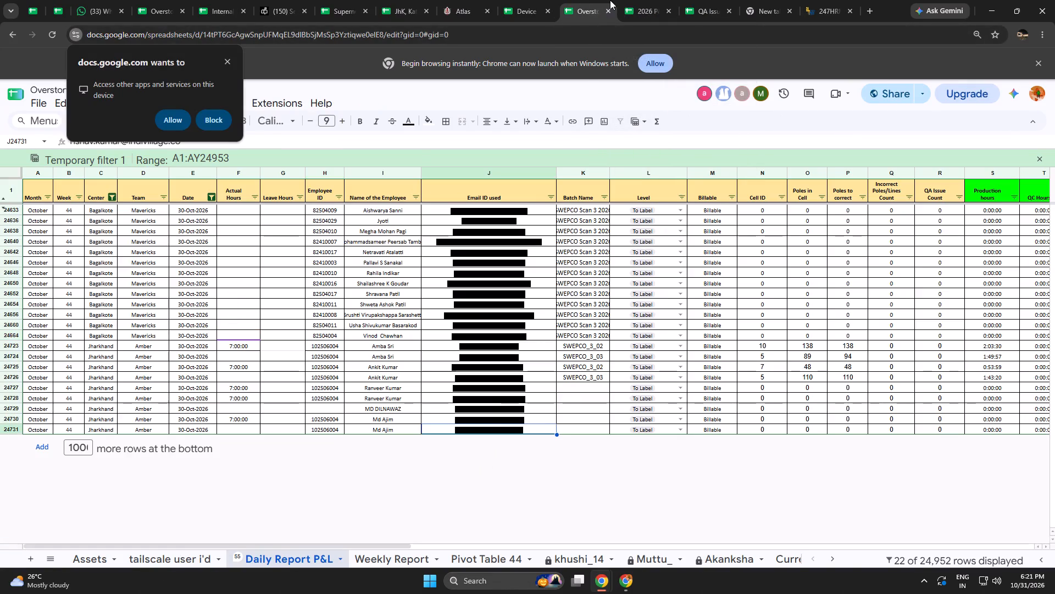
{"action": "left_click", "coordinate": [633, 0]}
{"action": "left_click", "coordinate": [593, 0]}
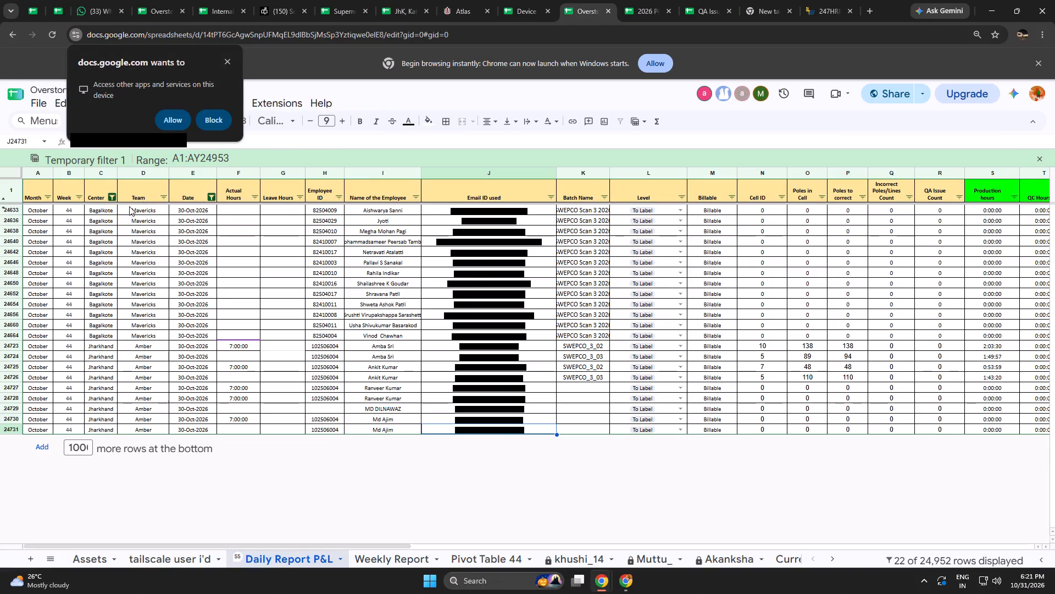
{"action": "left_click", "coordinate": [112, 197]}
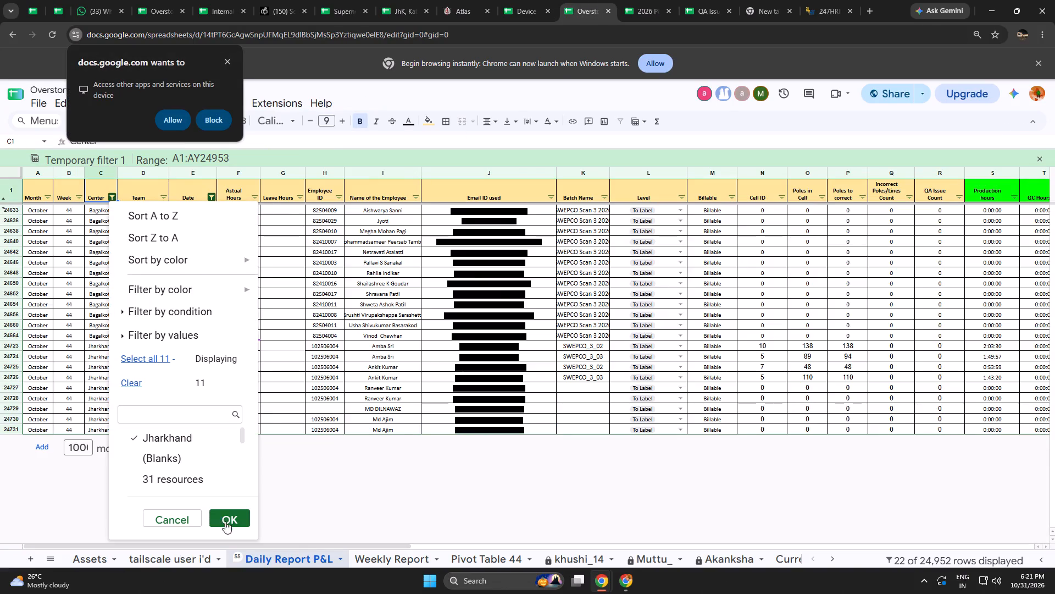
{"action": "left_click", "coordinate": [225, 521]}
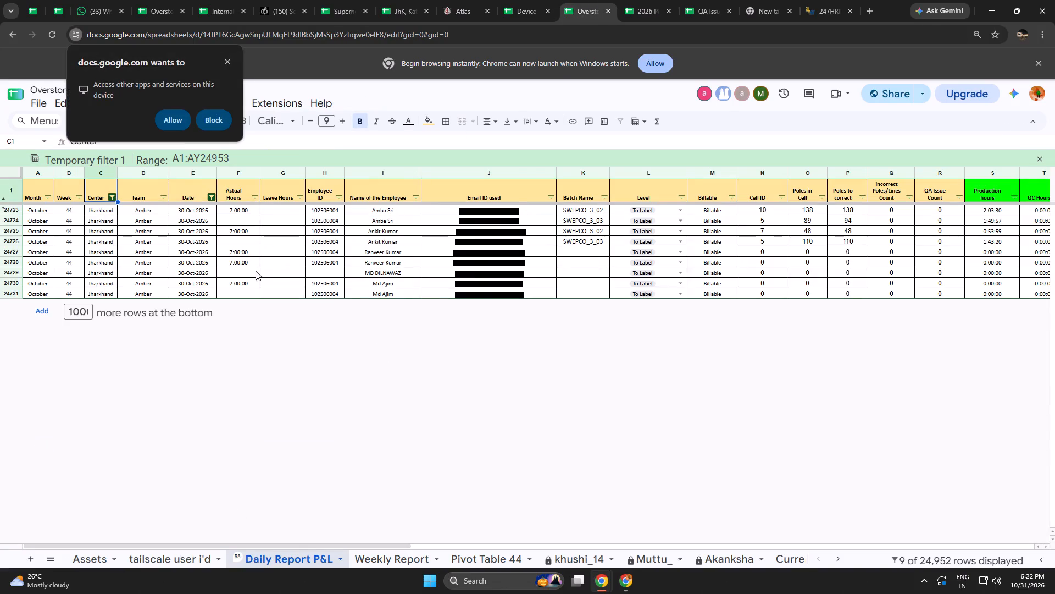
Enter the employee ID found in the HR portal in the Employee ID column of row 24729.
{"action": "left_click", "coordinate": [315, 268]}
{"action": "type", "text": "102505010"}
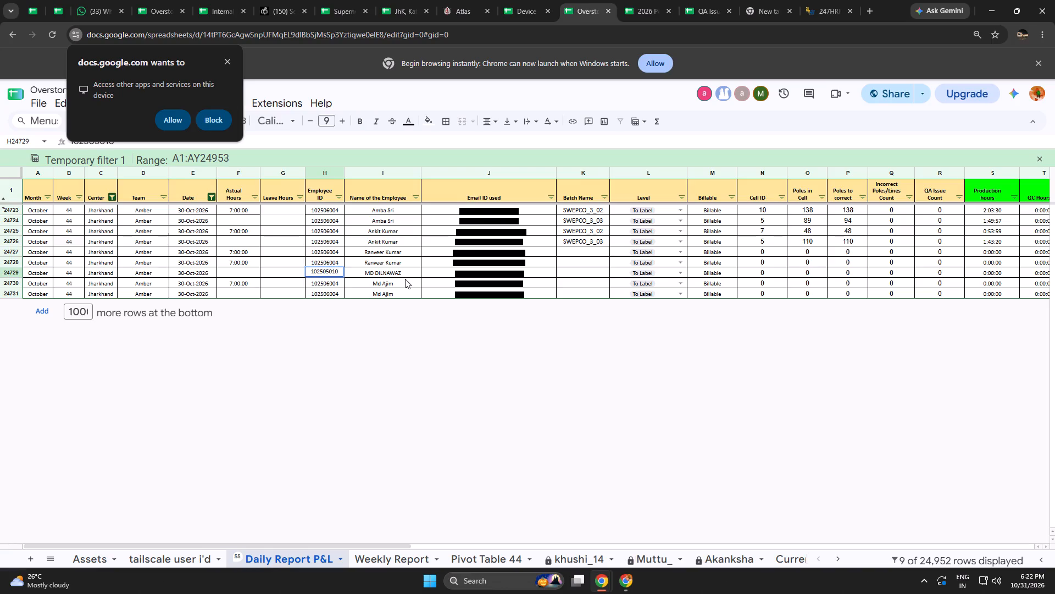
{"action": "left_click", "coordinate": [315, 370]}
Move the 7:00:00 actual hours from row 24728 to row 24729.
{"action": "left_click", "coordinate": [241, 263]}
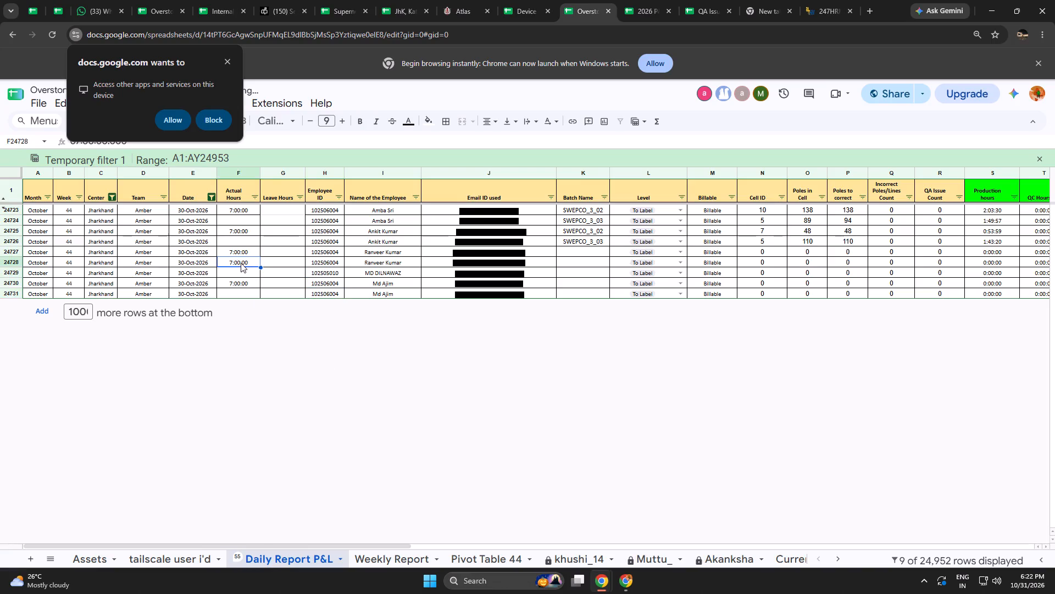
{"action": "key", "text": "ctrl+x"}
{"action": "left_click", "coordinate": [234, 278]}
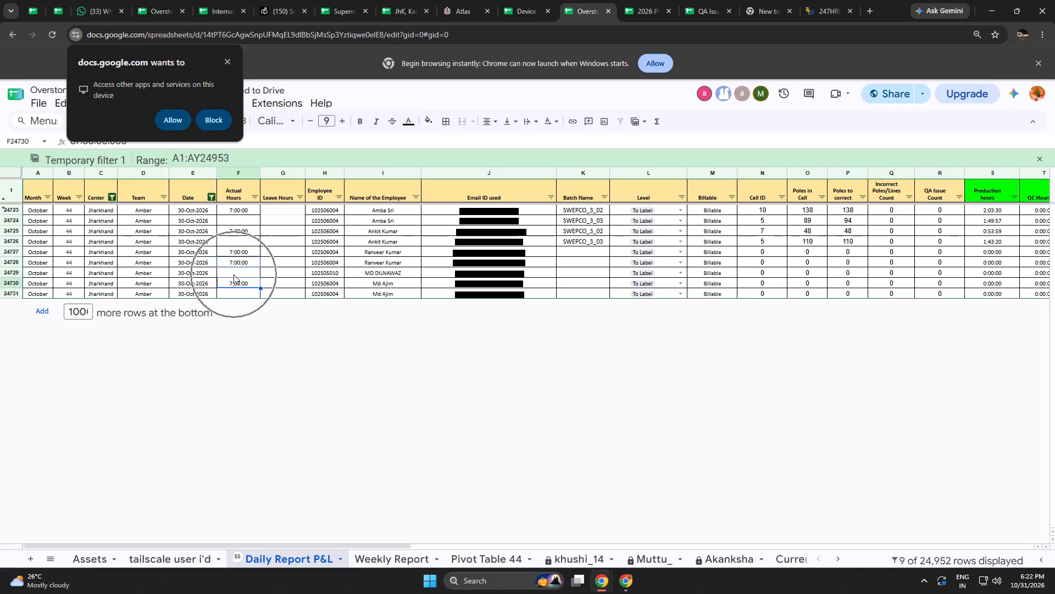
{"action": "left_click", "coordinate": [234, 274]}
{"action": "key", "text": "ctrl+v"}
{"action": "left_click", "coordinate": [284, 349]}
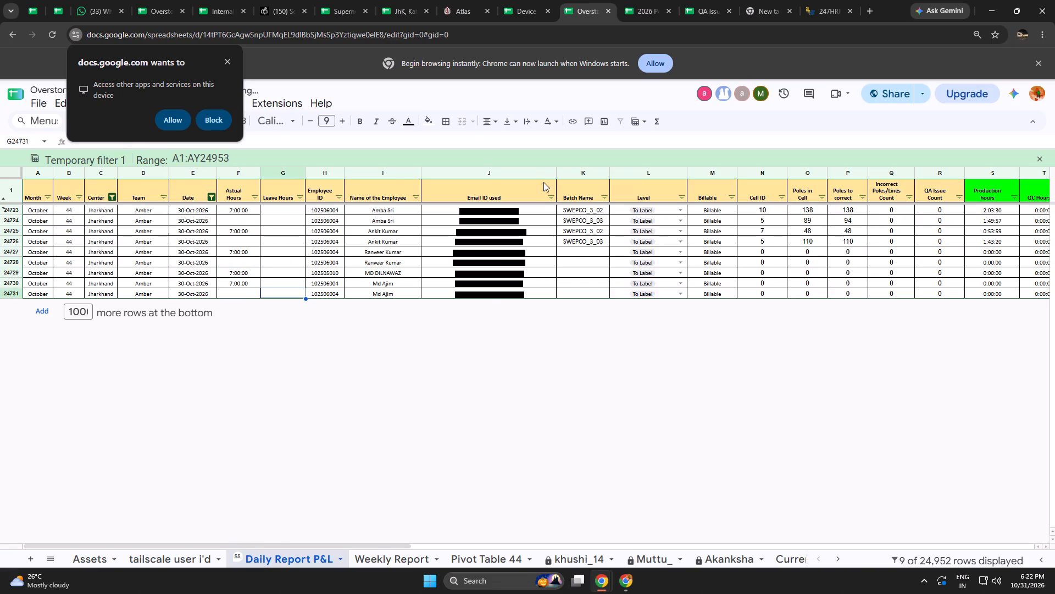
Copy batch names CNP Scan 1 (2026) and SWEPCO_3_02 from E32:E33 of the production file's Amber pivot into report cells K24727:K24728 as values.
{"action": "left_click", "coordinate": [583, 251]}
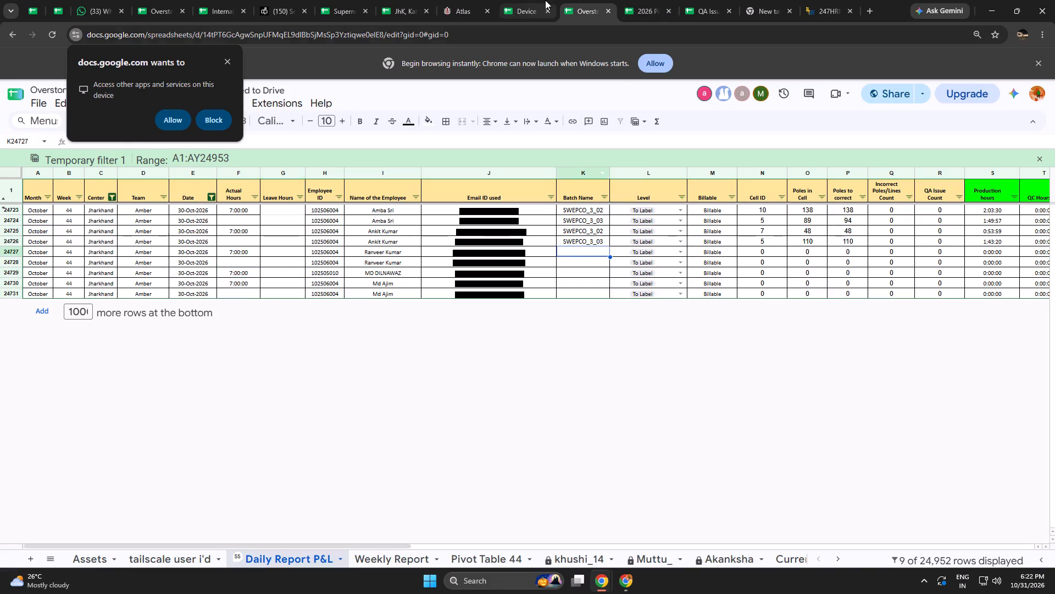
{"action": "left_click", "coordinate": [526, 0]}
{"action": "left_click", "coordinate": [651, 0]}
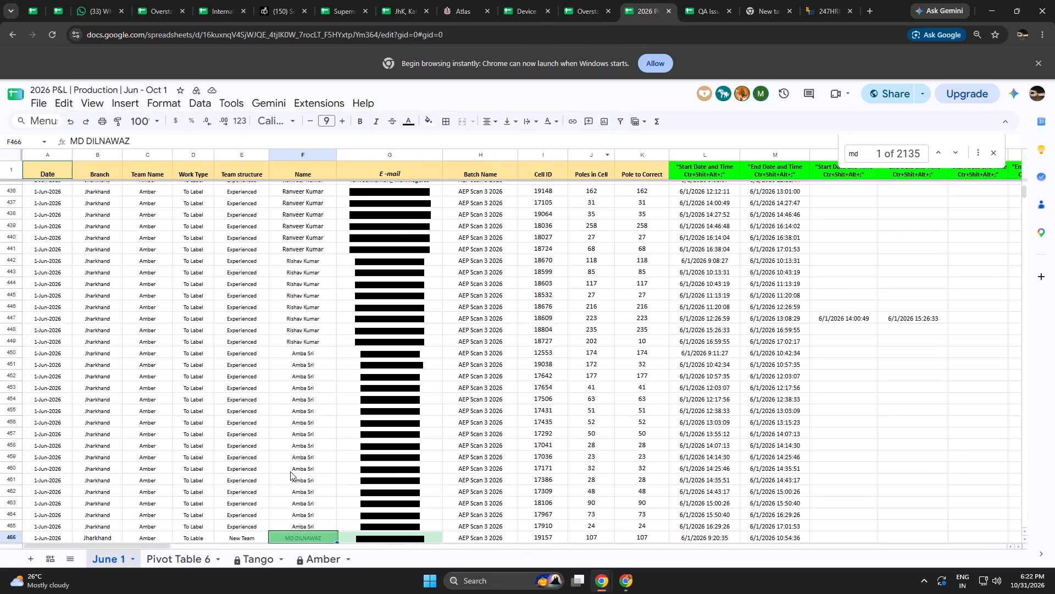
{"action": "left_click", "coordinate": [299, 561]}
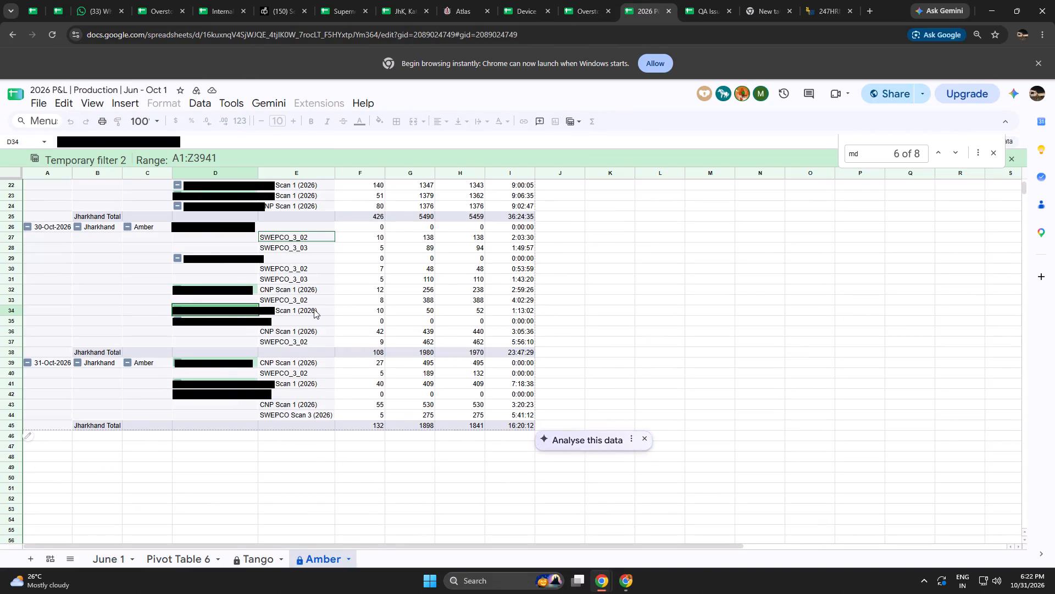
{"action": "left_click", "coordinate": [991, 157]}
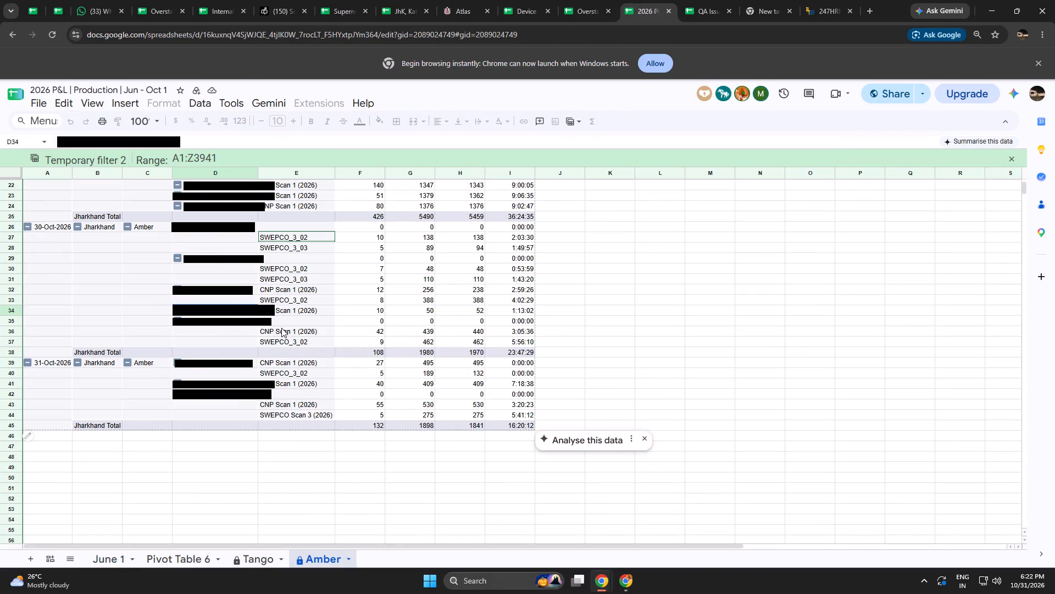
{"action": "left_click_drag", "start_coordinate": [292, 289], "coordinate": [291, 301]}
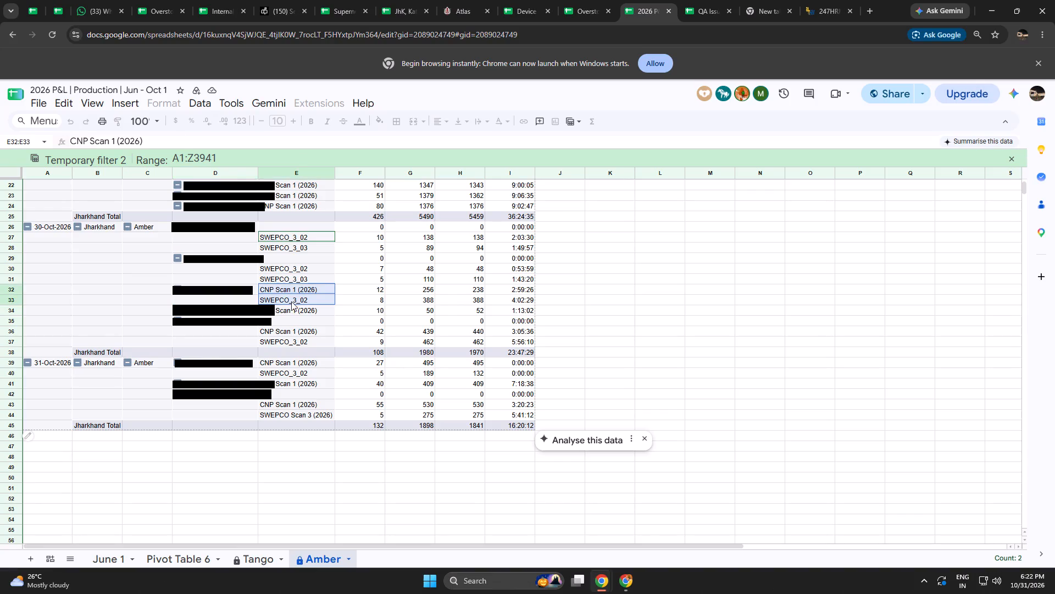
{"action": "key", "text": "ctrl+c"}
{"action": "left_click", "coordinate": [695, 0]}
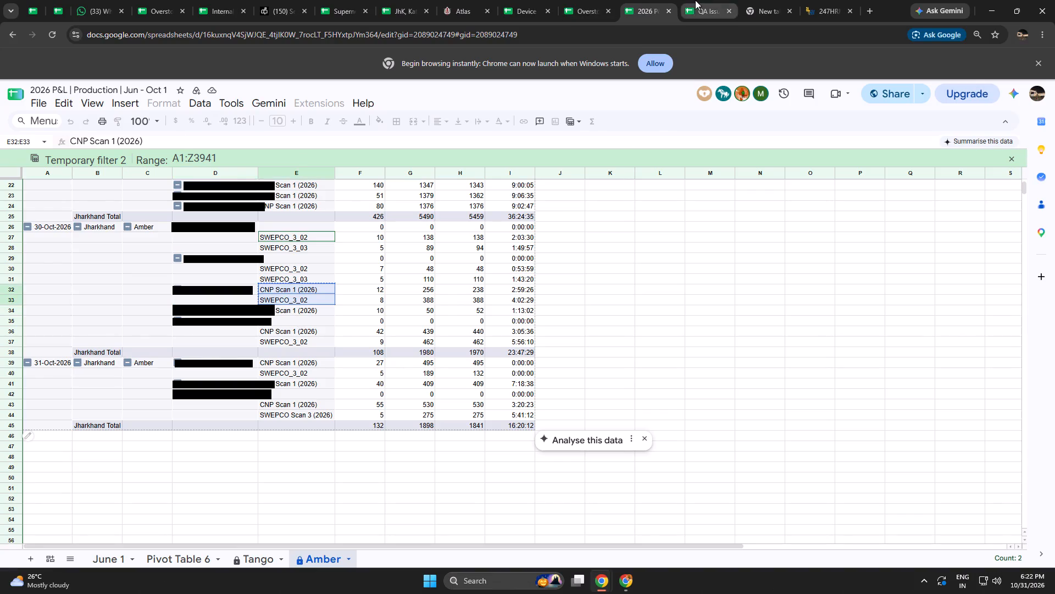
{"action": "left_click", "coordinate": [656, 0]}
{"action": "left_click", "coordinate": [597, 0]}
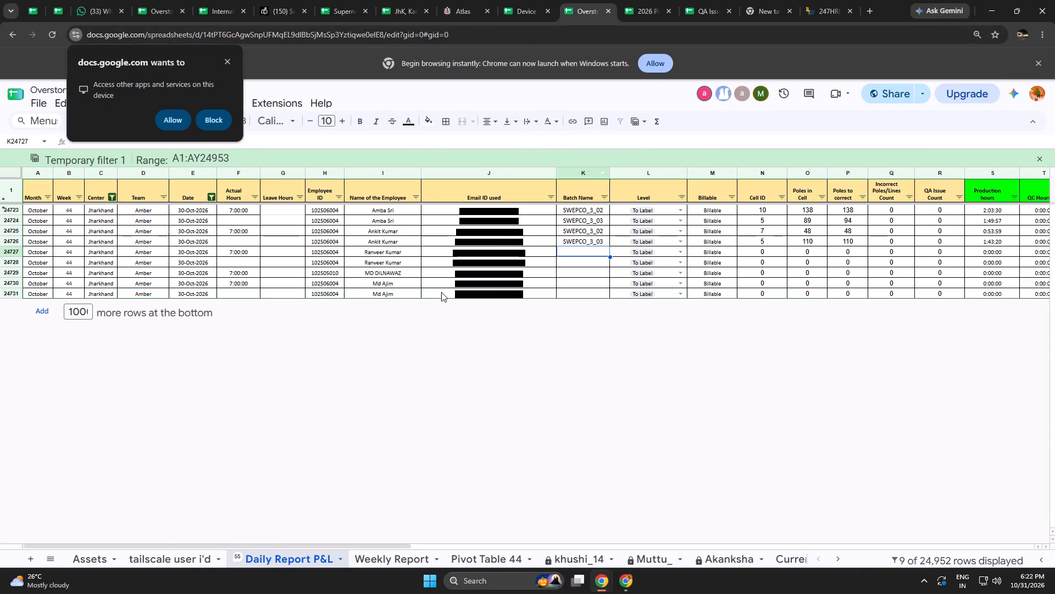
{"action": "key", "text": "ctrl+shift+v"}
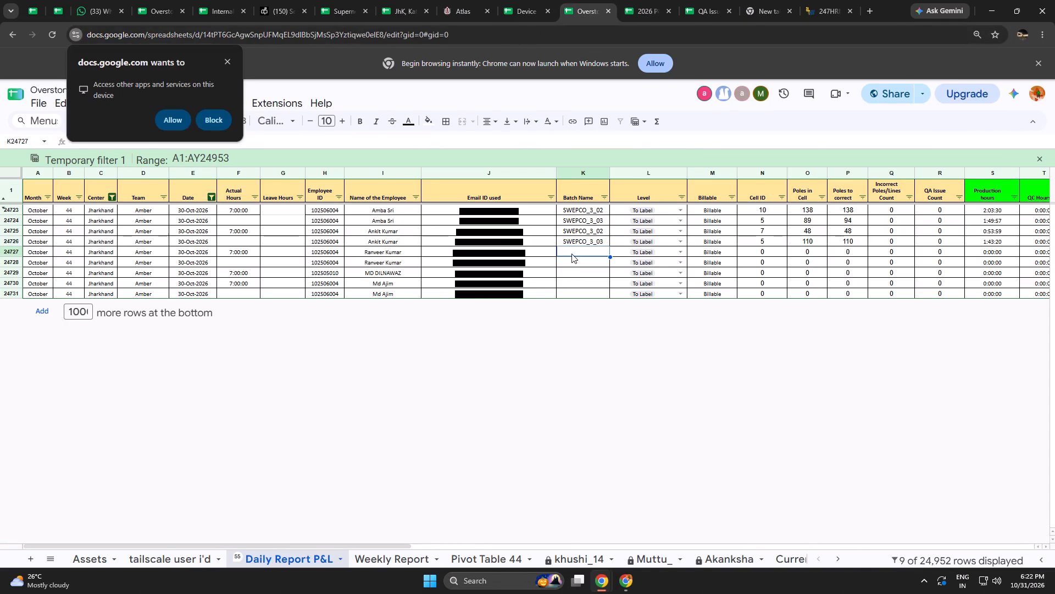
{"action": "left_click", "coordinate": [571, 254]}
{"action": "key", "text": "ctrl+shift+v"}
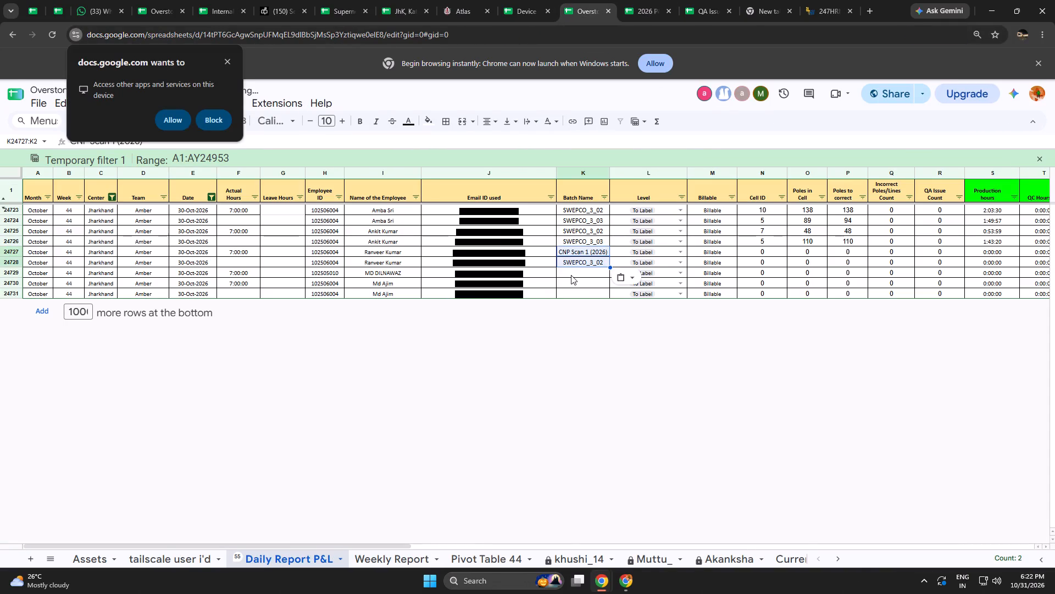
Fill the remaining batch names with CNP Scan 1 (2026) in rows 24729 and 24730 and SWEPCO_3_02 in row 24731.
{"action": "left_click", "coordinate": [570, 285]}
{"action": "key", "text": "ctrl+shift+v"}
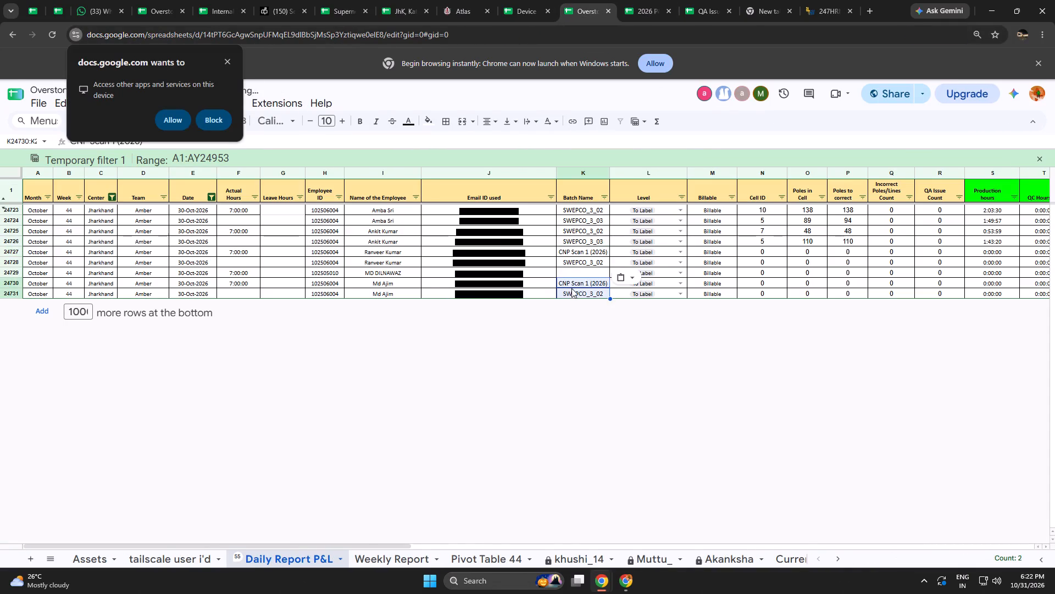
{"action": "left_click", "coordinate": [572, 282]}
{"action": "key", "text": "ctrl+c"}
{"action": "left_click", "coordinate": [575, 274]}
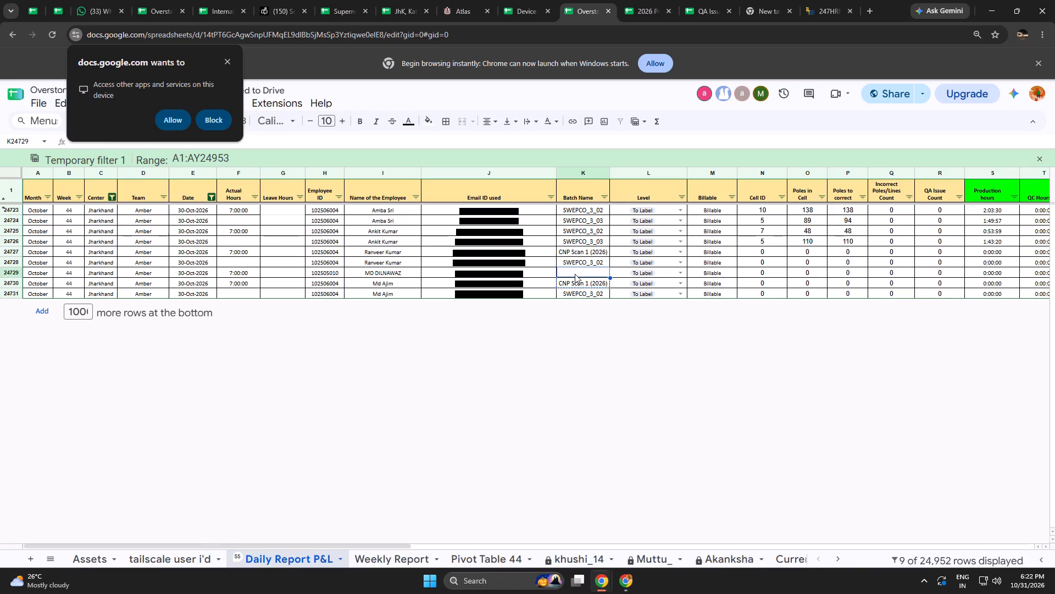
{"action": "key", "text": "ctrl+shift+v"}
{"action": "left_click", "coordinate": [588, 344]}
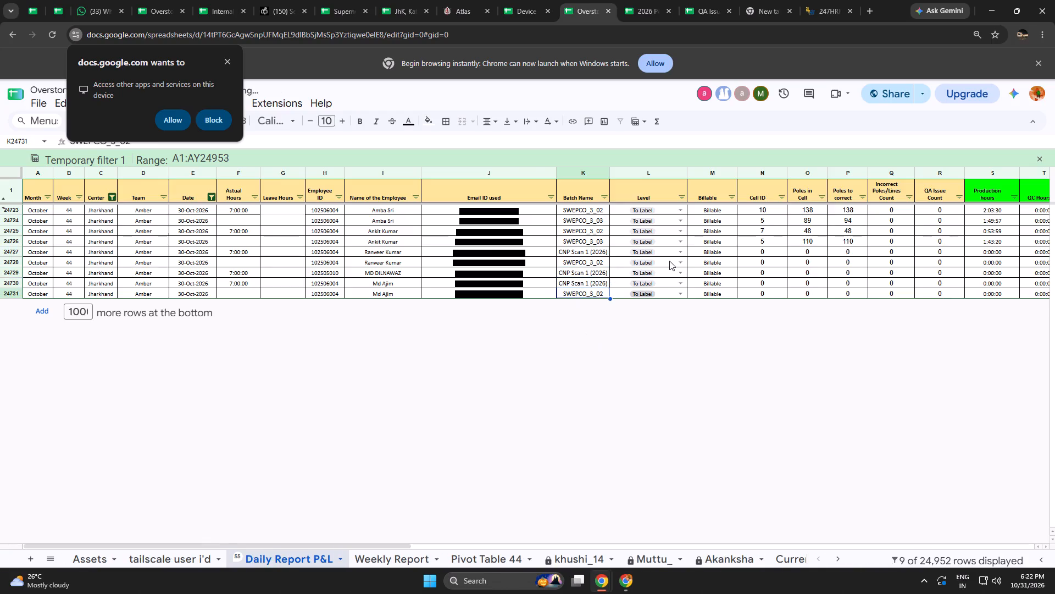
Copy the counts 12, 256, 238 and 8, 388, 388 from F32:H33 of the production file's Amber pivot into report cells N24727:P24728 as values.
{"action": "left_click", "coordinate": [769, 256]}
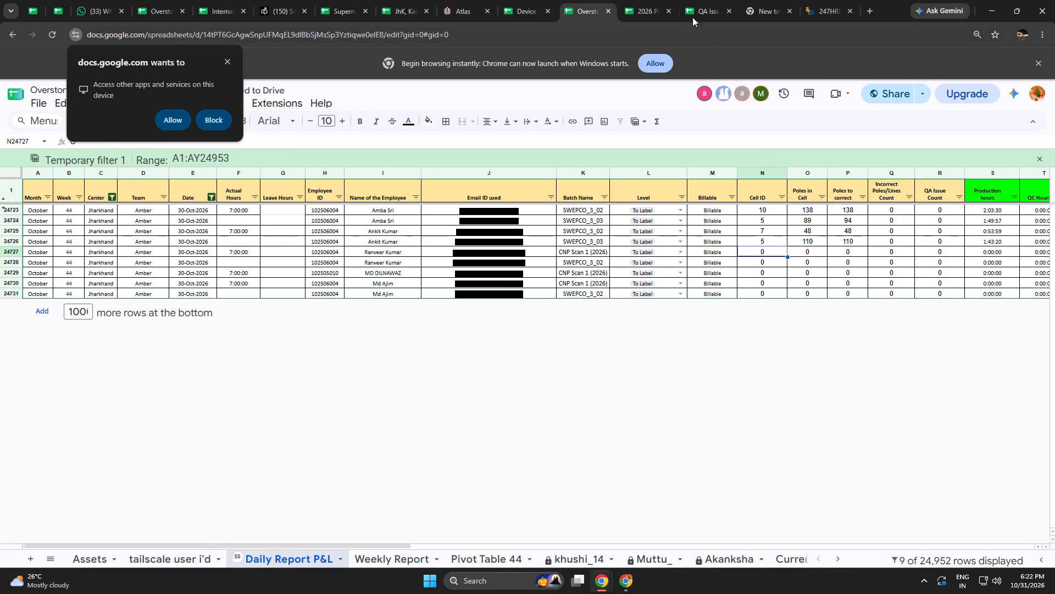
{"action": "left_click", "coordinate": [537, 0]}
{"action": "left_click", "coordinate": [596, 0]}
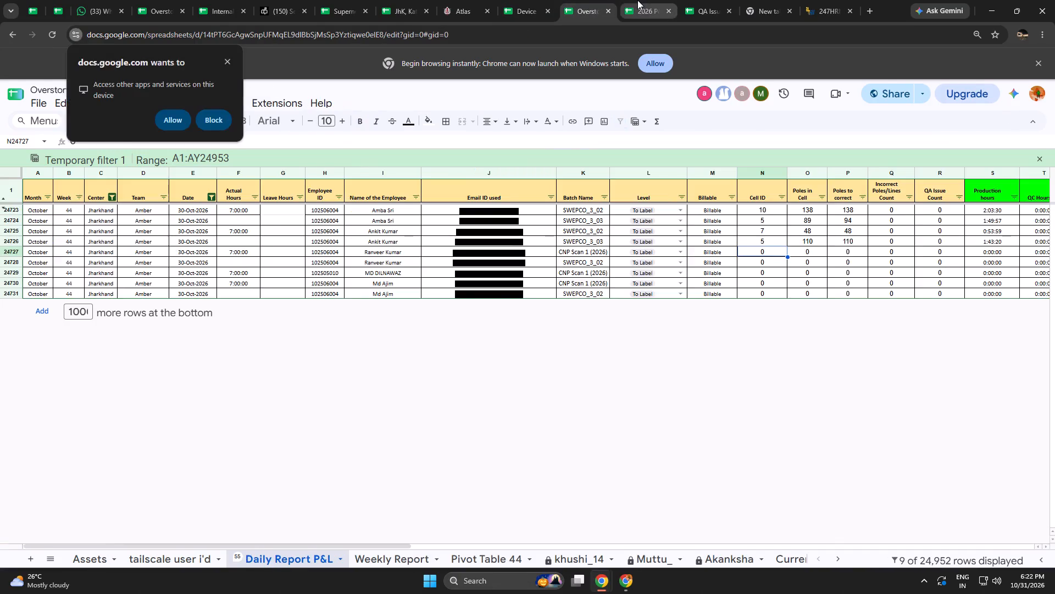
{"action": "left_click", "coordinate": [637, 0]}
{"action": "left_click_drag", "start_coordinate": [363, 288], "coordinate": [457, 301]}
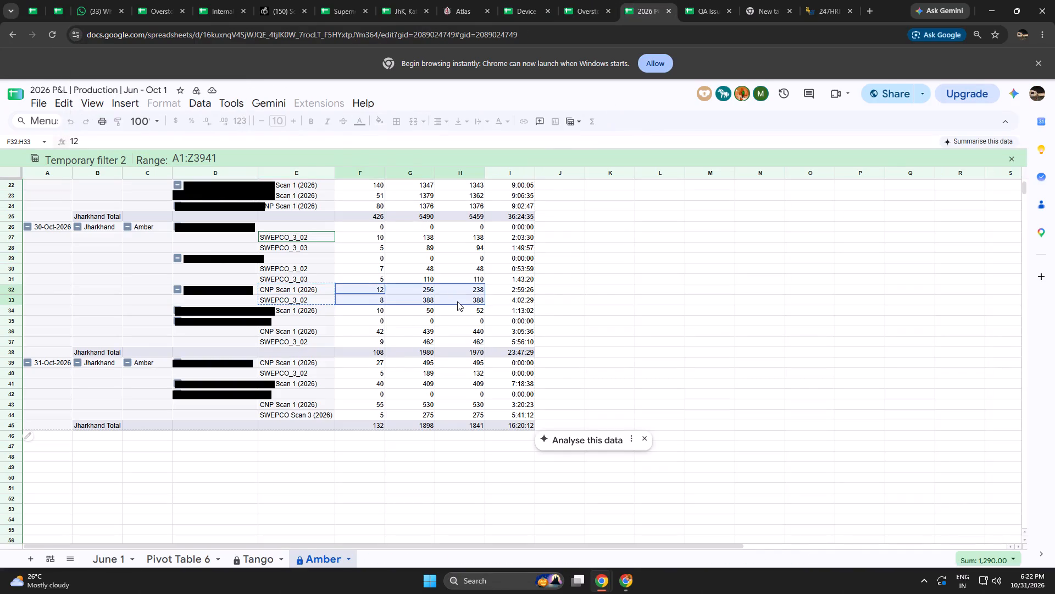
{"action": "key", "text": "ctrl+c"}
{"action": "left_click", "coordinate": [582, 0]}
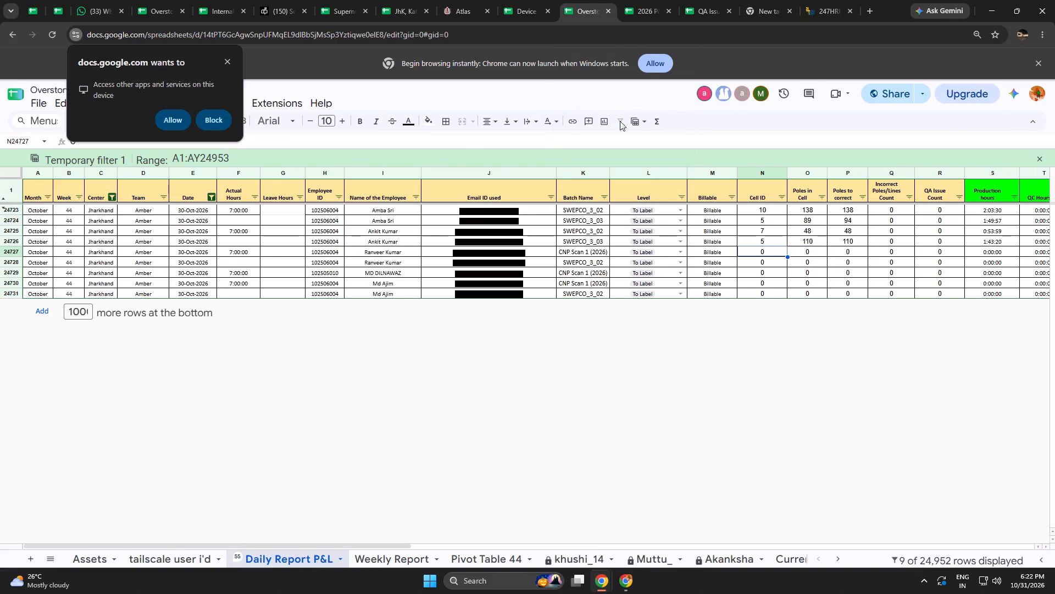
{"action": "key", "text": "ctrl+shift+v"}
{"action": "left_click", "coordinate": [755, 251]}
{"action": "key", "text": "ctrl+shift+v"}
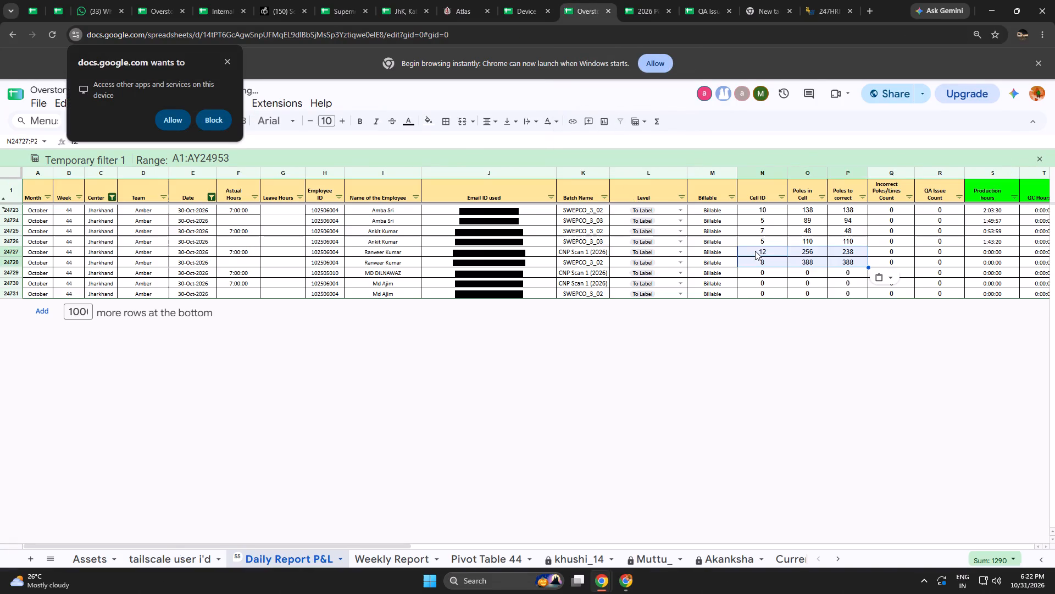
Copy production hours 2:59:26 and 4:02:29 from I32:I33 of the Amber pivot into report cells S24727:S24728 as values.
{"action": "left_click", "coordinate": [997, 248]}
{"action": "left_click", "coordinate": [533, 3]}
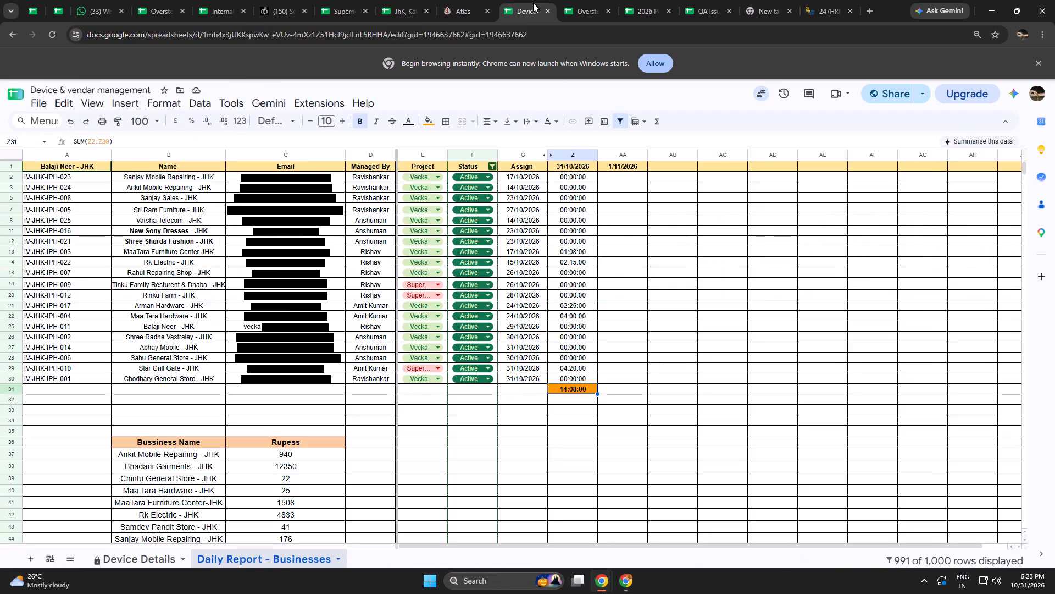
{"action": "left_click", "coordinate": [576, 0]}
{"action": "right_click_drag", "start_coordinate": [617, 3], "coordinate": [624, 33]}
{"action": "left_click", "coordinate": [645, 0]}
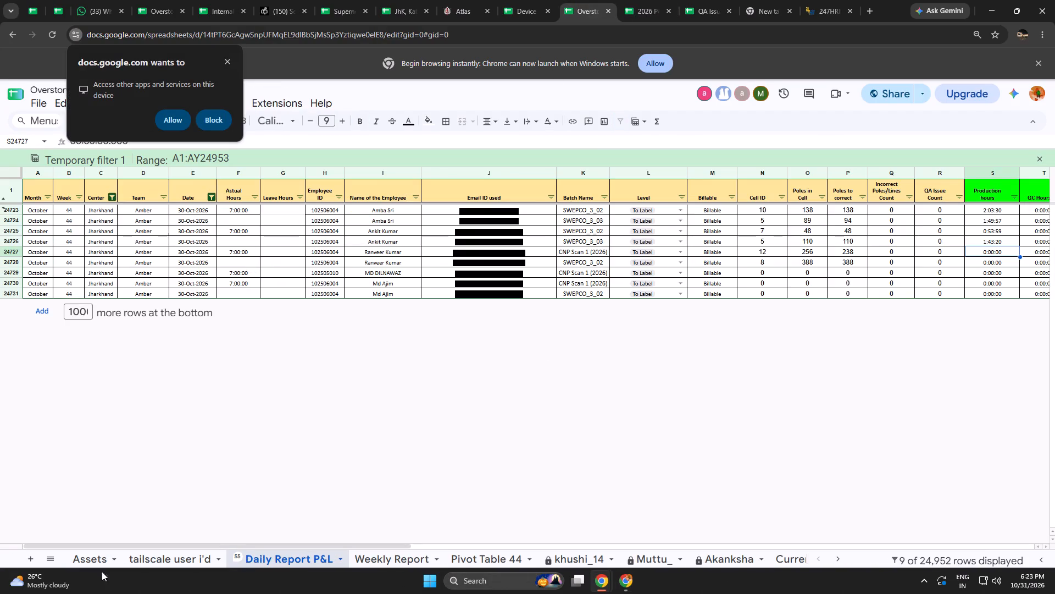
{"action": "left_click", "coordinate": [646, 0]}
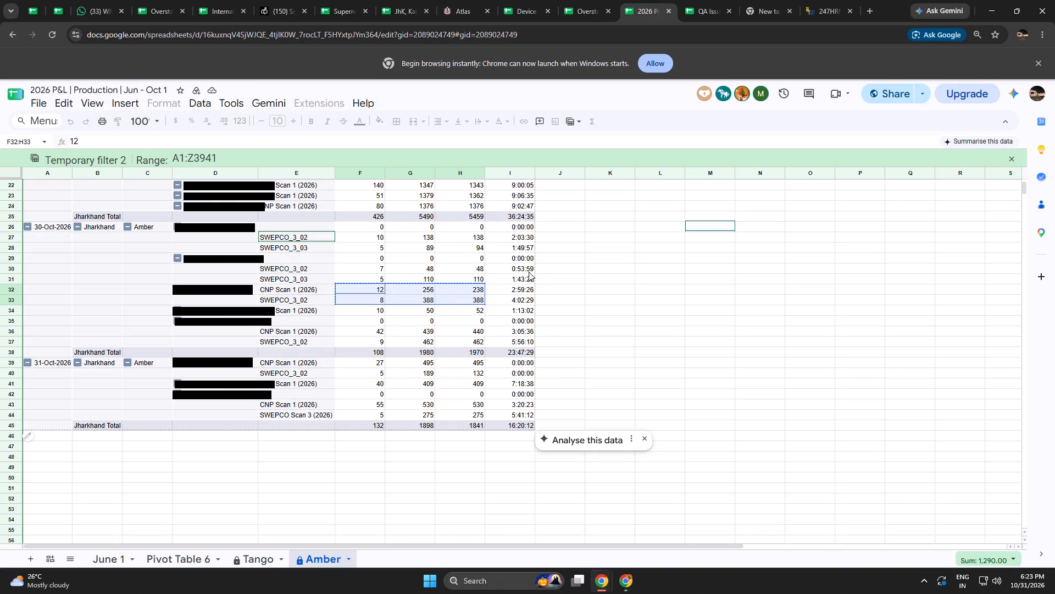
{"action": "left_click_drag", "start_coordinate": [526, 289], "coordinate": [521, 298]}
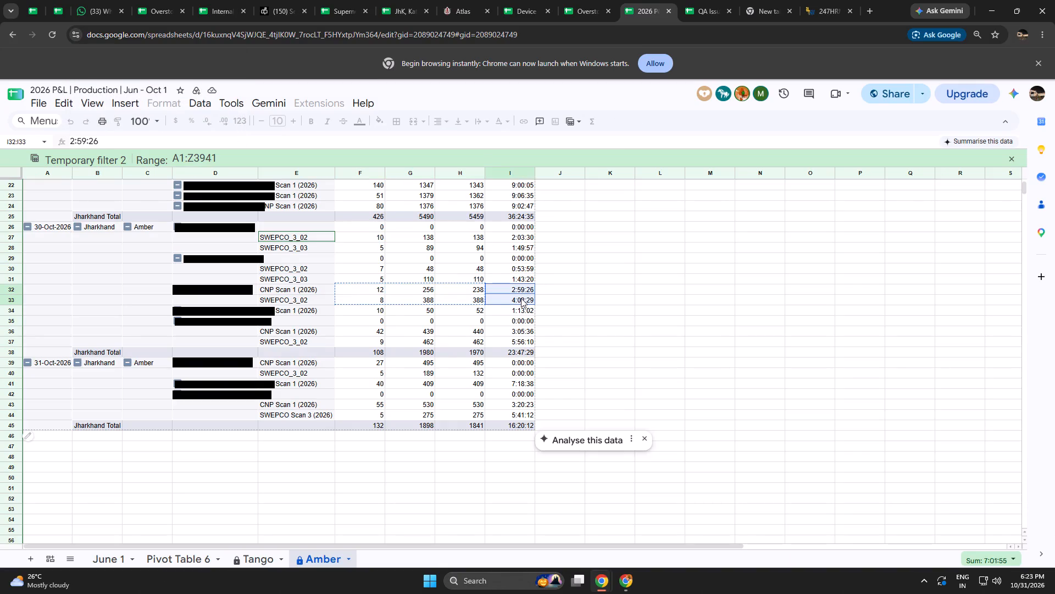
{"action": "key", "text": "ctrl+c"}
{"action": "left_click", "coordinate": [575, 0]}
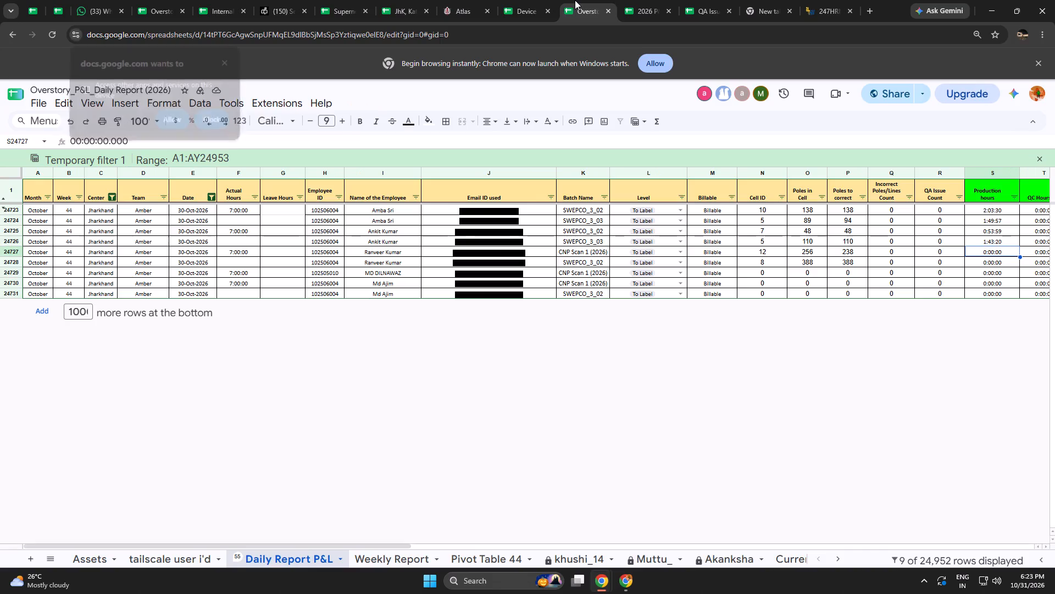
{"action": "key", "text": "ctrl+shift+v"}
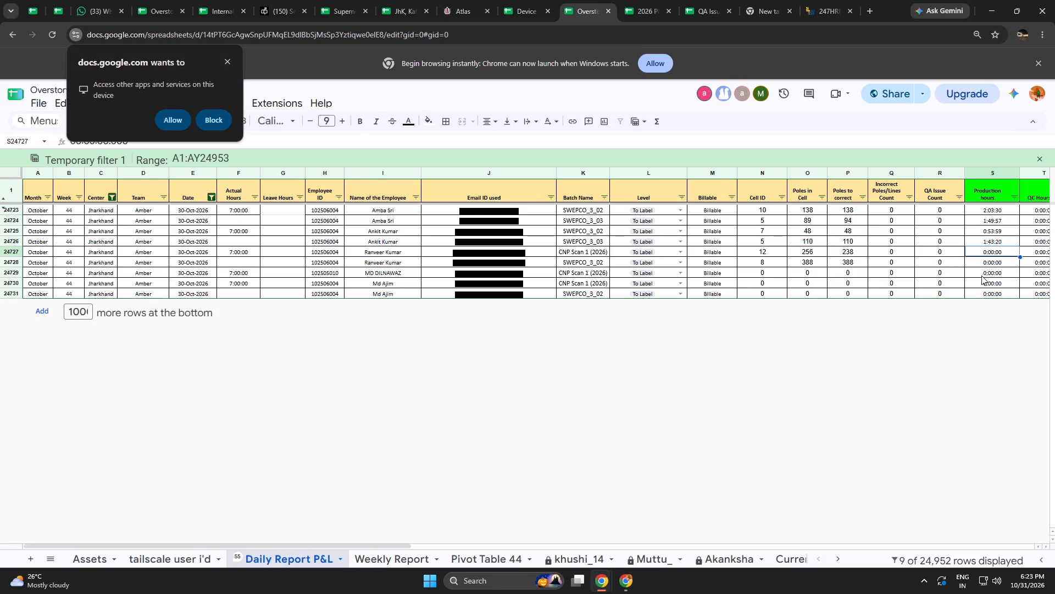
{"action": "left_click", "coordinate": [997, 251]}
{"action": "key", "text": "ctrl+shift+v"}
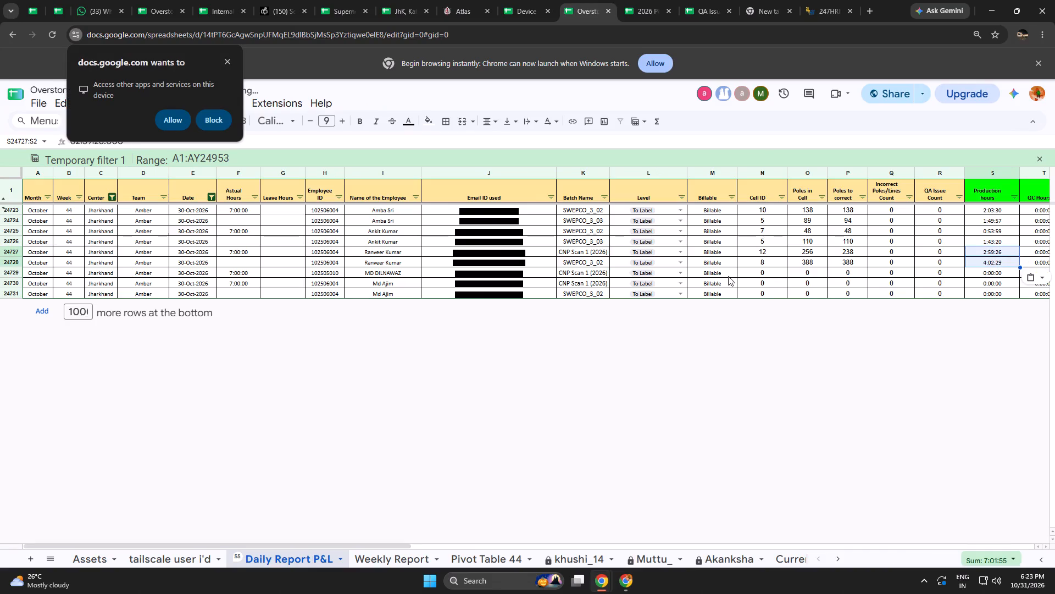
Copy the counts 42, 439, 440 and 9, 462, 462 from F36:H37 of the Amber pivot into report cells N24730:P24731 as values.
{"action": "left_click", "coordinate": [751, 274]}
{"action": "left_click", "coordinate": [519, 0]}
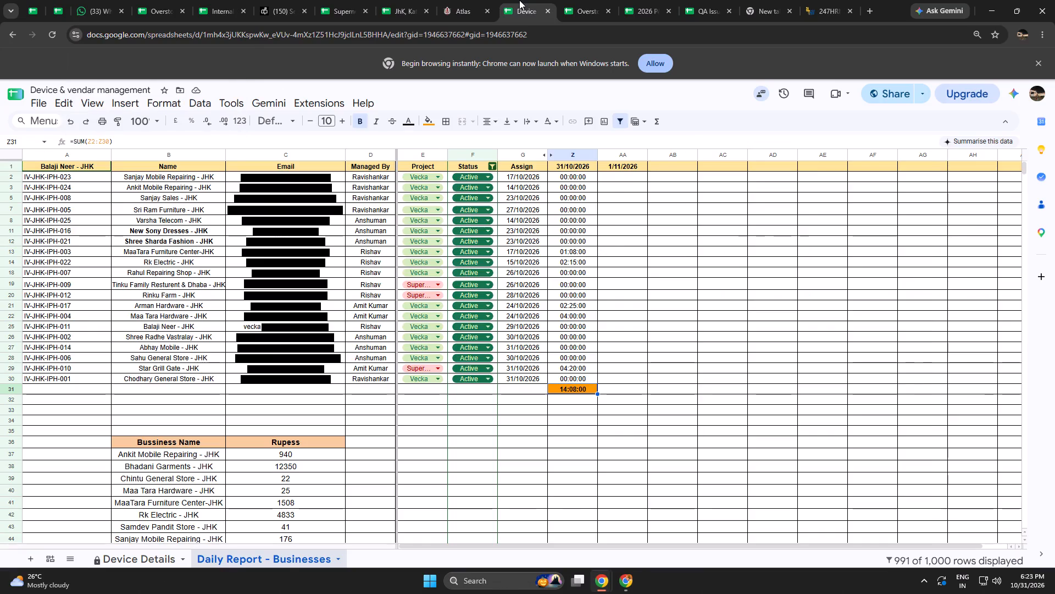
{"action": "left_click", "coordinate": [592, 0]}
{"action": "left_click", "coordinate": [637, 0]}
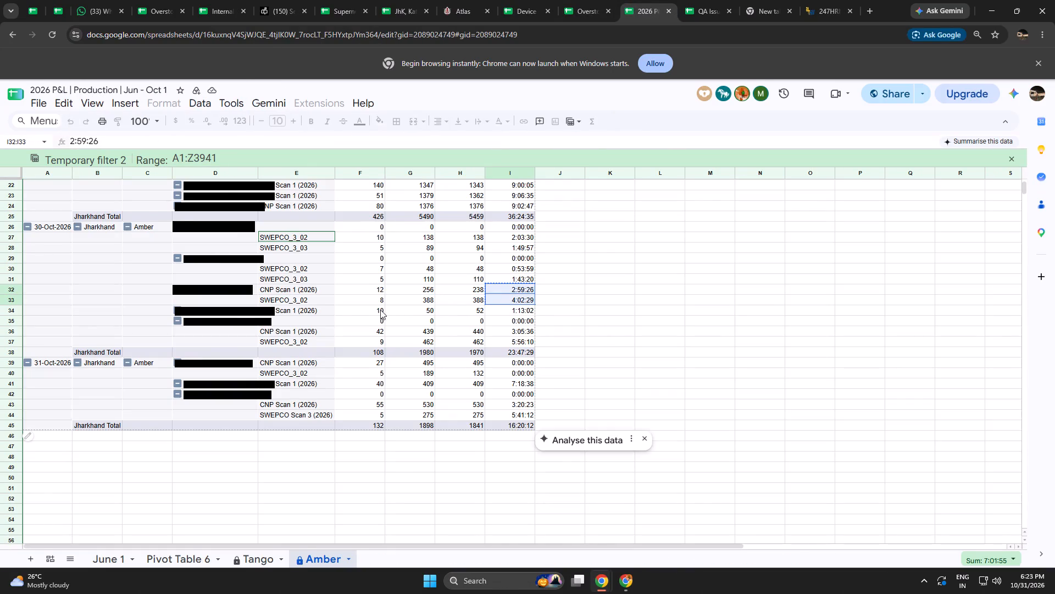
{"action": "left_click_drag", "start_coordinate": [375, 330], "coordinate": [434, 339]}
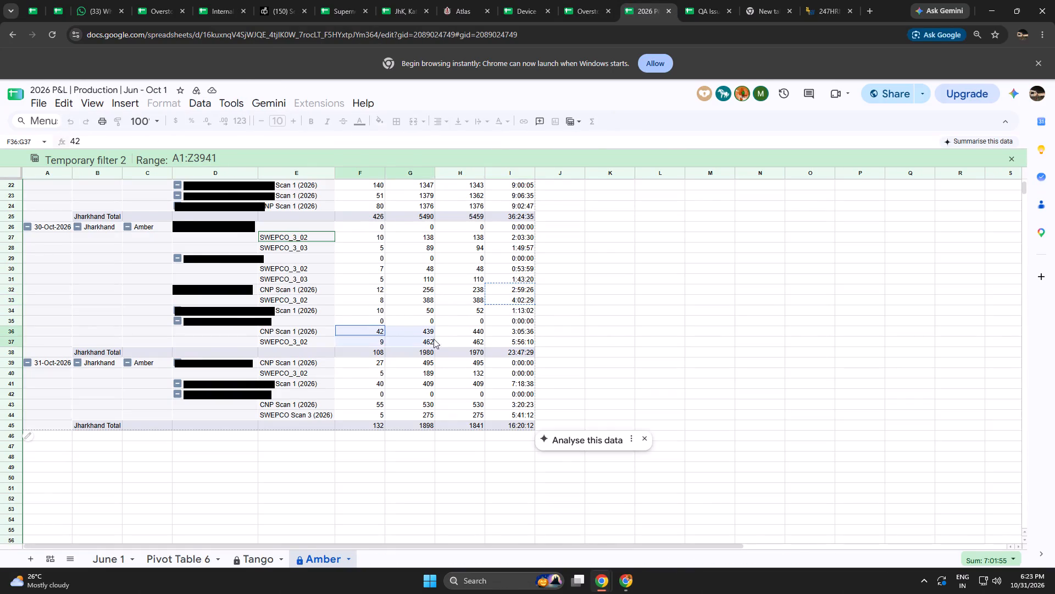
{"action": "left_click_drag", "start_coordinate": [434, 339], "coordinate": [453, 342]}
{"action": "key", "text": "ctrl+c"}
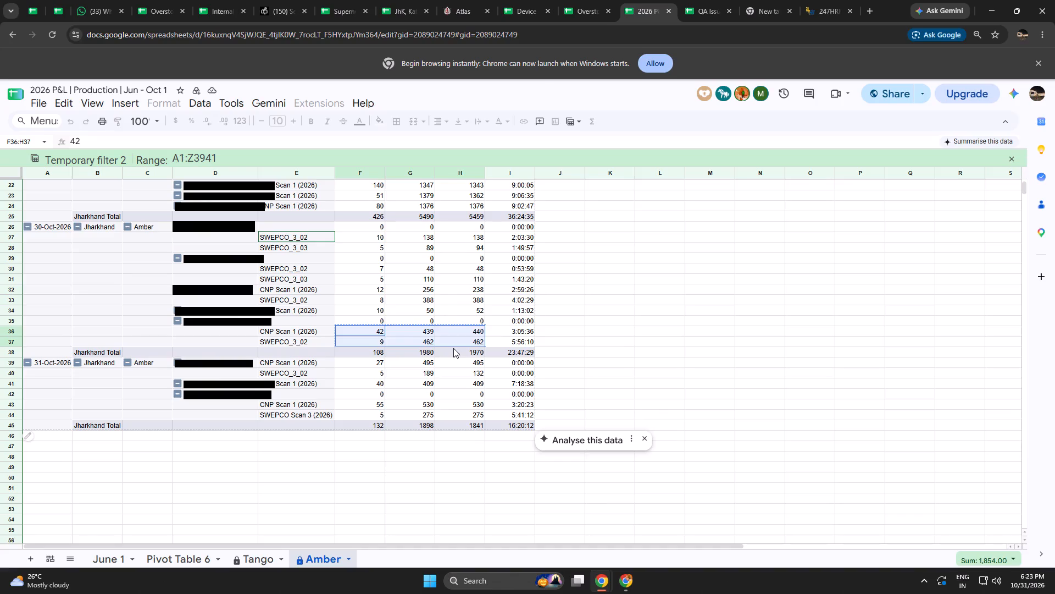
{"action": "left_click", "coordinate": [588, 0]}
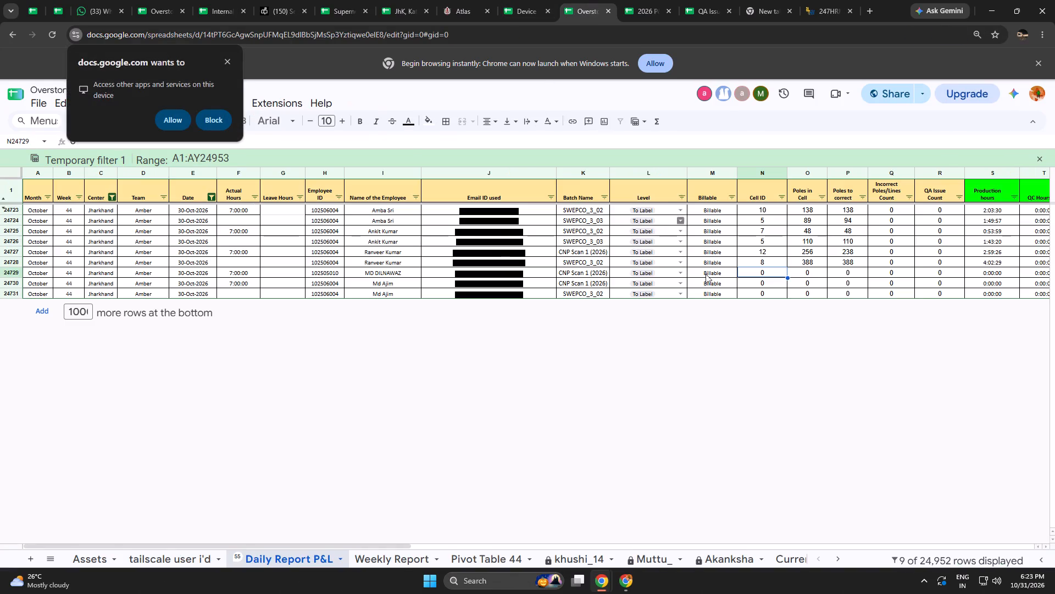
{"action": "key", "text": "ctrl+shift+v"}
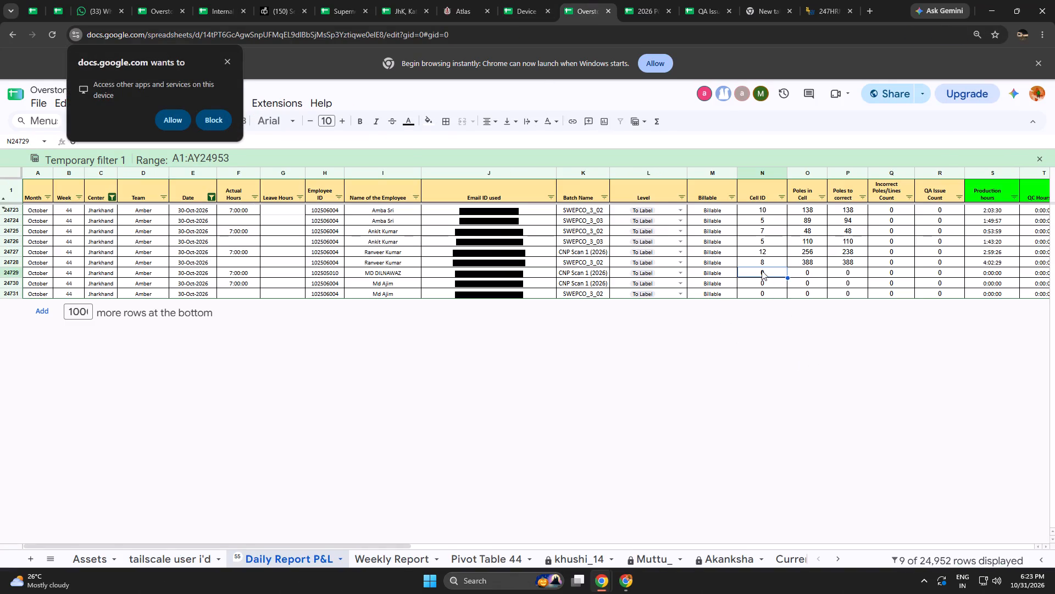
{"action": "left_click", "coordinate": [762, 271]}
{"action": "key", "text": "ctrl+shift+v"}
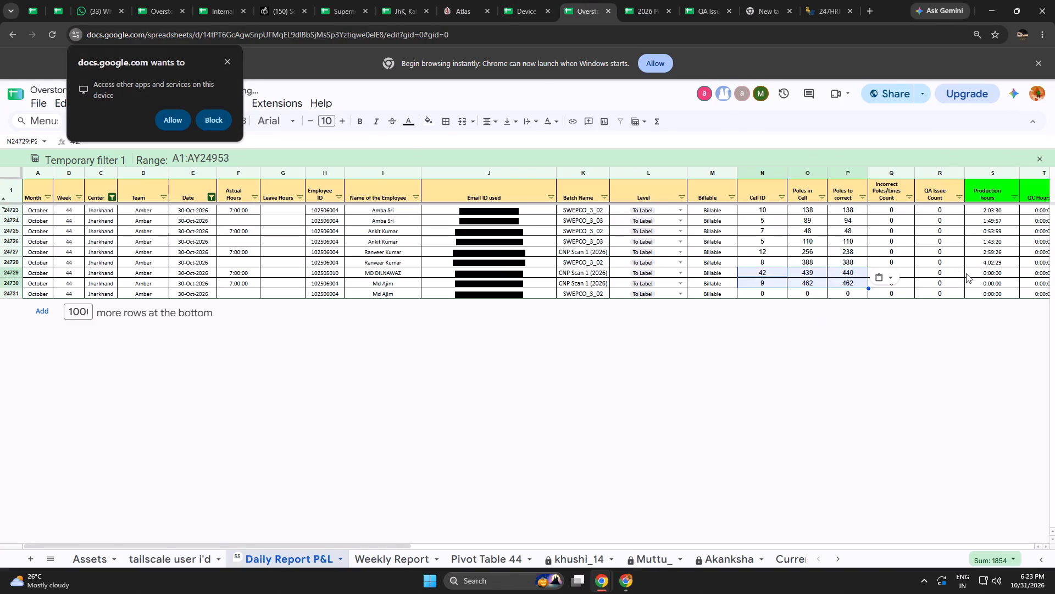
{"action": "left_click", "coordinate": [997, 271]}
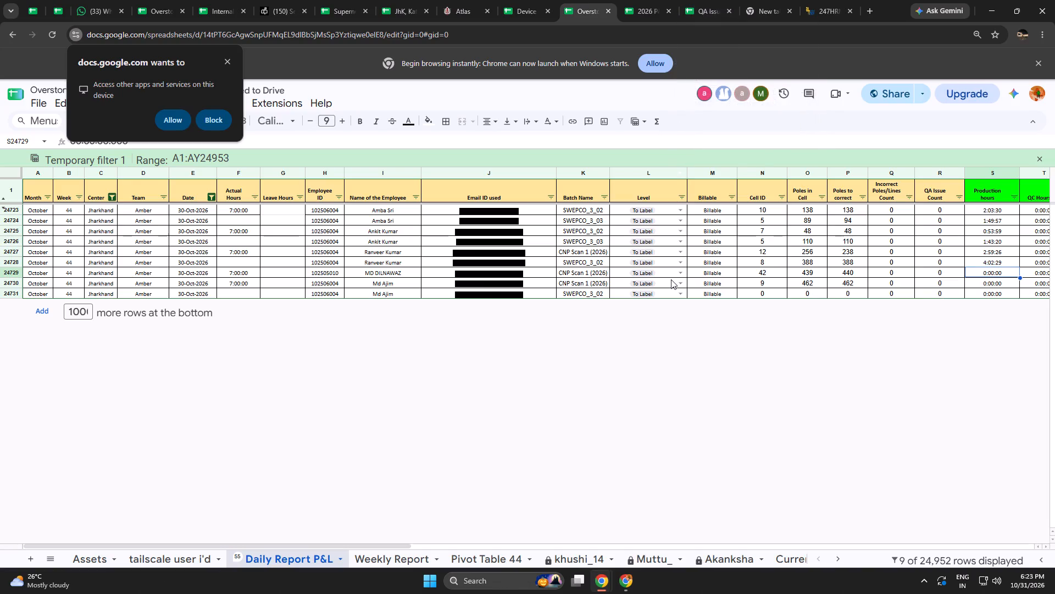
{"action": "key", "text": "ctrl+z"}
{"action": "left_click", "coordinate": [766, 285]}
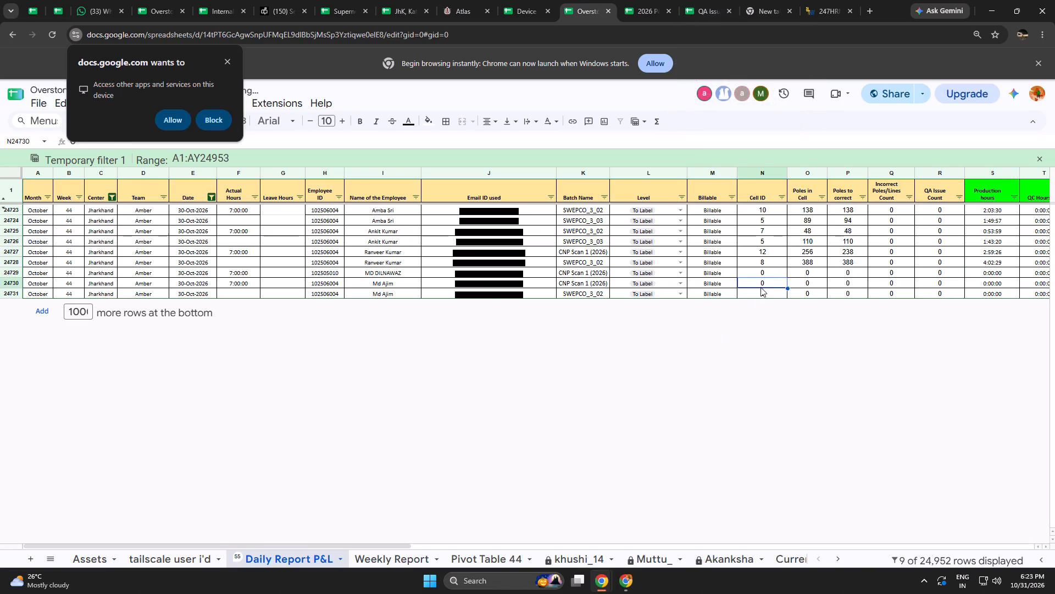
{"action": "key", "text": "ctrl+shift+v"}
Copy production hours 3:05:36 and 5:56:10 from I36:I37 of the Amber pivot into report cells S24730:S24731 as values.
{"action": "left_click", "coordinate": [976, 283]}
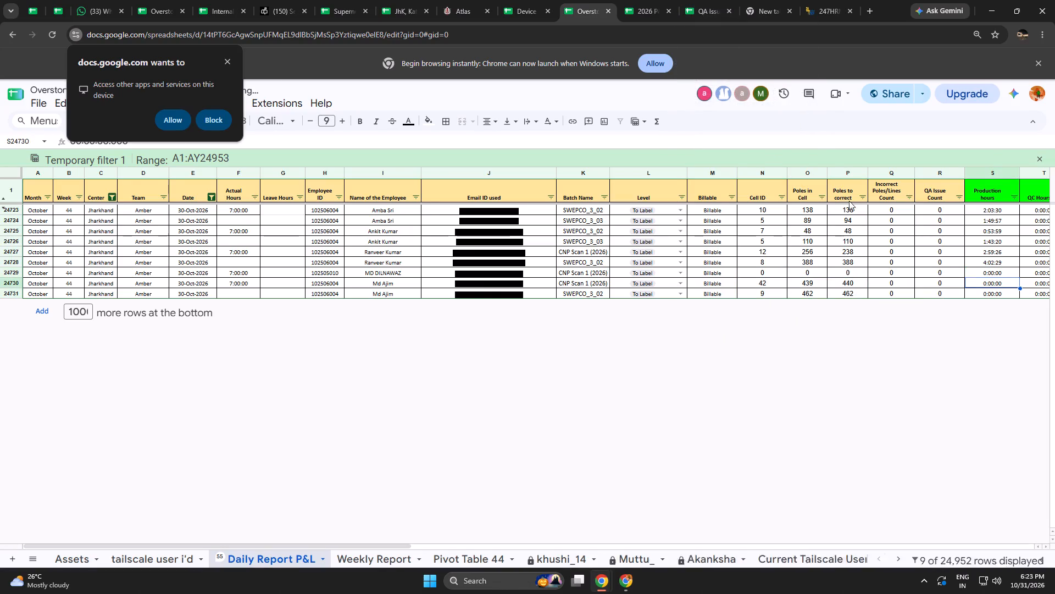
{"action": "left_click", "coordinate": [528, 0]}
{"action": "left_click", "coordinate": [584, 0]}
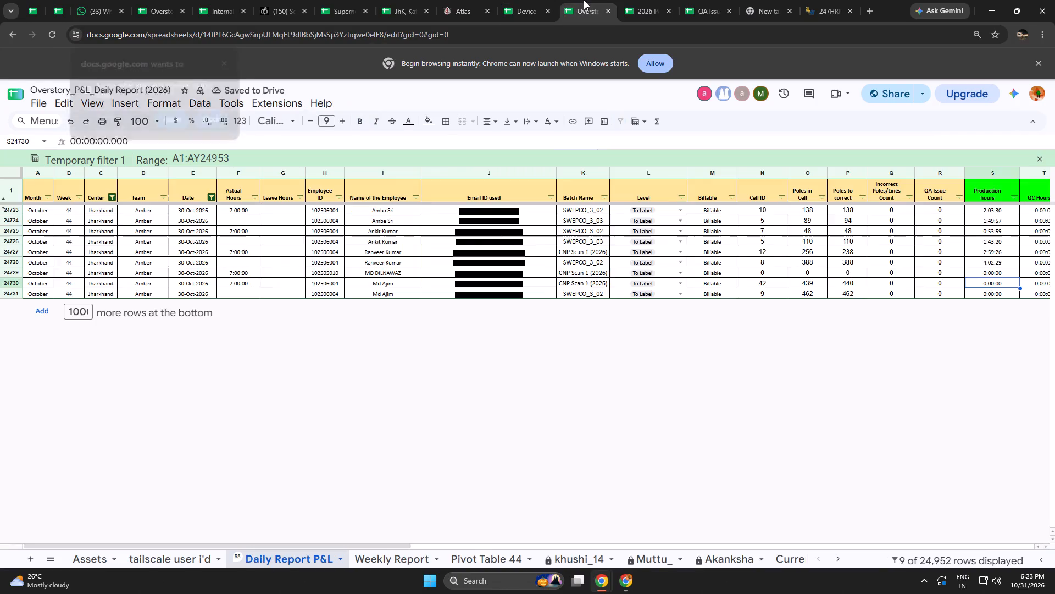
{"action": "left_click", "coordinate": [636, 0]}
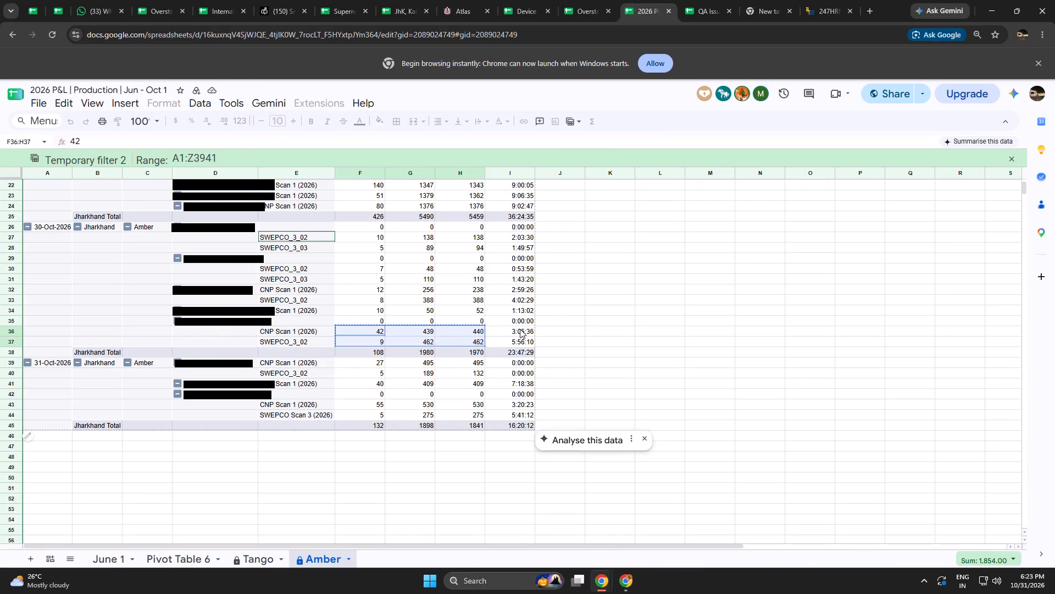
{"action": "left_click_drag", "start_coordinate": [519, 331], "coordinate": [515, 340]}
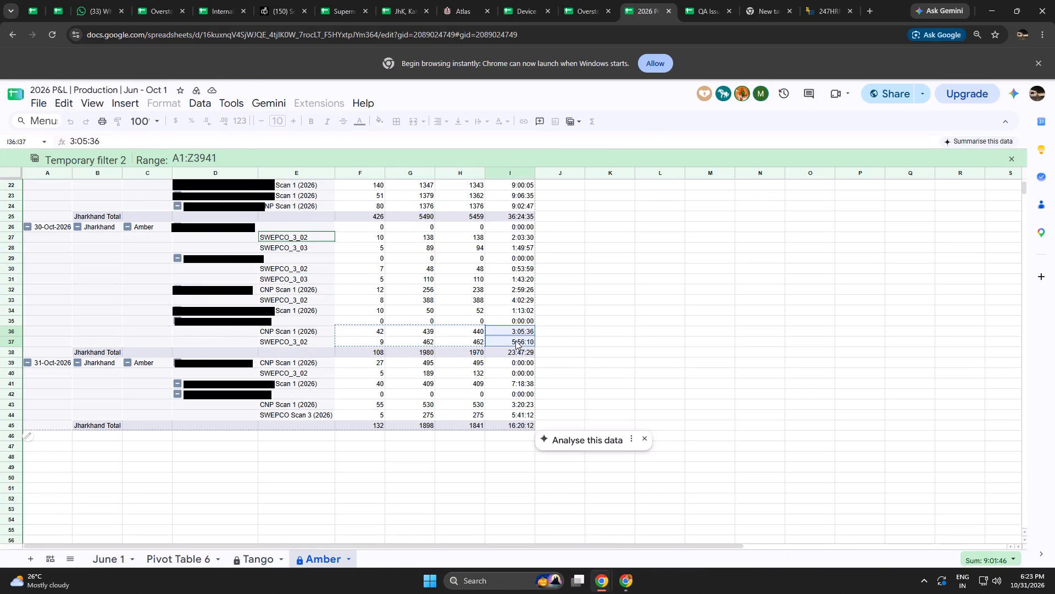
{"action": "key", "text": "ctrl+c"}
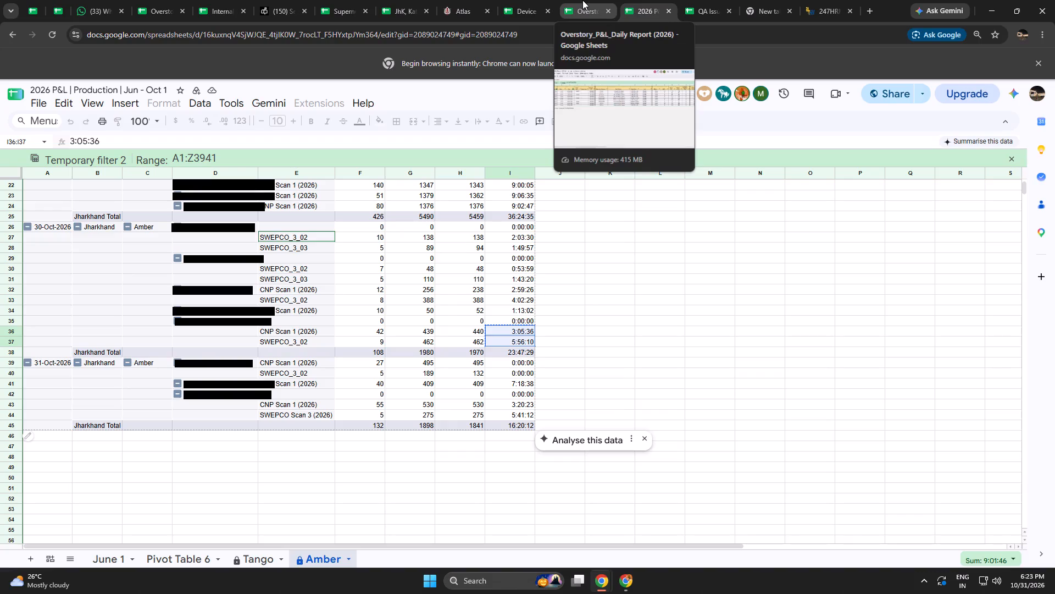
{"action": "left_click", "coordinate": [582, 0]}
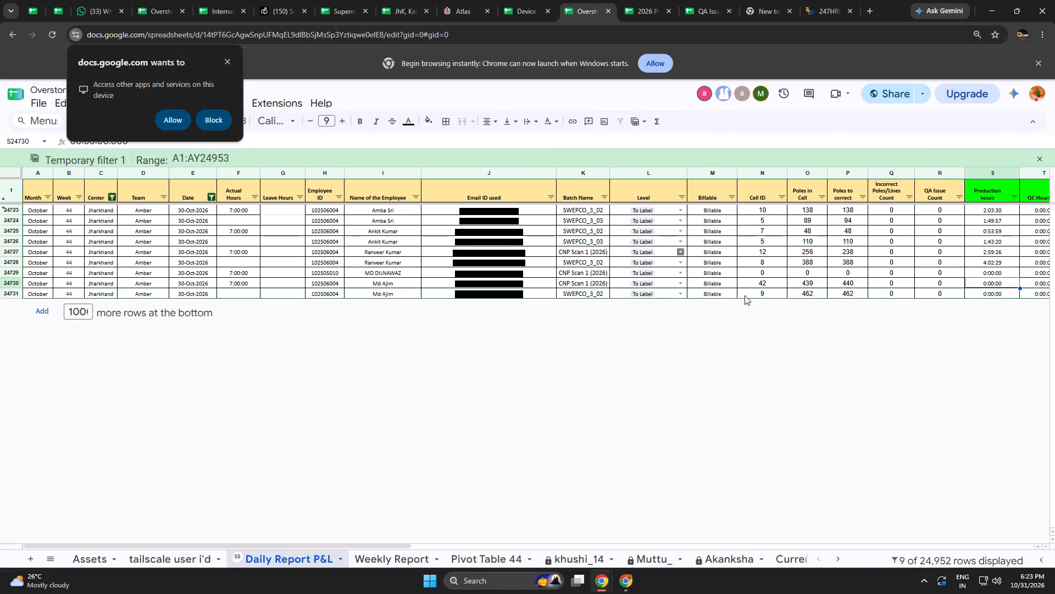
{"action": "key", "text": "ctrl+shift+v"}
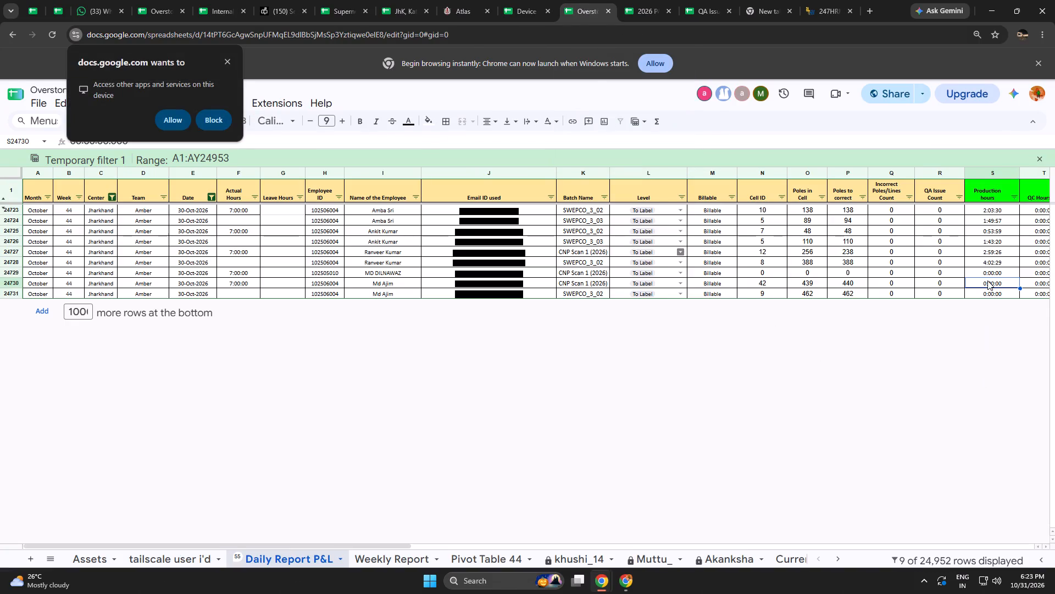
{"action": "left_click", "coordinate": [987, 280]}
{"action": "key", "text": "ctrl+shift+v"}
{"action": "left_click", "coordinate": [964, 371]}
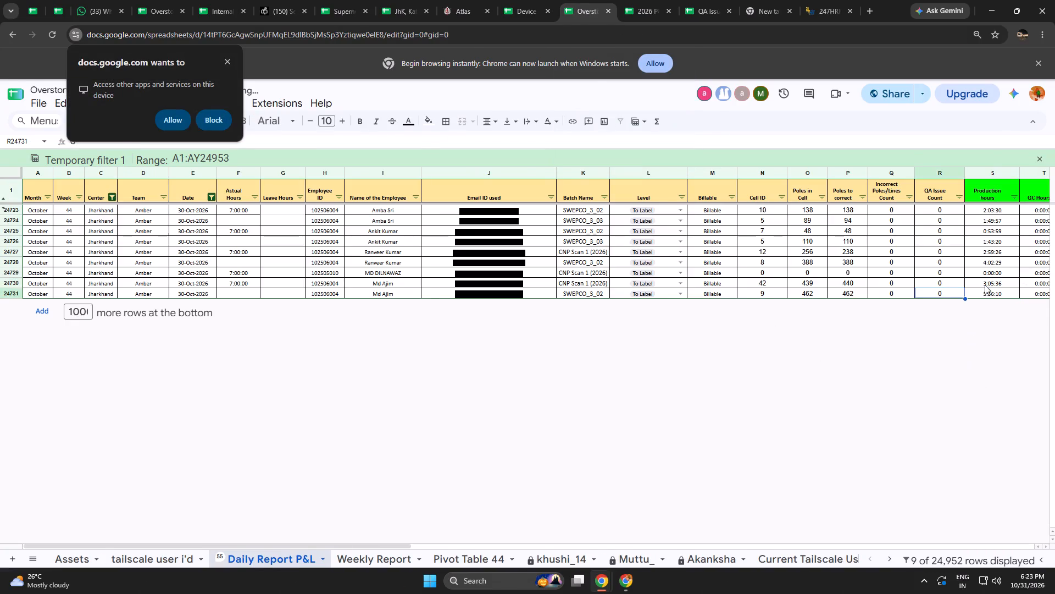
Copy the counts 10, 50, 52 from F34:H34 of the production file's Amber pivot into report cells N24729:P24729 as values.
{"action": "left_click", "coordinate": [985, 285]}
{"action": "left_click", "coordinate": [985, 274]}
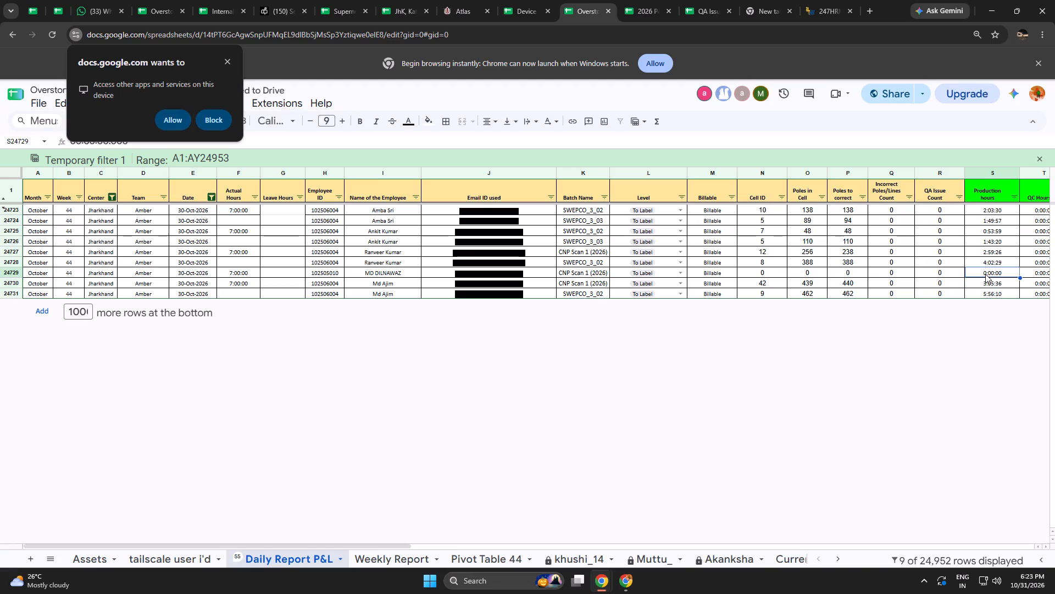
{"action": "left_click", "coordinate": [536, 0]}
{"action": "left_click", "coordinate": [468, 5]}
{"action": "left_click", "coordinate": [402, 0]}
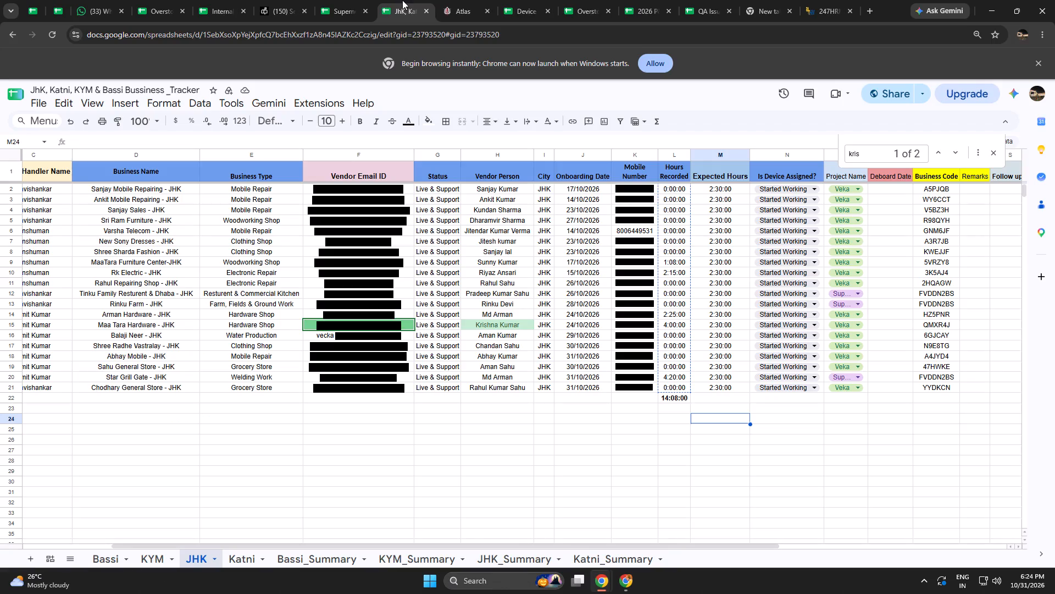
{"action": "left_click", "coordinate": [579, 0]}
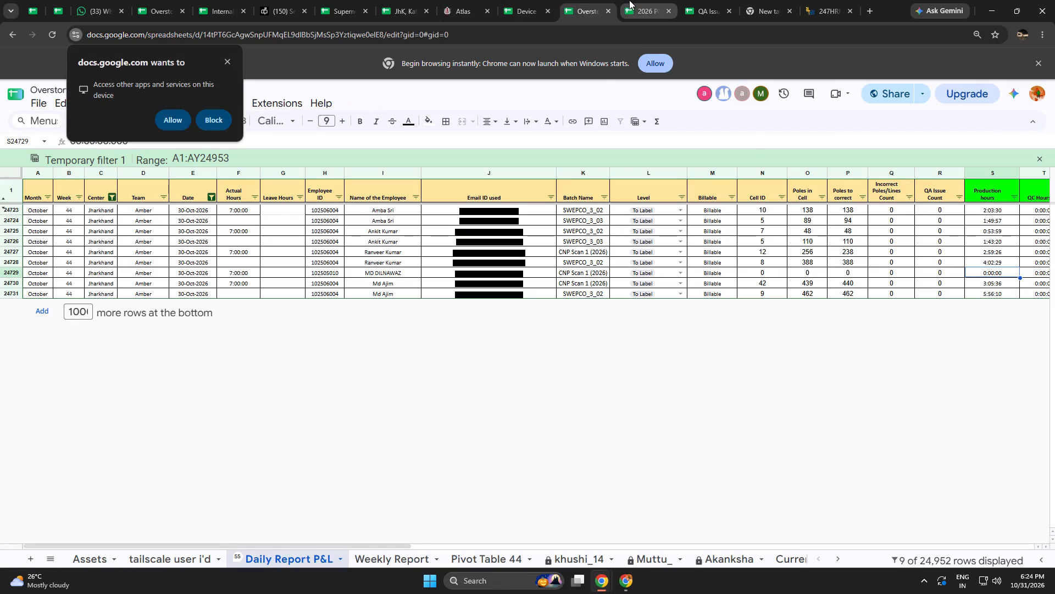
{"action": "left_click", "coordinate": [645, 0]}
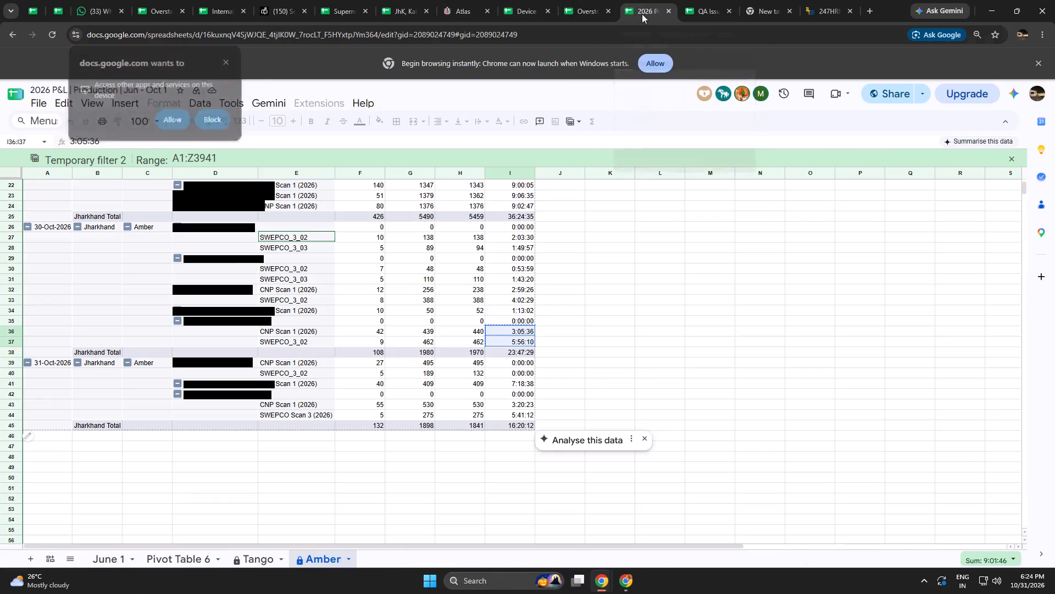
{"action": "left_click_drag", "start_coordinate": [381, 312], "coordinate": [458, 320]}
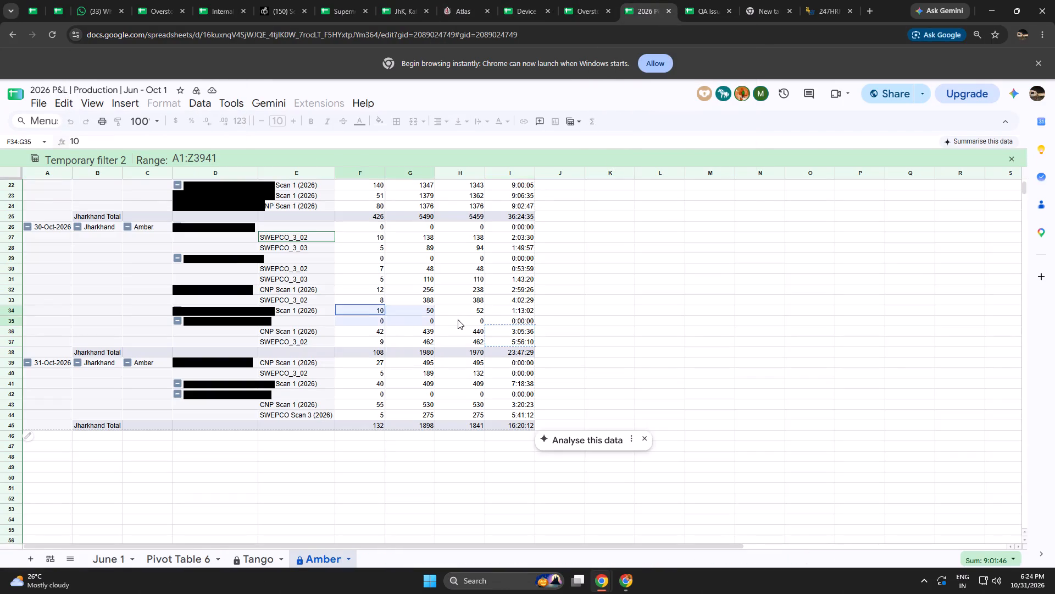
{"action": "left_click_drag", "start_coordinate": [458, 320], "coordinate": [473, 311]}
{"action": "key", "text": "ctrl+c"}
{"action": "left_click", "coordinate": [587, 0]}
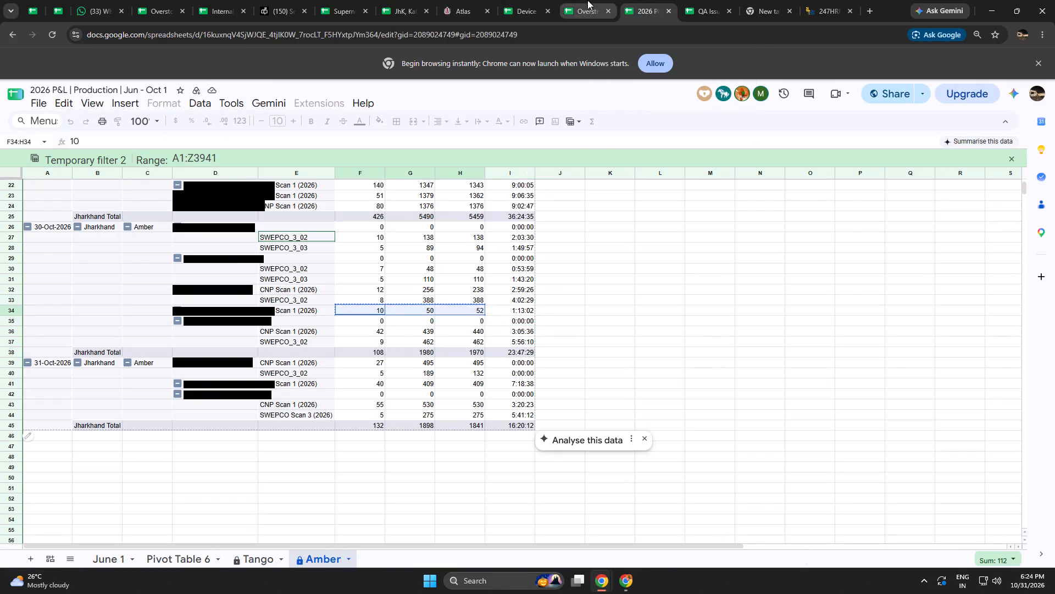
{"action": "left_click", "coordinate": [764, 272]}
{"action": "key", "text": "ctrl+shift+v"}
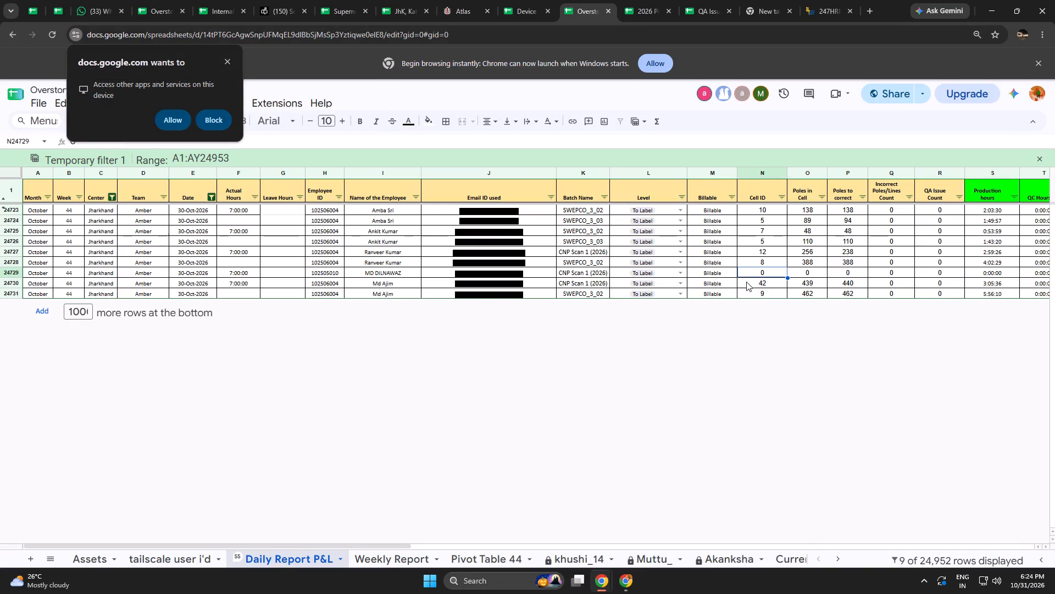
Copy the production hours 1:13:02 from I34 of the Amber pivot into report cell S24729 as a value.
{"action": "left_click", "coordinate": [988, 270]}
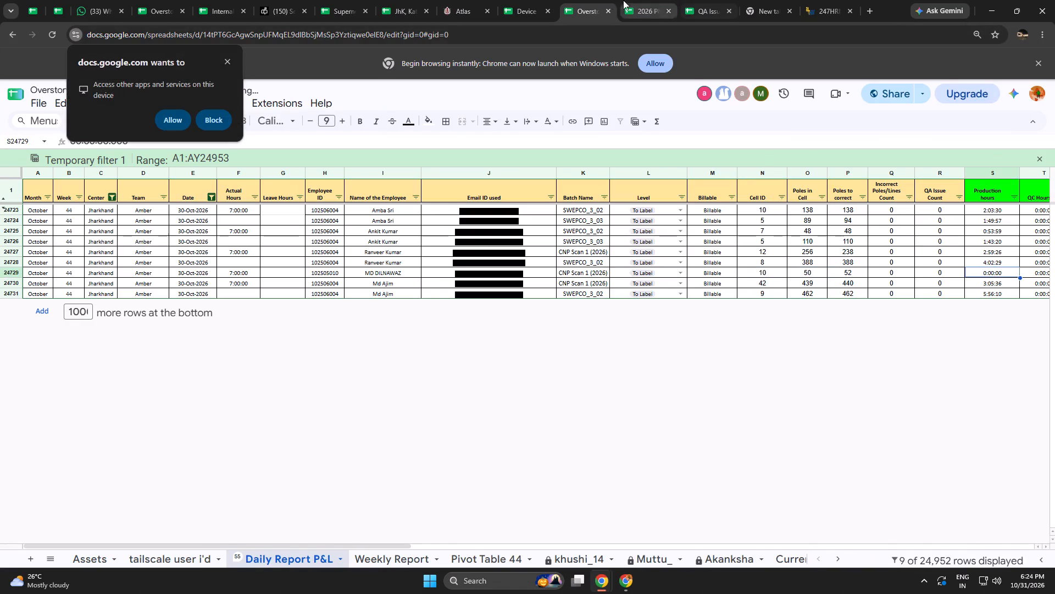
{"action": "left_click", "coordinate": [529, 0]}
{"action": "right_click_drag", "start_coordinate": [627, 1], "coordinate": [620, 21]}
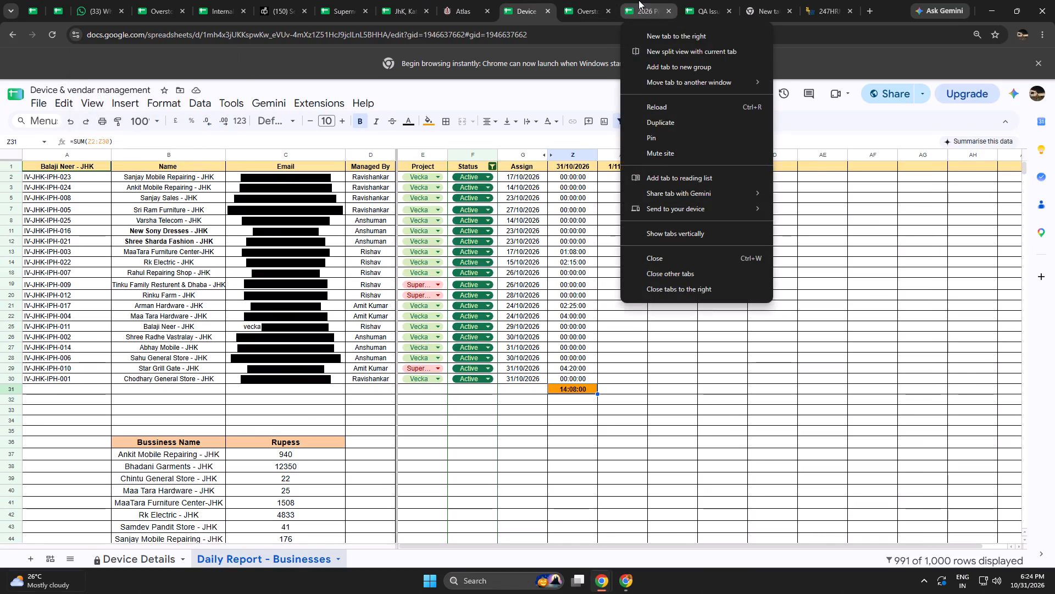
{"action": "left_click", "coordinate": [641, 0]}
{"action": "left_click", "coordinate": [520, 306]}
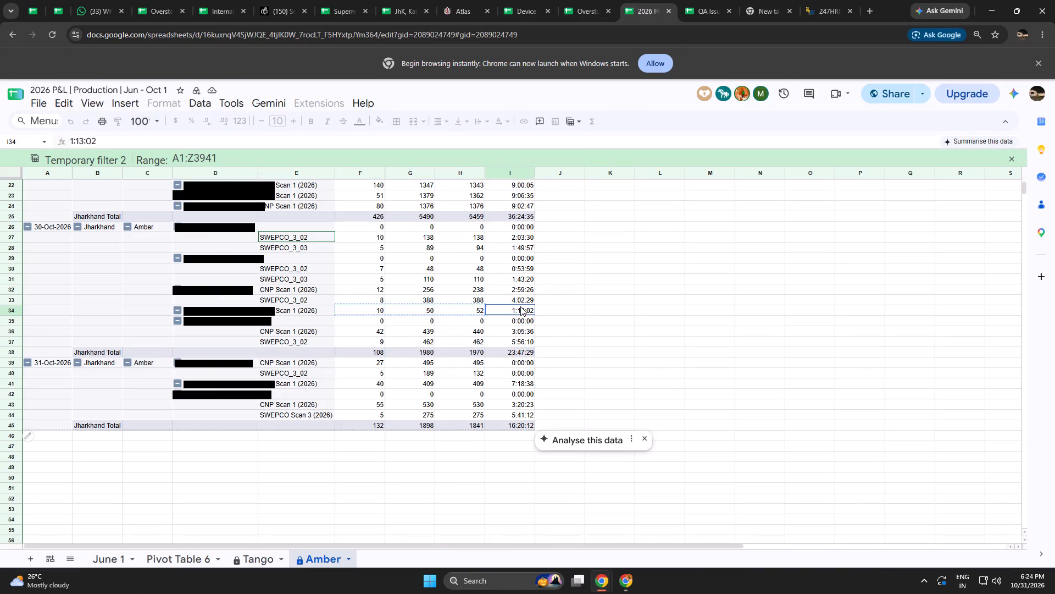
{"action": "key", "text": "ctrl+c"}
{"action": "left_click", "coordinate": [584, 0]}
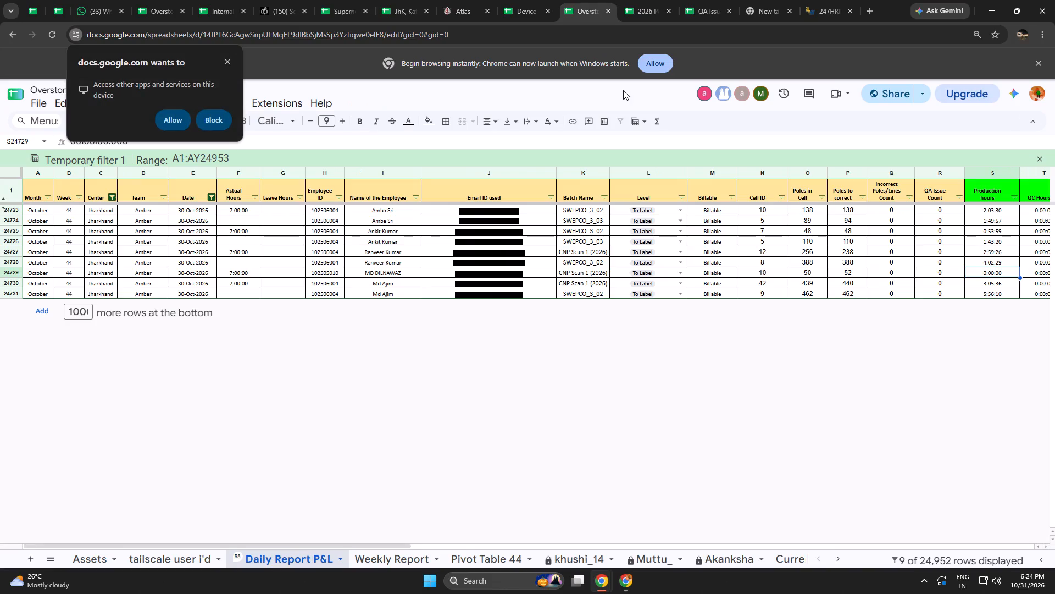
{"action": "key", "text": "ctrl+shift+v"}
{"action": "left_click", "coordinate": [983, 274]}
{"action": "key", "text": "ctrl+shift+v"}
{"action": "left_click", "coordinate": [987, 327]}
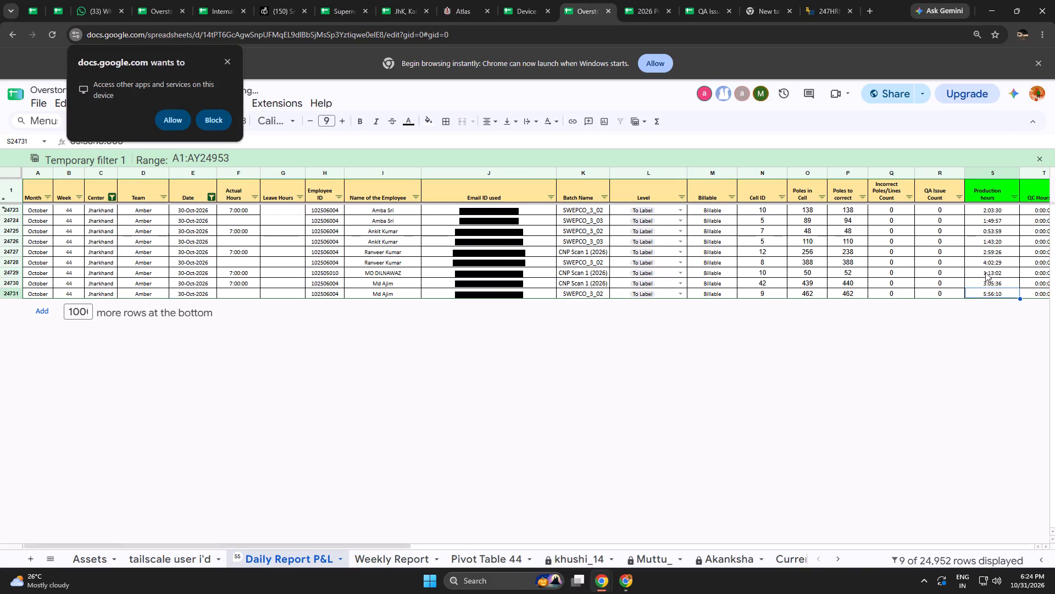
{"action": "left_click", "coordinate": [985, 272]}
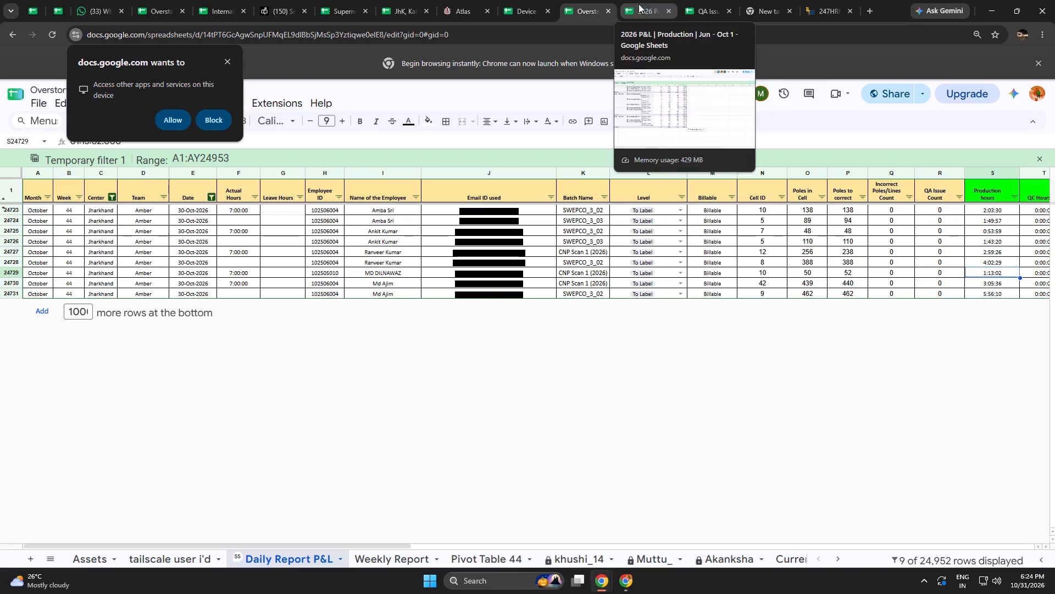
Open the Internal OT Hours 2025-26 spreadsheet and check the Amber team's 30-Oct-2026 overtime on the Nov sheet, then close it.
{"action": "left_click", "coordinate": [598, 347]}
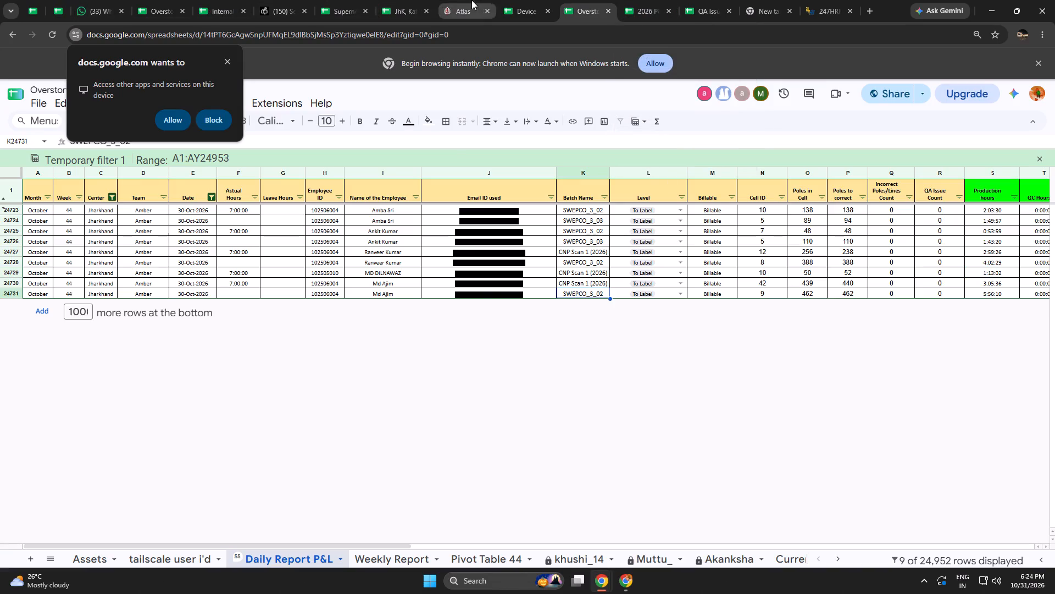
{"action": "left_click", "coordinate": [160, 0]}
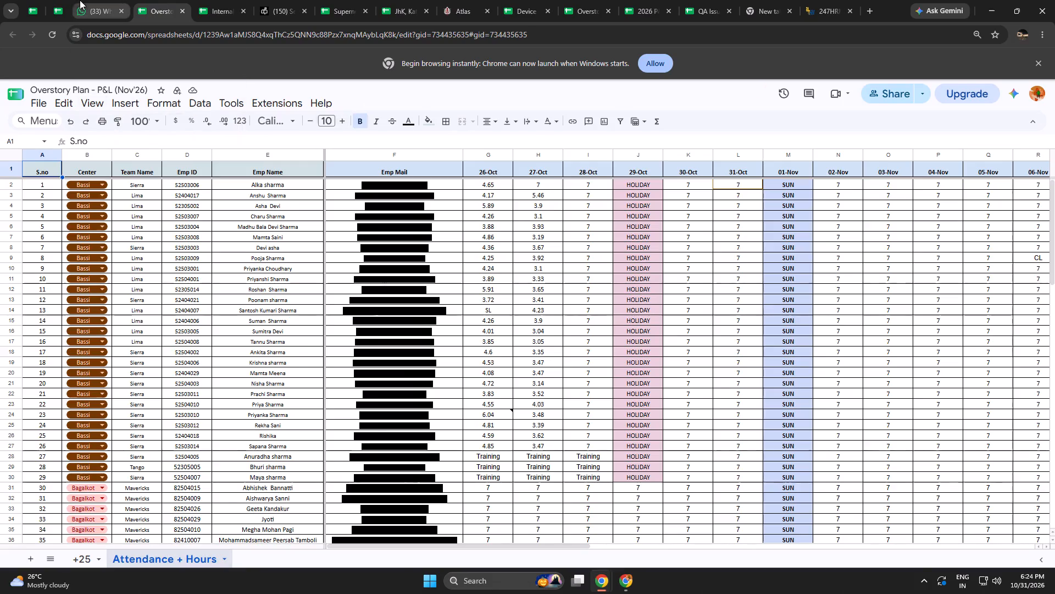
{"action": "left_click", "coordinate": [63, 0]}
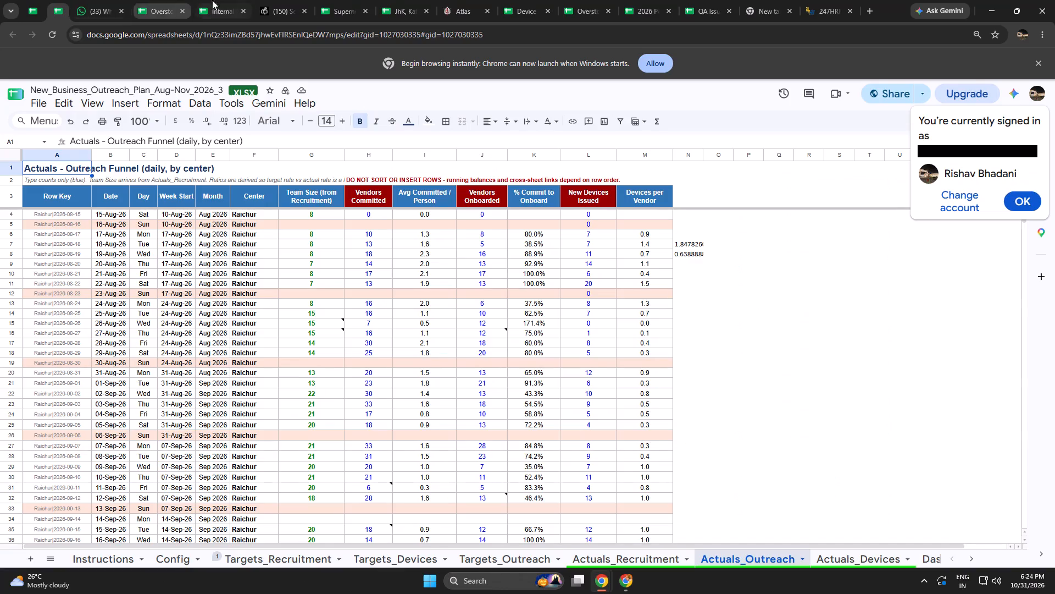
{"action": "left_click", "coordinate": [867, 7]}
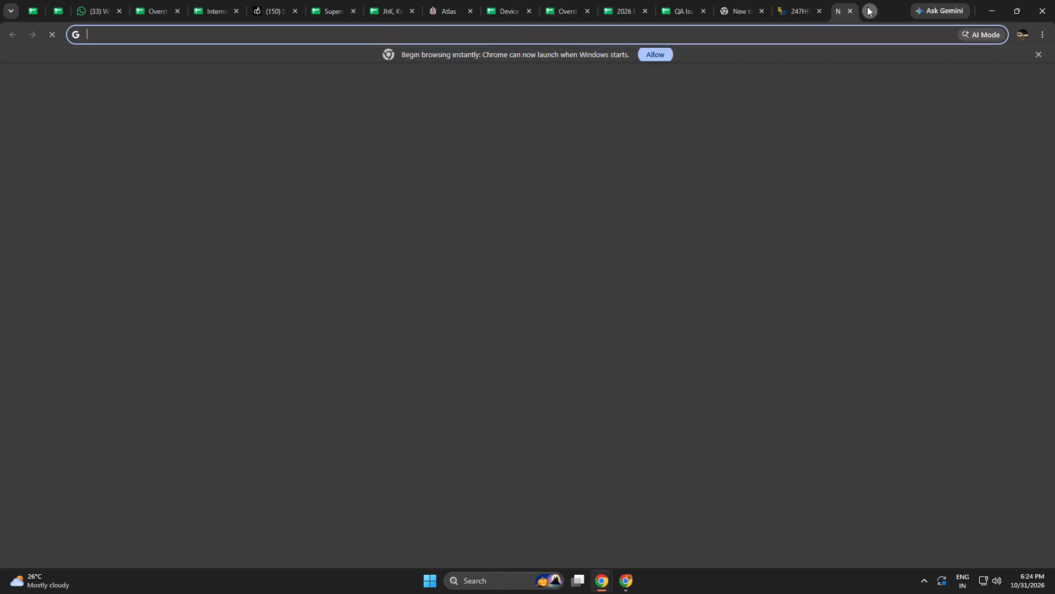
{"action": "type", "text": "ot"}
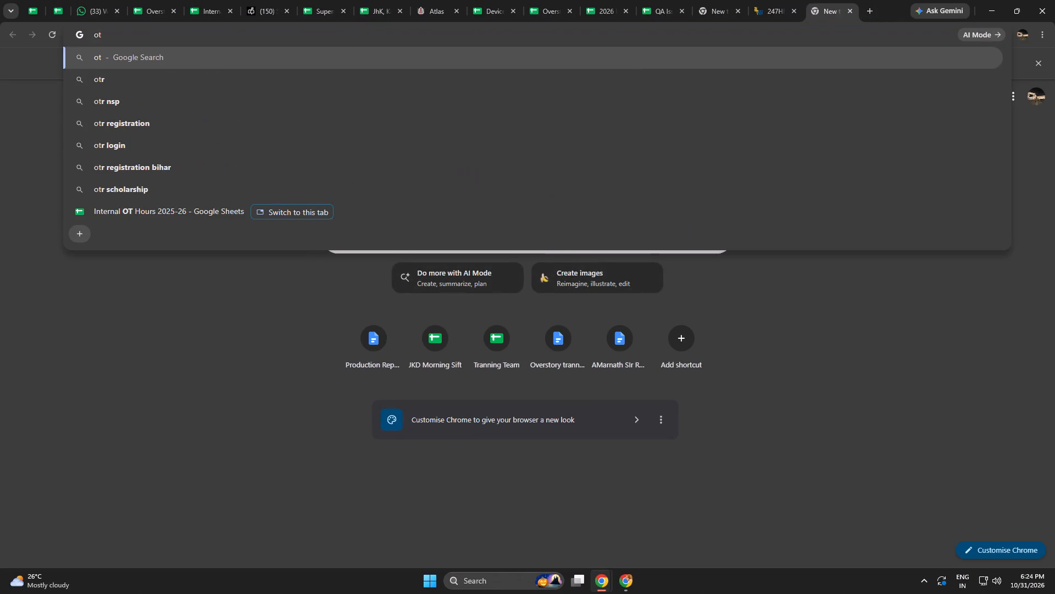
{"action": "left_click", "coordinate": [154, 202]}
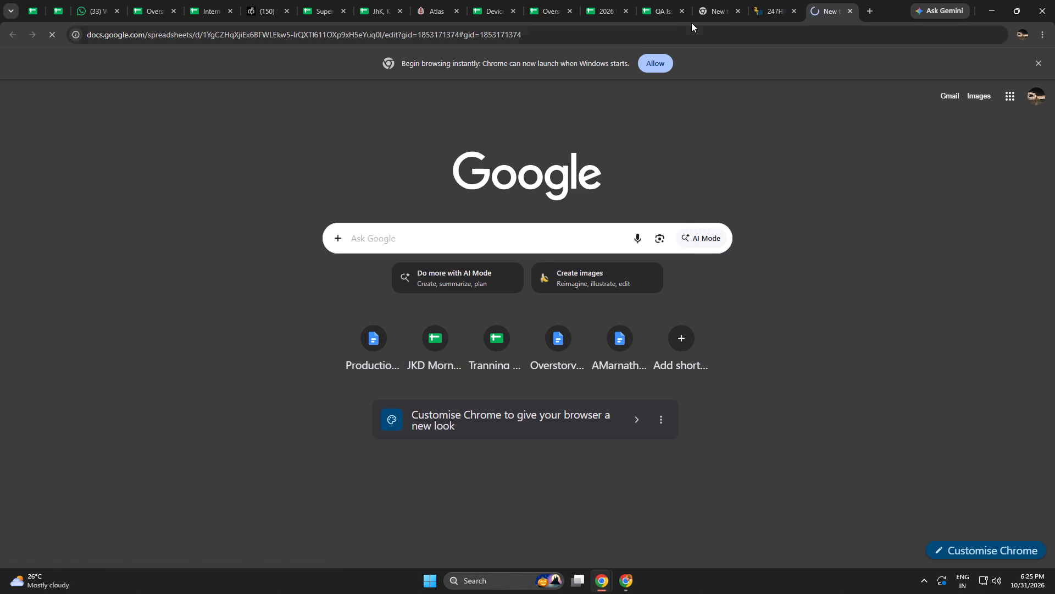
{"action": "scroll", "coordinate": [250, 455], "scroll_direction": "down", "scroll_amount": 5}
{"action": "scroll", "coordinate": [250, 455], "scroll_direction": "up", "scroll_amount": 1}
{"action": "scroll", "coordinate": [250, 455], "scroll_direction": "down", "scroll_amount": 1}
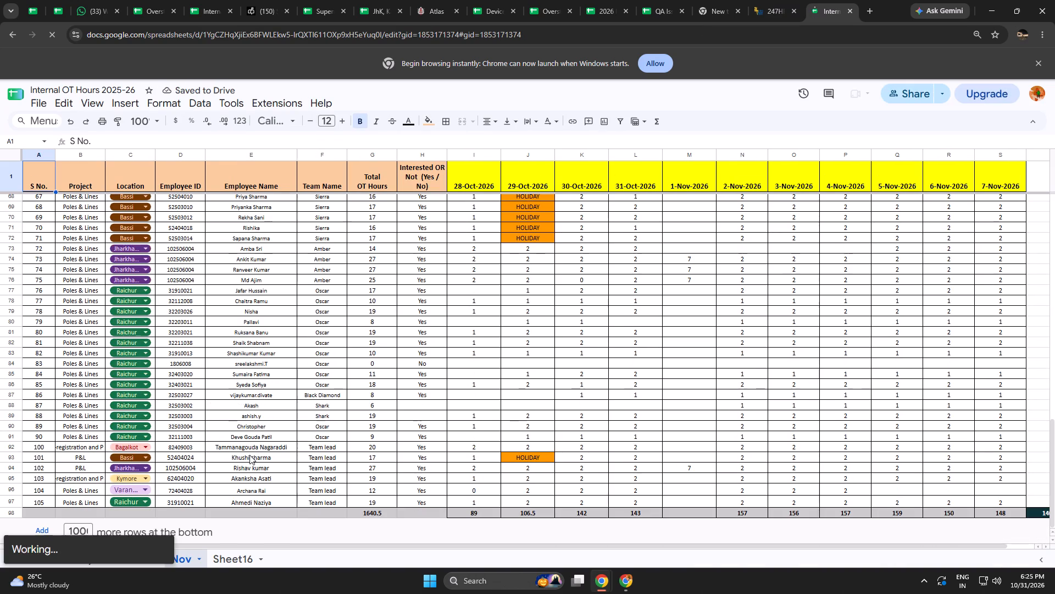
{"action": "scroll", "coordinate": [249, 455], "scroll_direction": "down", "scroll_amount": 6}
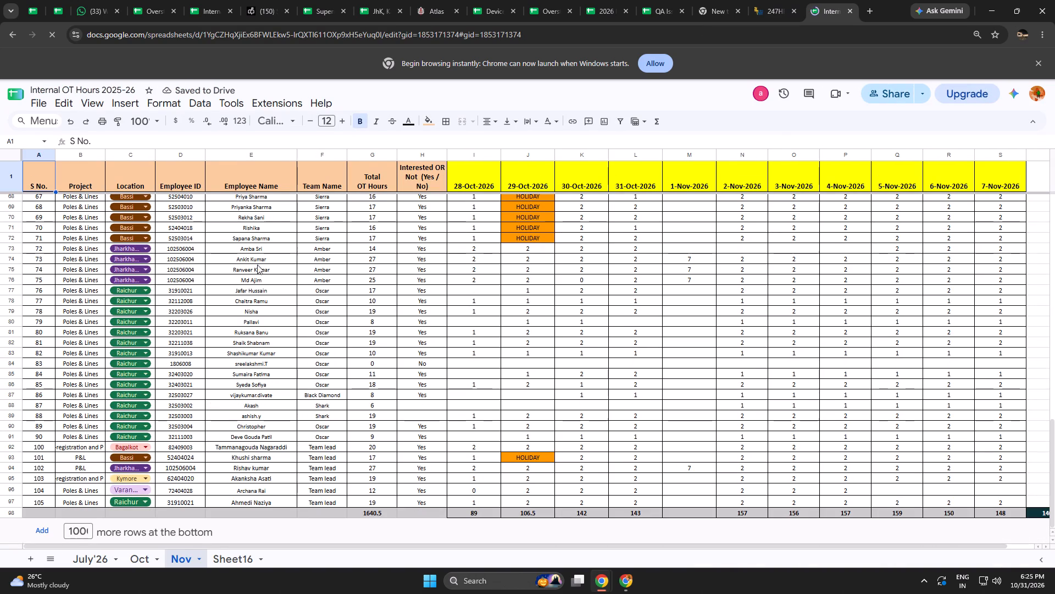
{"action": "left_click", "coordinate": [256, 280]}
{"action": "key", "text": "Right"}
{"action": "key", "text": "Right"}
{"action": "key", "text": "Right"}
{"action": "key", "text": "Right"}
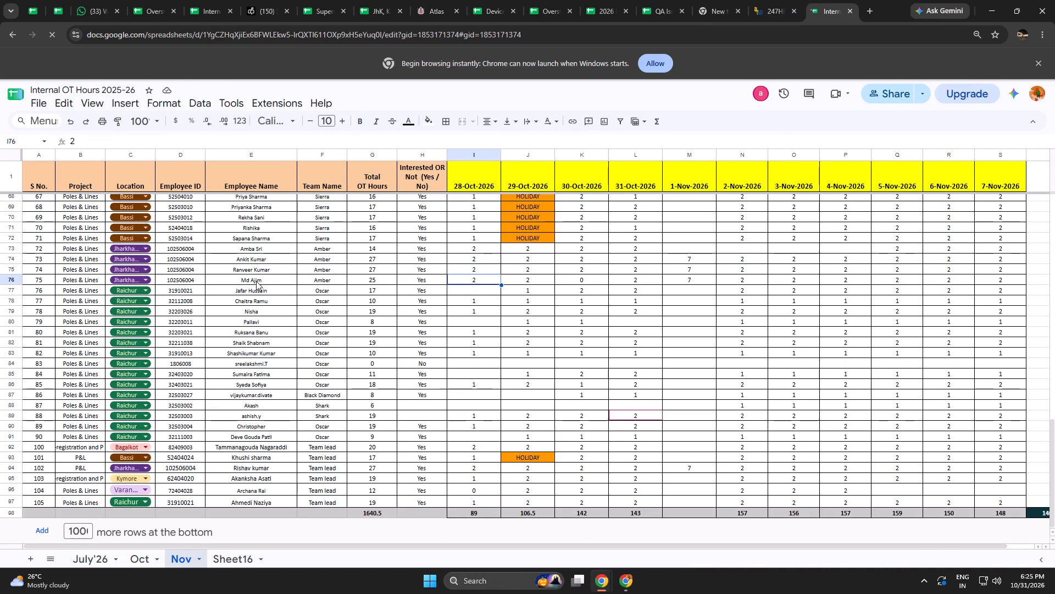
{"action": "key", "text": "Right"}
{"action": "key", "text": "Right"}
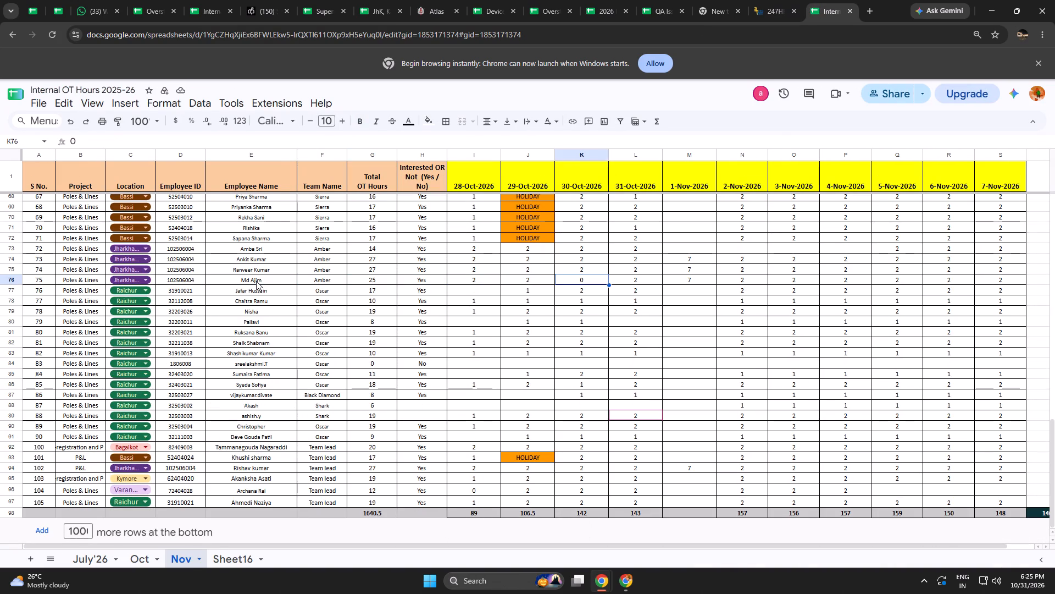
{"action": "left_click", "coordinate": [853, 8]}
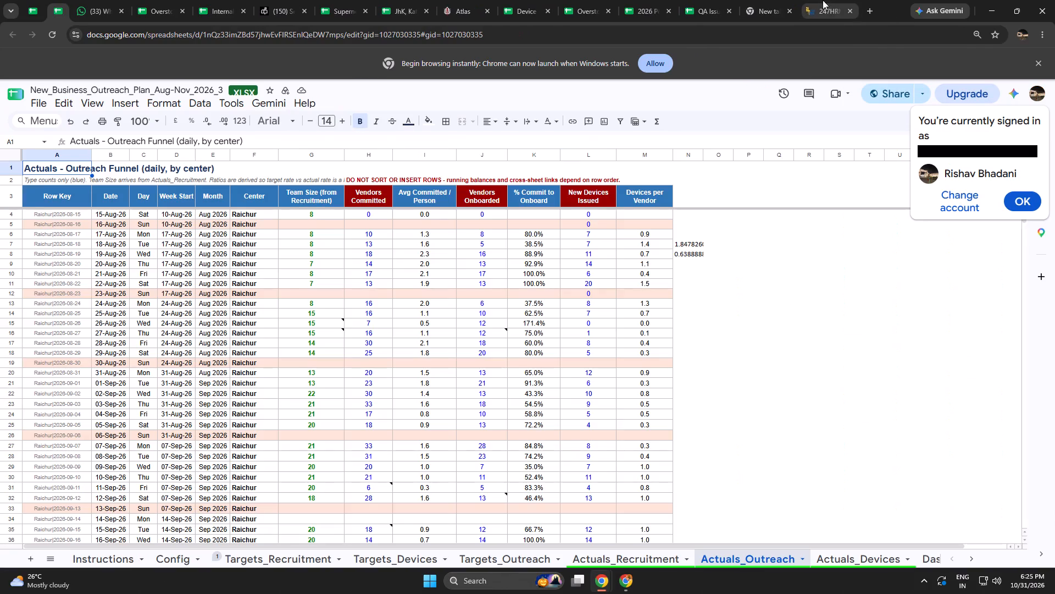
Back in the daily report, check the combined production hours of S24730:S24731 and of S24723:S24724.
{"action": "left_click", "coordinate": [775, 0]}
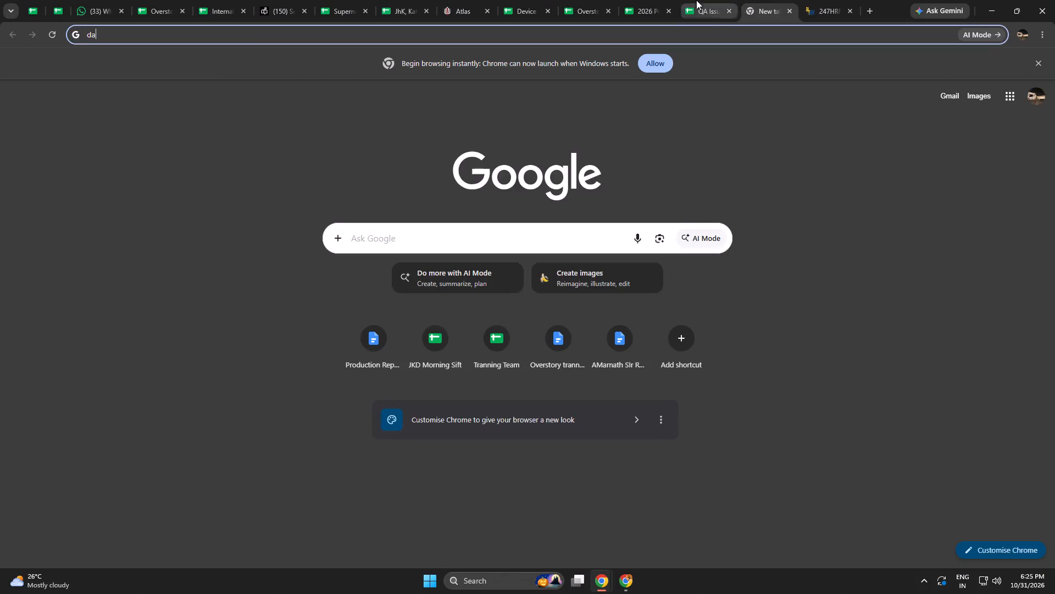
{"action": "left_click", "coordinate": [696, 0]}
{"action": "left_click", "coordinate": [645, 0]}
{"action": "left_click", "coordinate": [584, 0]}
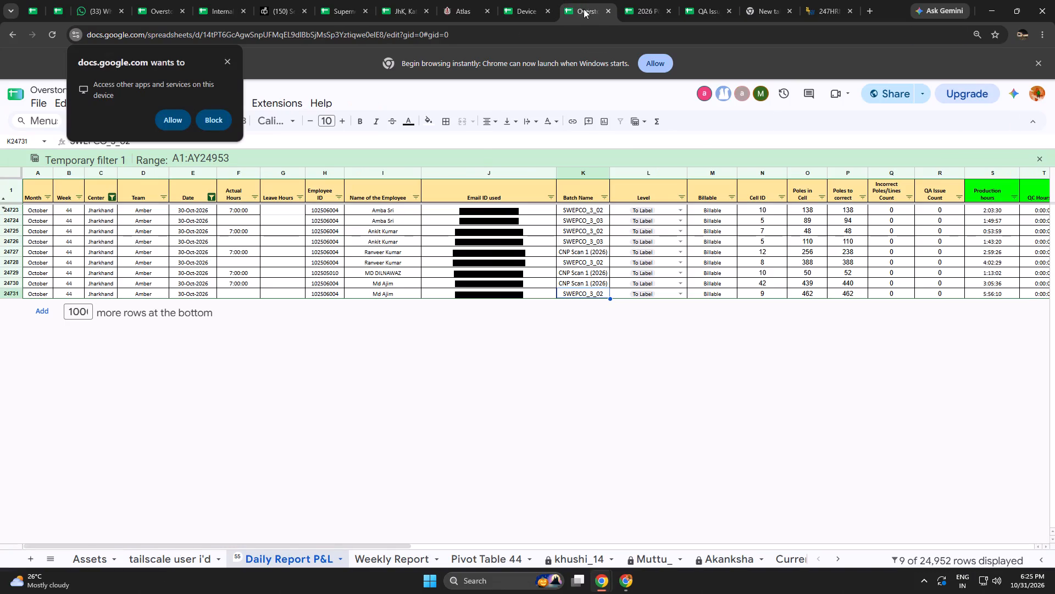
{"action": "left_click", "coordinate": [562, 414]}
{"action": "left_click_drag", "start_coordinate": [1001, 281], "coordinate": [998, 281]}
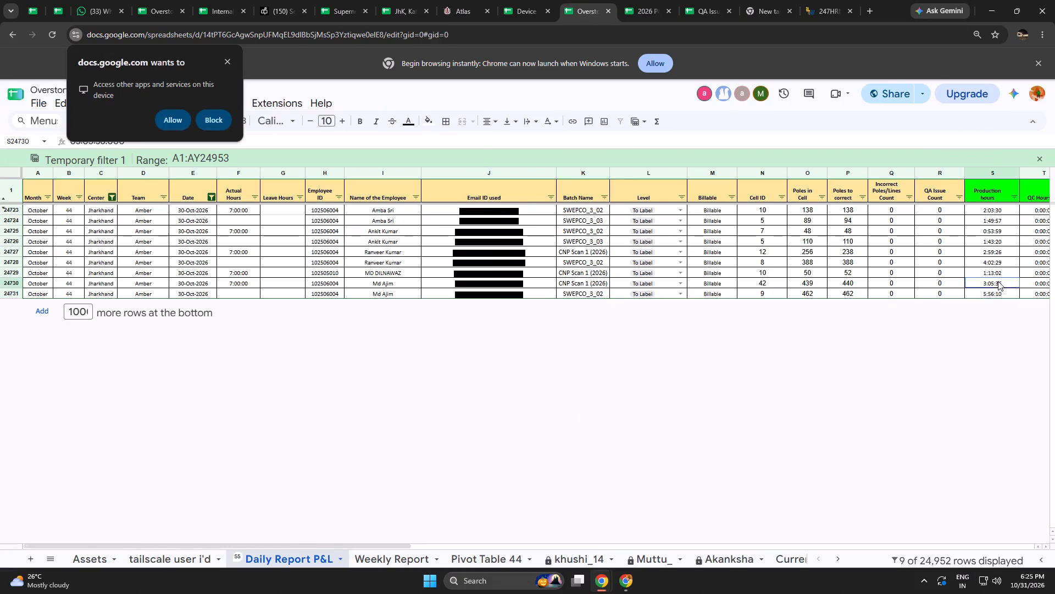
{"action": "left_click_drag", "start_coordinate": [998, 281], "coordinate": [989, 291]}
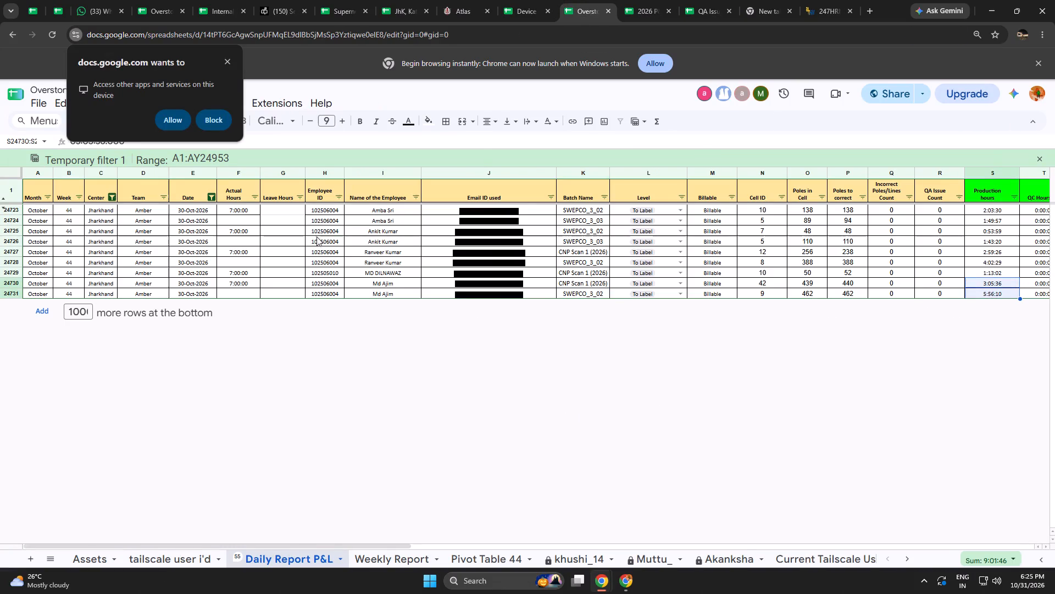
{"action": "left_click_drag", "start_coordinate": [993, 209], "coordinate": [987, 217]}
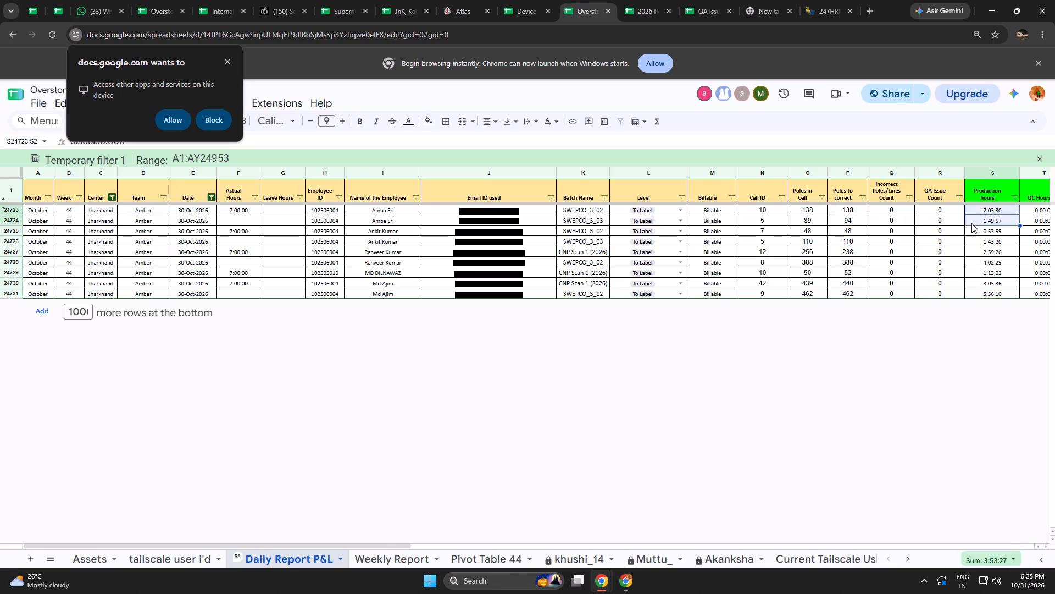
Insert a blank row below report row 24724 and another above row 24728, separating the first three employees' 30-Oct entries.
{"action": "left_click", "coordinate": [14, 220]}
{"action": "right_click", "coordinate": [14, 220]}
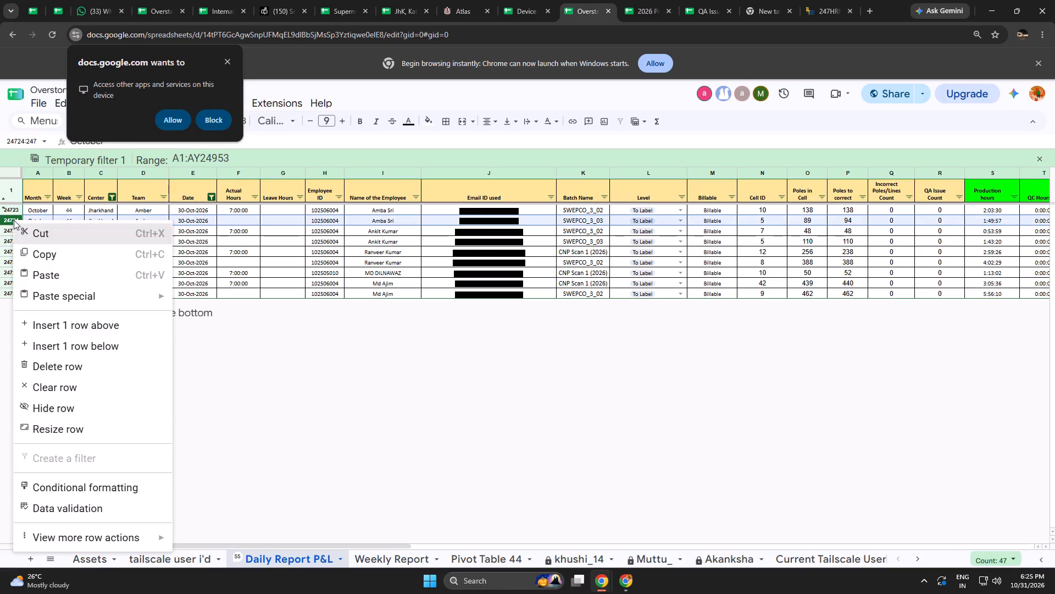
{"action": "left_click", "coordinate": [80, 349]}
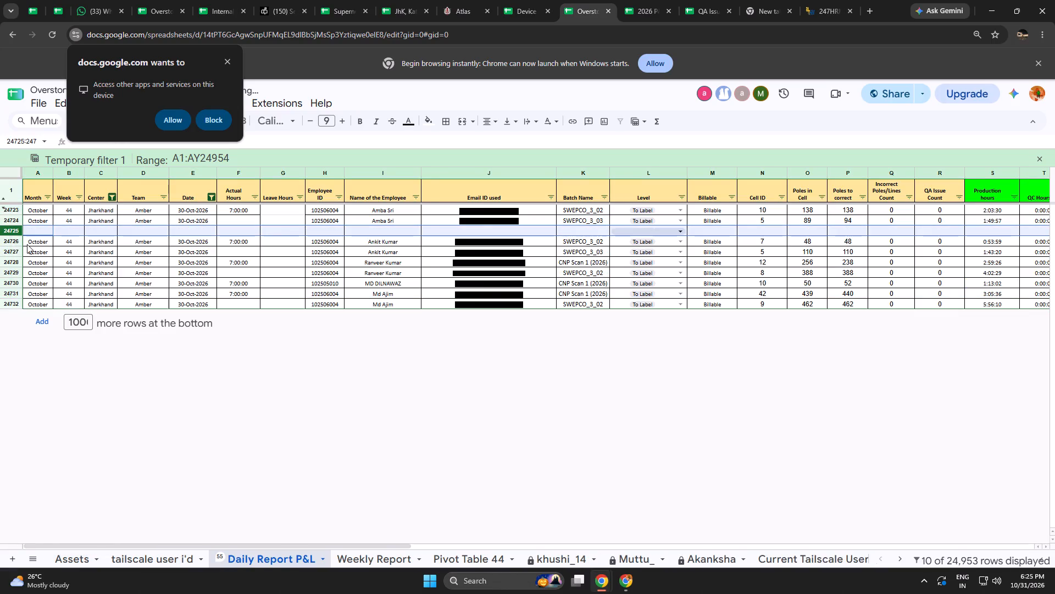
{"action": "left_click", "coordinate": [15, 263]}
{"action": "right_click", "coordinate": [15, 263]}
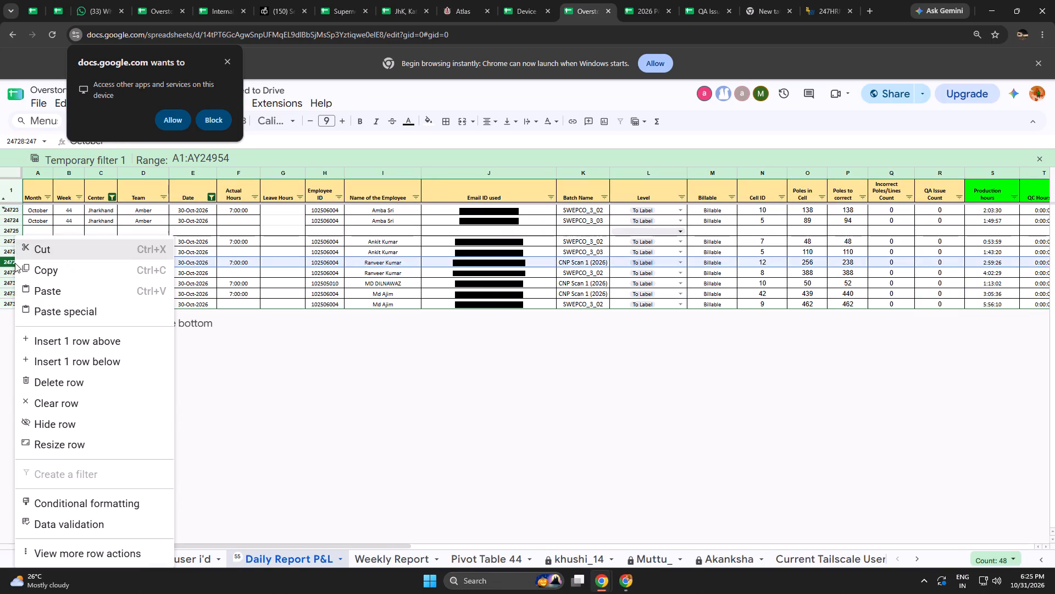
{"action": "left_click", "coordinate": [74, 338]}
{"action": "left_click", "coordinate": [345, 402]}
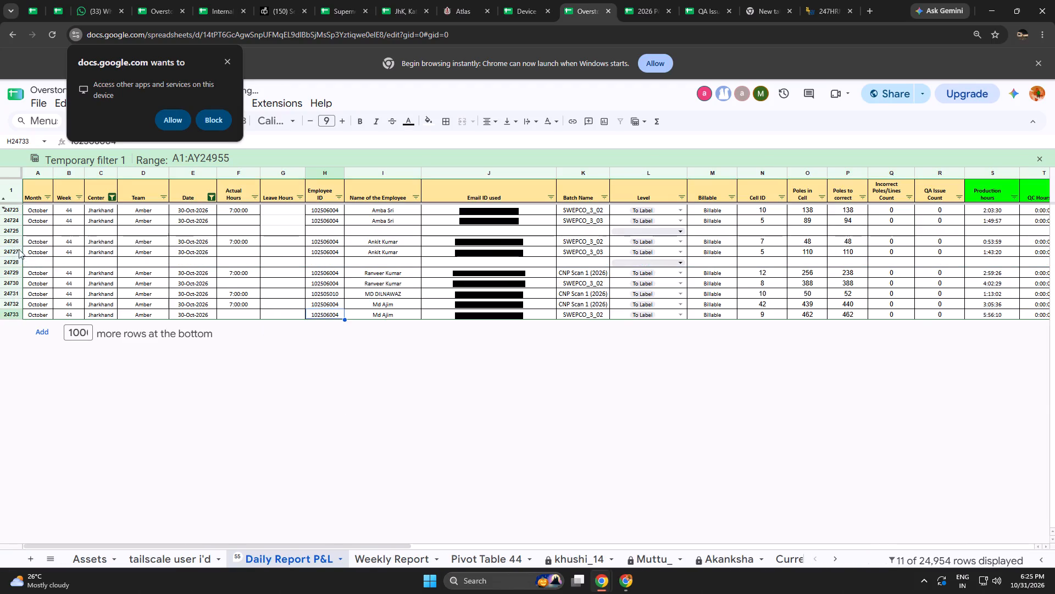
Fill the blank rows 24728 and 24725 with copies of the entries in the rows directly above them.
{"action": "left_click_drag", "start_coordinate": [16, 252], "coordinate": [10, 262]}
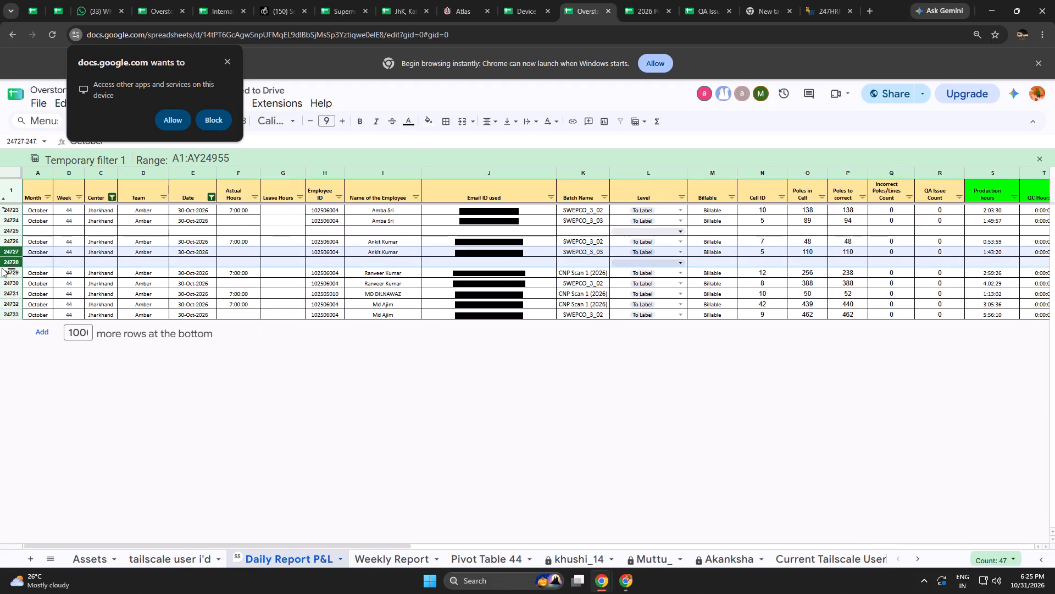
{"action": "key", "text": "ctrl+d"}
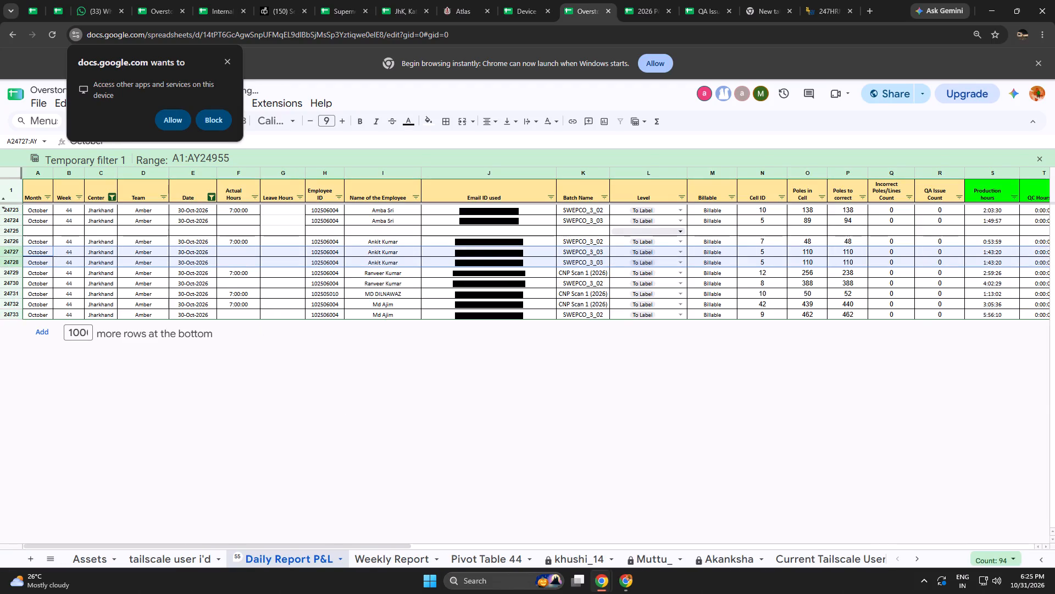
{"action": "left_click_drag", "start_coordinate": [19, 219], "coordinate": [12, 229]}
{"action": "key", "text": "ctrl+d"}
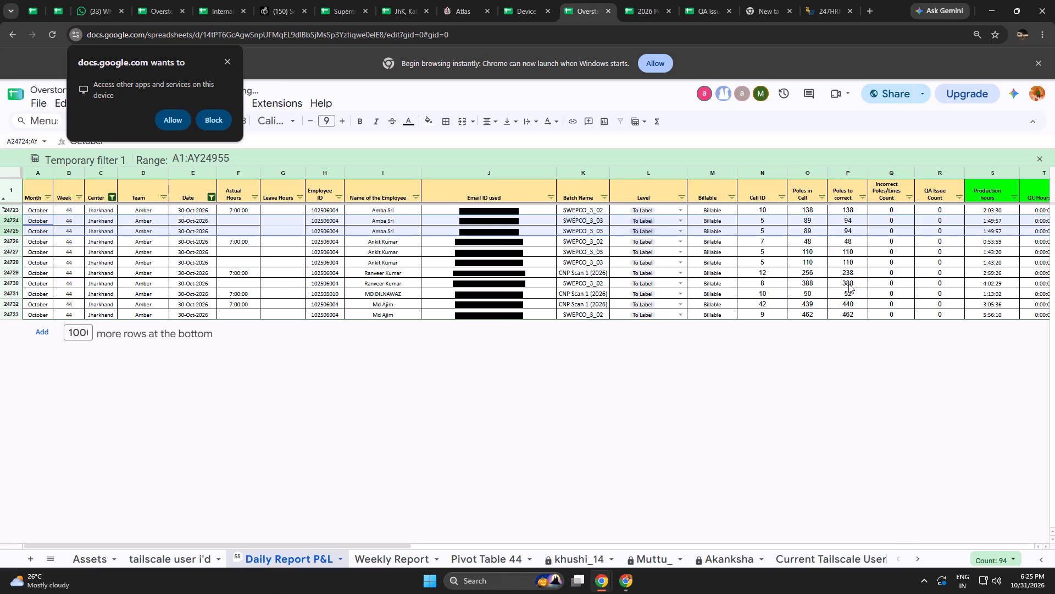
Set the Level of the duplicated rows 24725 and 24728 to QA Issues.
{"action": "left_click", "coordinate": [651, 229]}
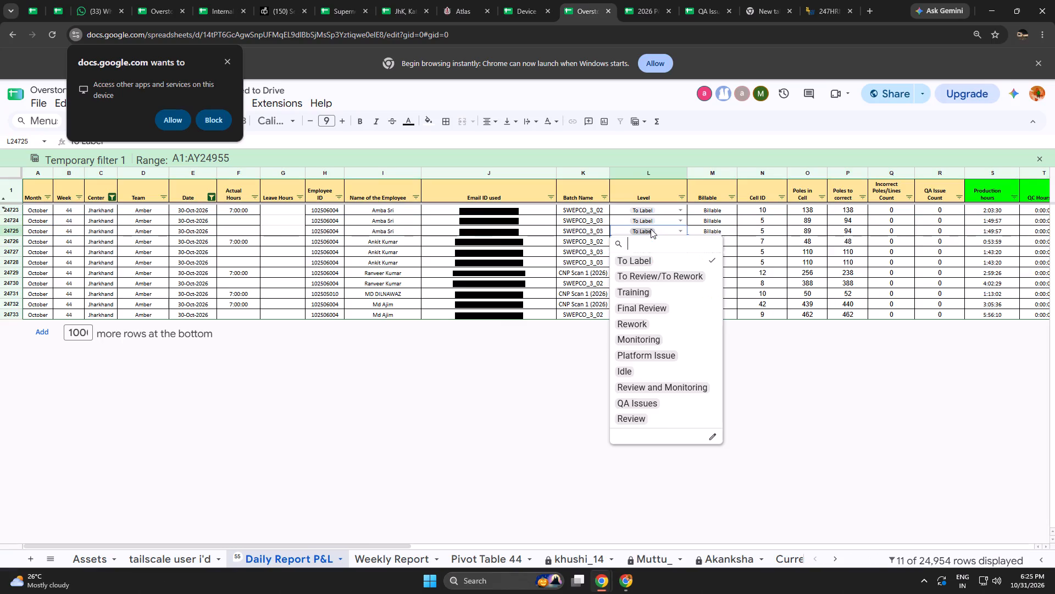
{"action": "left_click", "coordinate": [710, 267]}
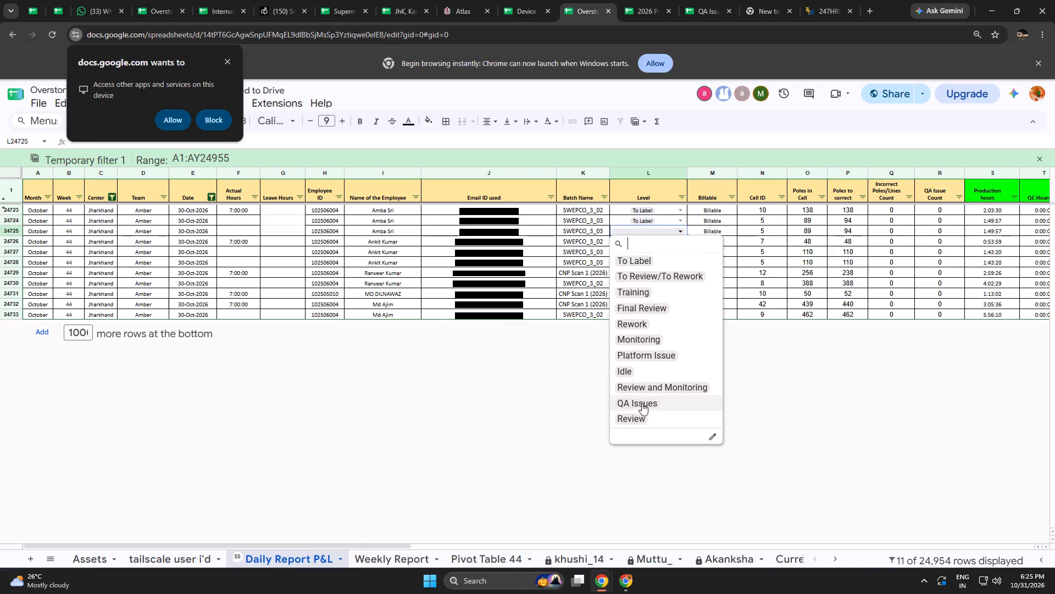
{"action": "left_click", "coordinate": [642, 403]}
{"action": "left_click", "coordinate": [839, 399]}
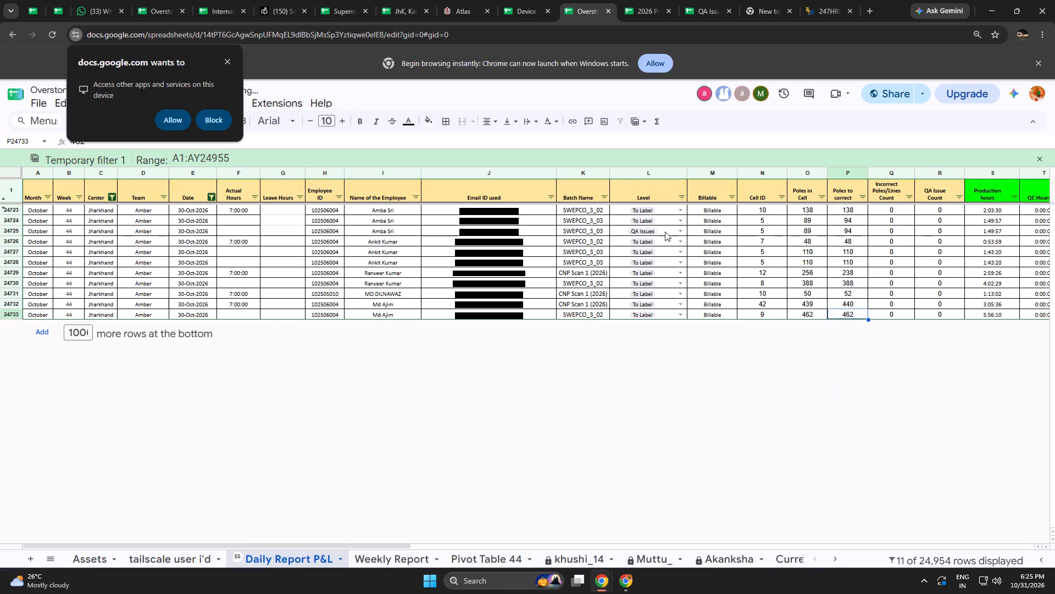
{"action": "left_click", "coordinate": [678, 262]}
{"action": "left_click", "coordinate": [696, 285]}
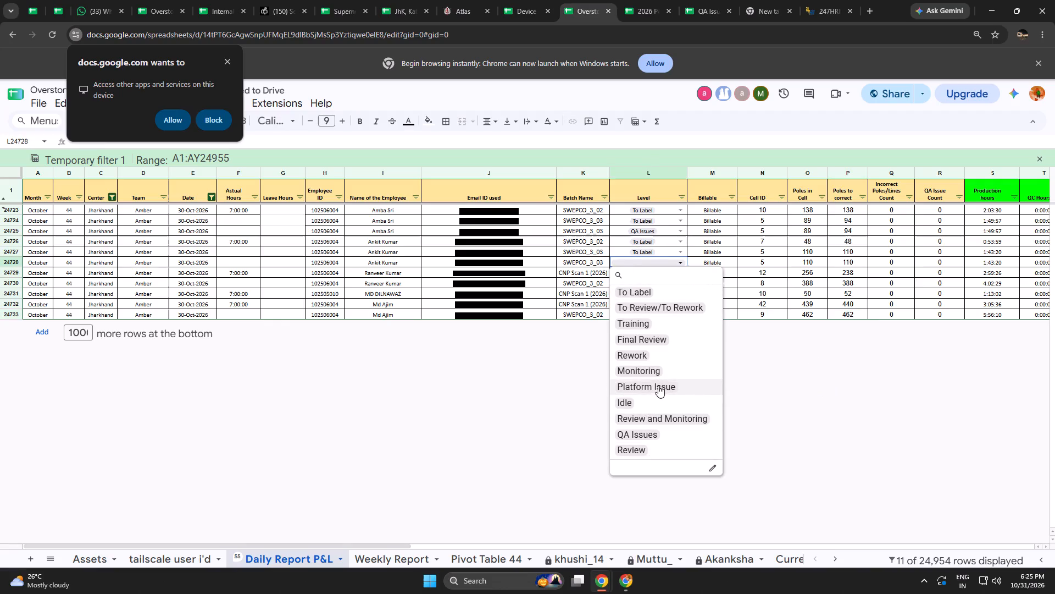
{"action": "left_click", "coordinate": [644, 433]}
{"action": "left_click", "coordinate": [815, 433]}
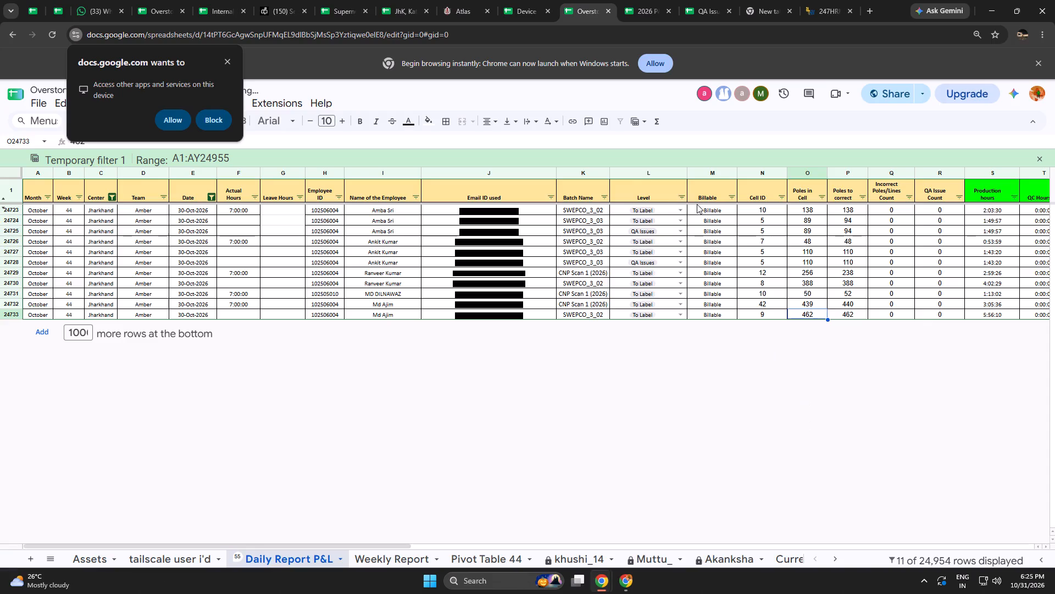
Filter the Level column to show only QA Issues rows.
{"action": "left_click", "coordinate": [684, 197]}
{"action": "left_click", "coordinate": [575, 438]}
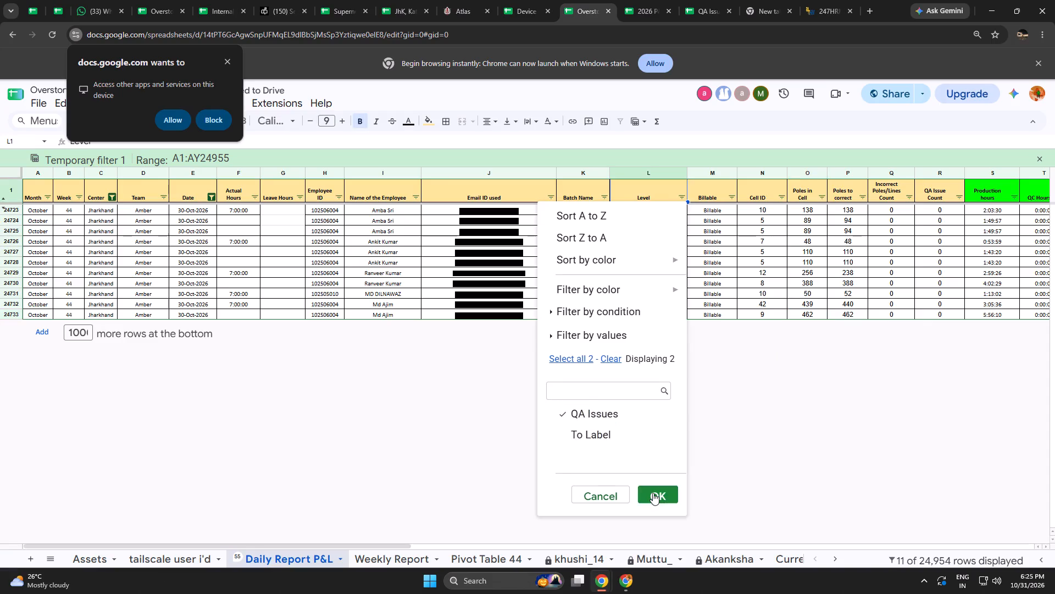
{"action": "left_click", "coordinate": [653, 493]}
{"action": "left_click", "coordinate": [760, 430]}
Clear the Batch Name, Cell ID, Poles in Cell and Poles to correct values in rows 24725 and 24728.
{"action": "left_click_drag", "start_coordinate": [570, 213], "coordinate": [575, 218]}
{"action": "key", "text": "BackSpace"}
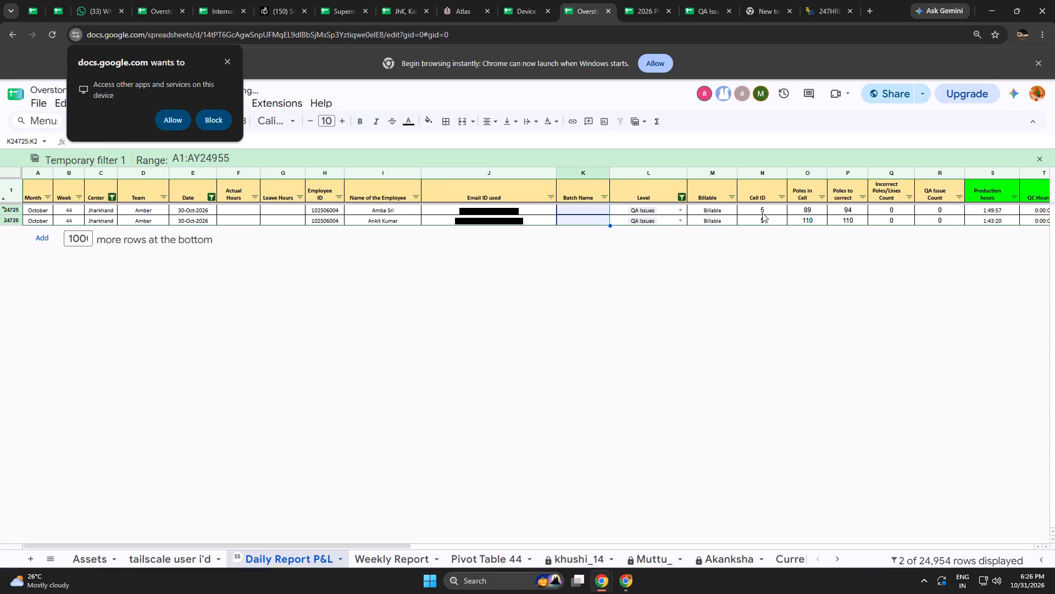
{"action": "left_click_drag", "start_coordinate": [762, 213], "coordinate": [843, 222]}
{"action": "key", "text": "BackSpace"}
Enter 0 for Cell ID, Poles in Cell and Poles to correct in both QA Issues rows, 24725 and 24728.
{"action": "left_click", "coordinate": [770, 207]}
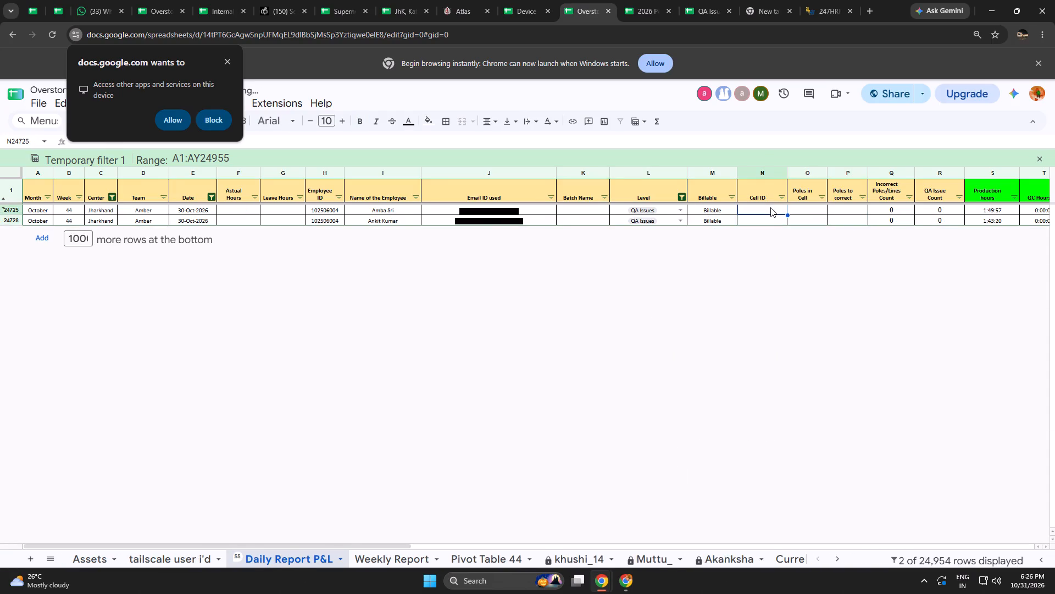
{"action": "key", "text": "0"}
{"action": "key", "text": "Right"}
{"action": "key", "text": "0"}
{"action": "key", "text": "Right"}
{"action": "key", "text": "0"}
{"action": "key", "text": "Down"}
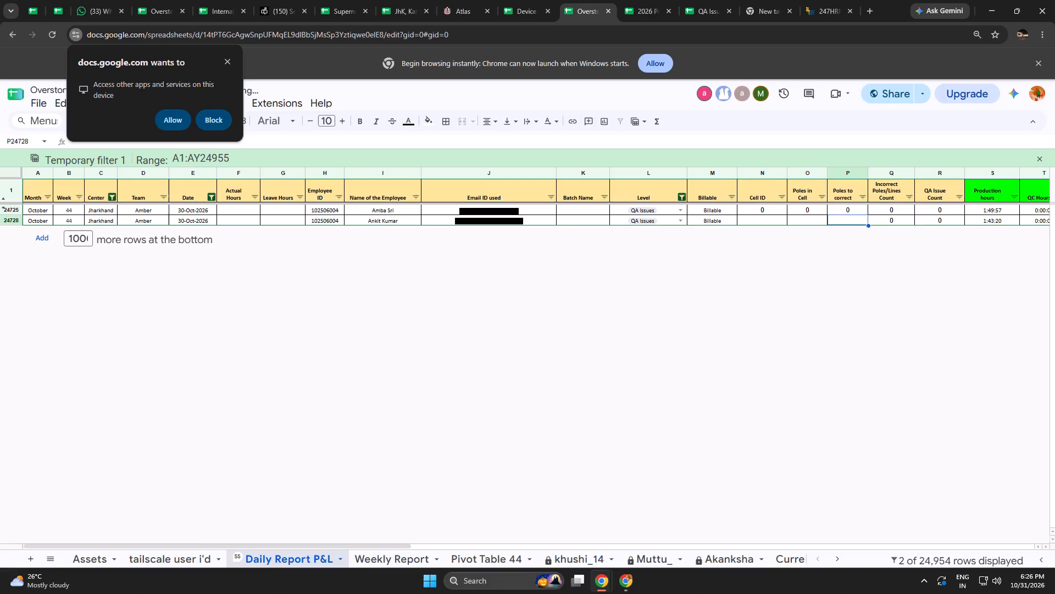
{"action": "key", "text": "Left"}
{"action": "key", "text": "Left"}
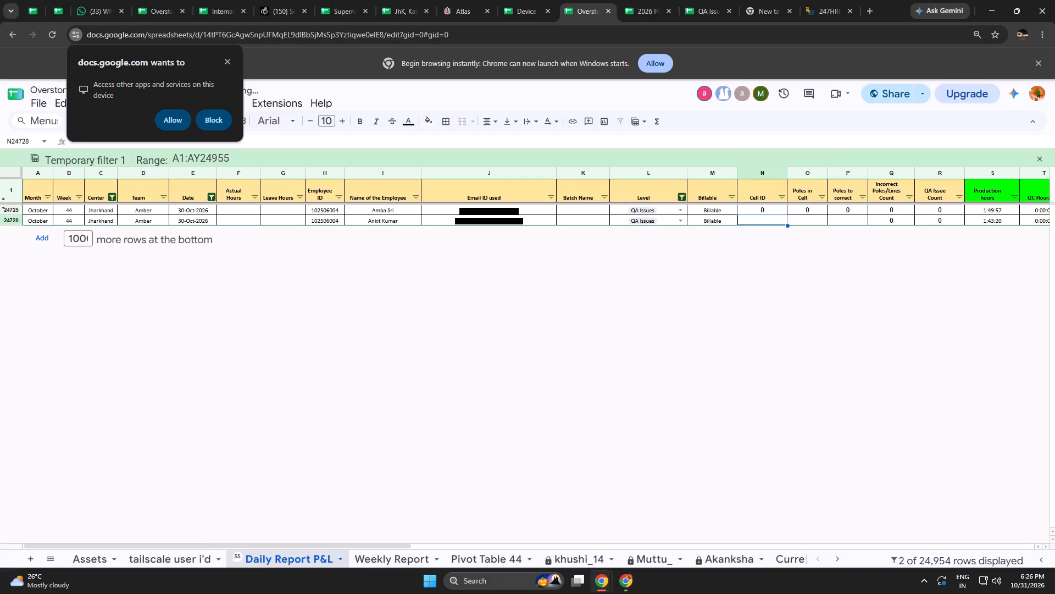
{"action": "key", "text": "0"}
{"action": "key", "text": "Right"}
{"action": "key", "text": "0"}
{"action": "key", "text": "Right"}
{"action": "key", "text": "0"}
{"action": "key", "text": "Right"}
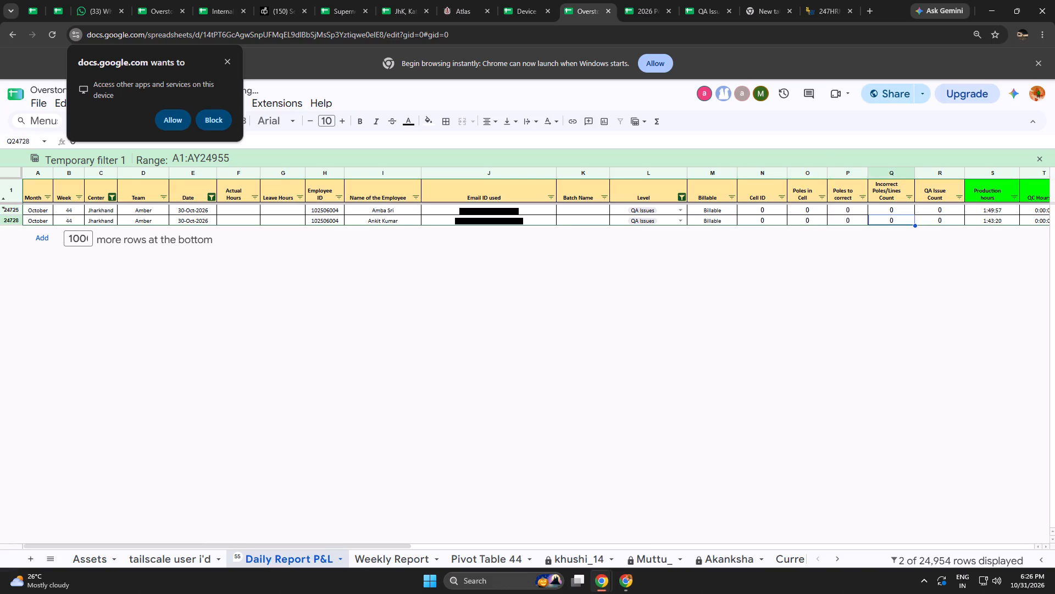
{"action": "key", "text": "Right"}
{"action": "key", "text": "Right"}
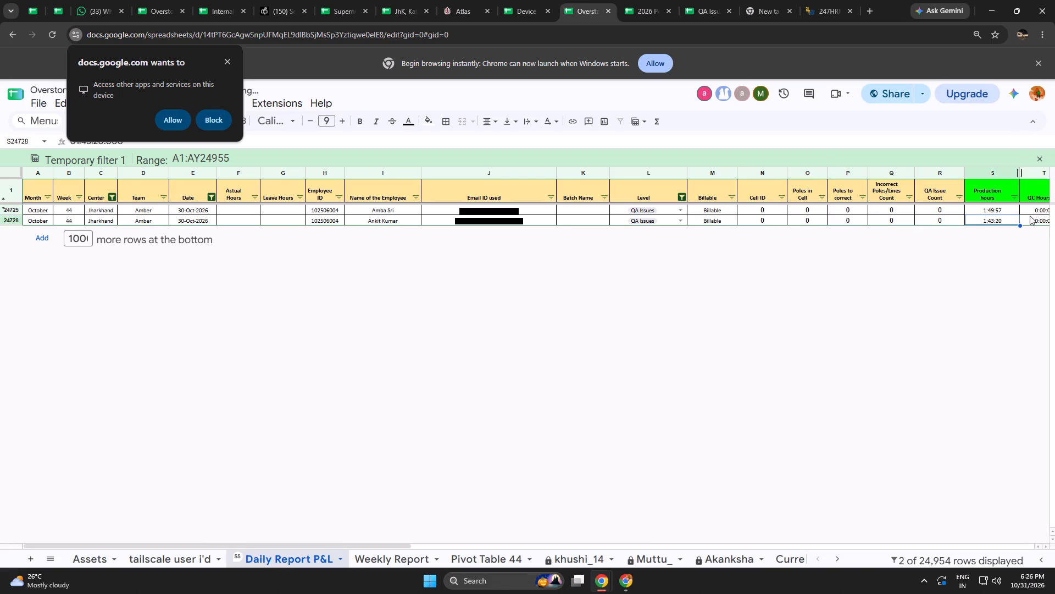
Copy the 0:00:00 QC hours of both QA Issues rows over their Production hours.
{"action": "left_click_drag", "start_coordinate": [1030, 211], "coordinate": [1030, 222]}
{"action": "key", "text": "ctrl+c"}
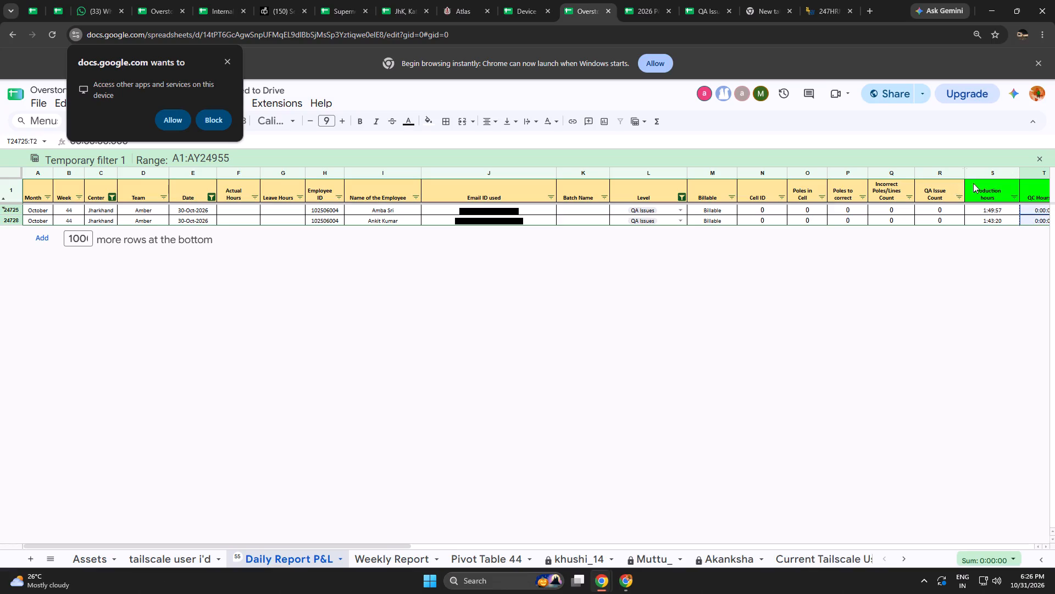
{"action": "left_click", "coordinate": [987, 207]}
{"action": "key", "text": "ctrl+v"}
{"action": "left_click", "coordinate": [986, 291]}
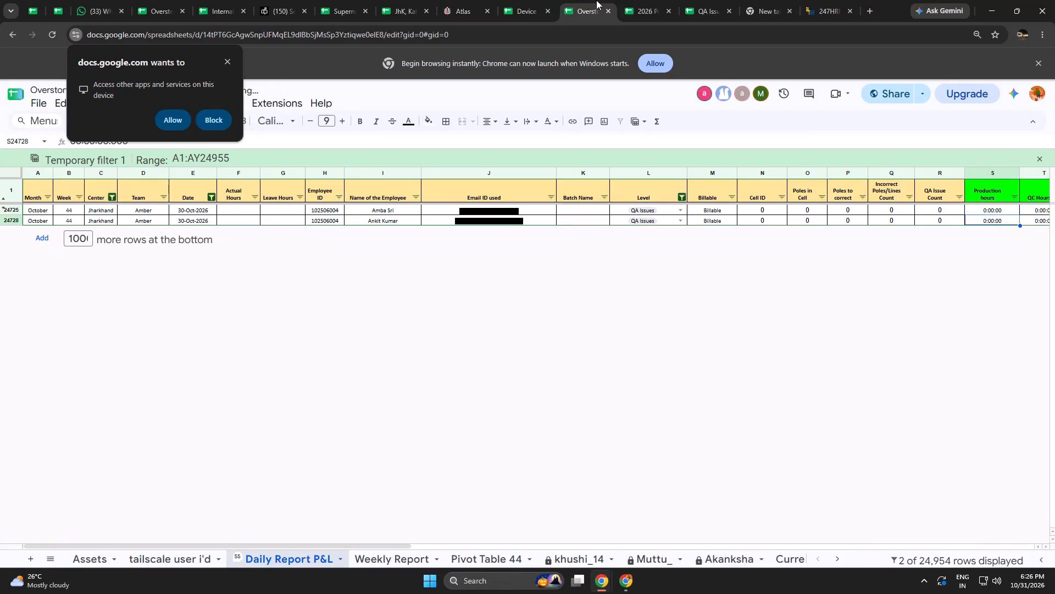
Check the Amber team's 30-Oct-2026 entries in Pivot Table 6 of QA Issues 2026 - 2, then return to the daily report.
{"action": "left_click", "coordinate": [691, 0]}
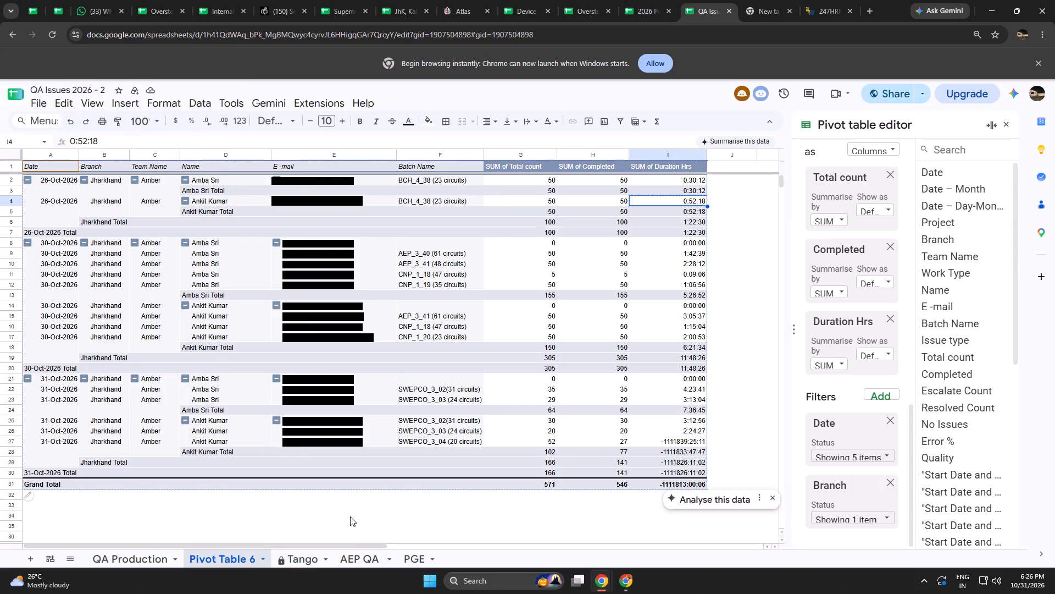
{"action": "left_click", "coordinate": [353, 522]}
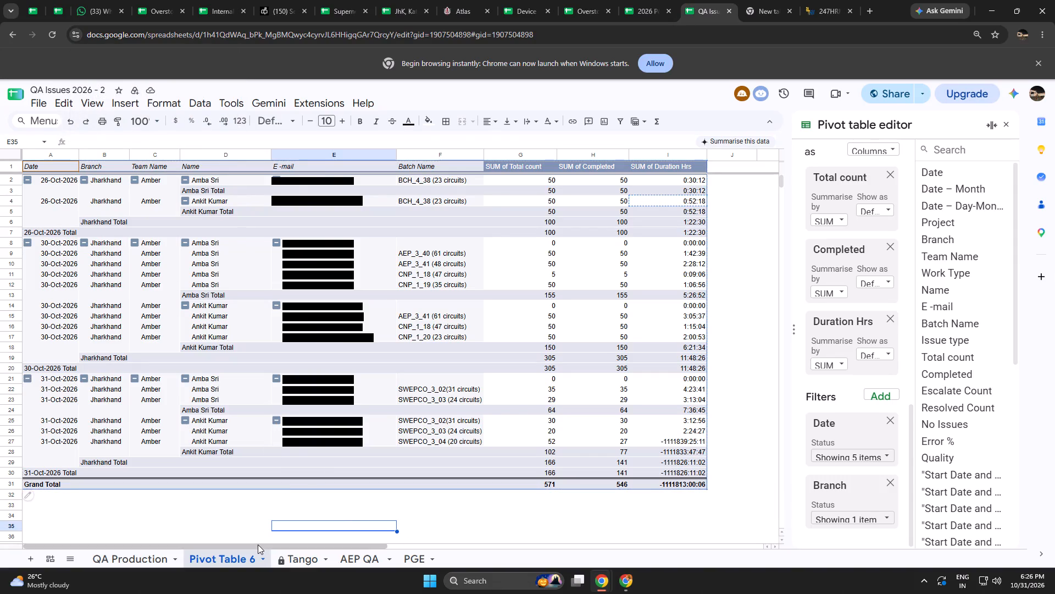
{"action": "left_click_drag", "start_coordinate": [258, 544], "coordinate": [249, 544]}
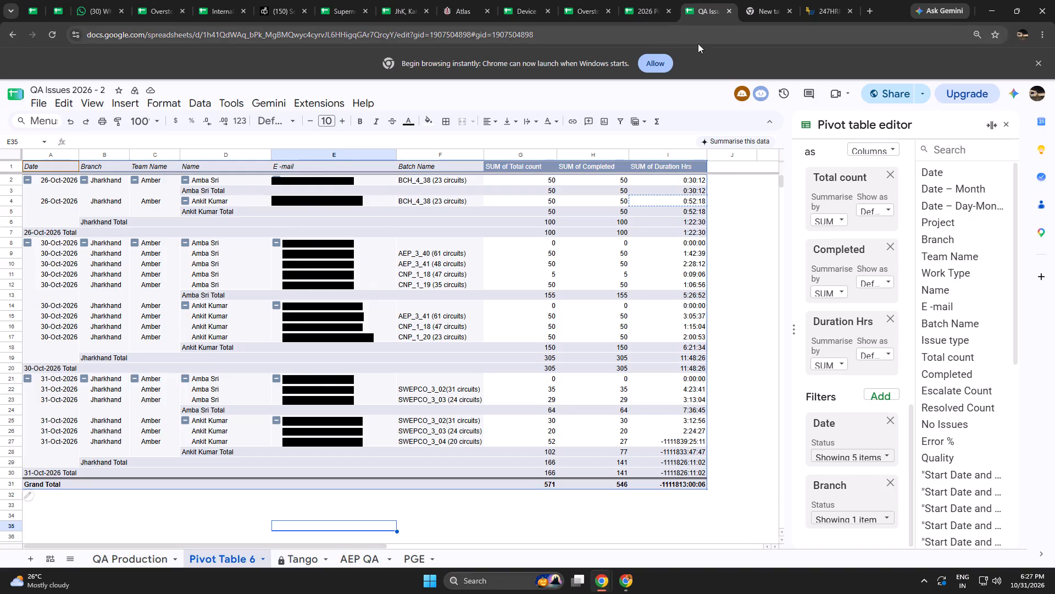
{"action": "left_click", "coordinate": [646, 0]}
{"action": "left_click", "coordinate": [696, 0]}
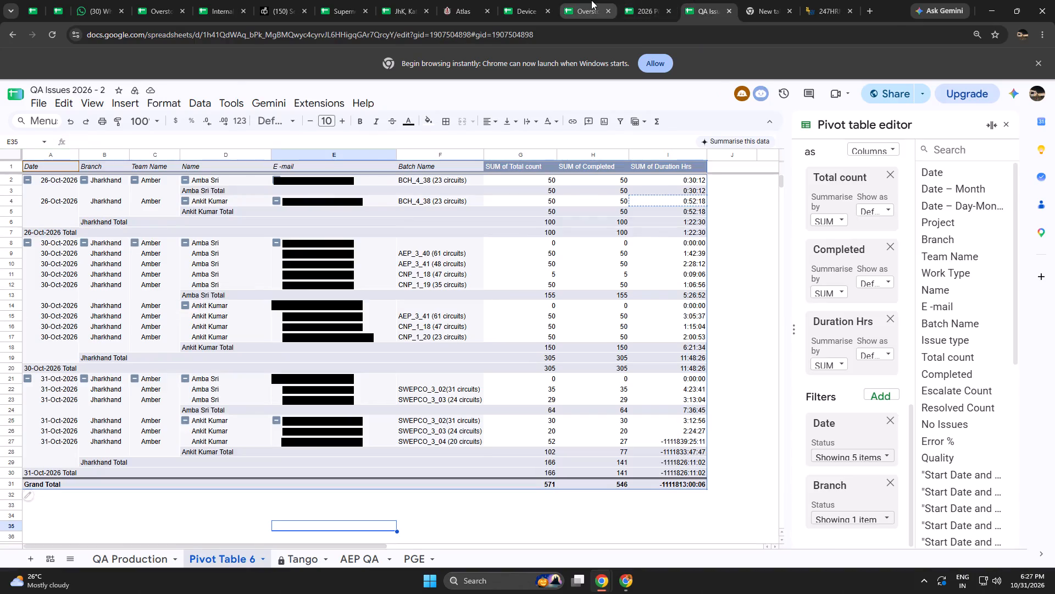
{"action": "left_click", "coordinate": [591, 0]}
{"action": "left_click", "coordinate": [520, 0]}
{"action": "left_click", "coordinate": [579, 0]}
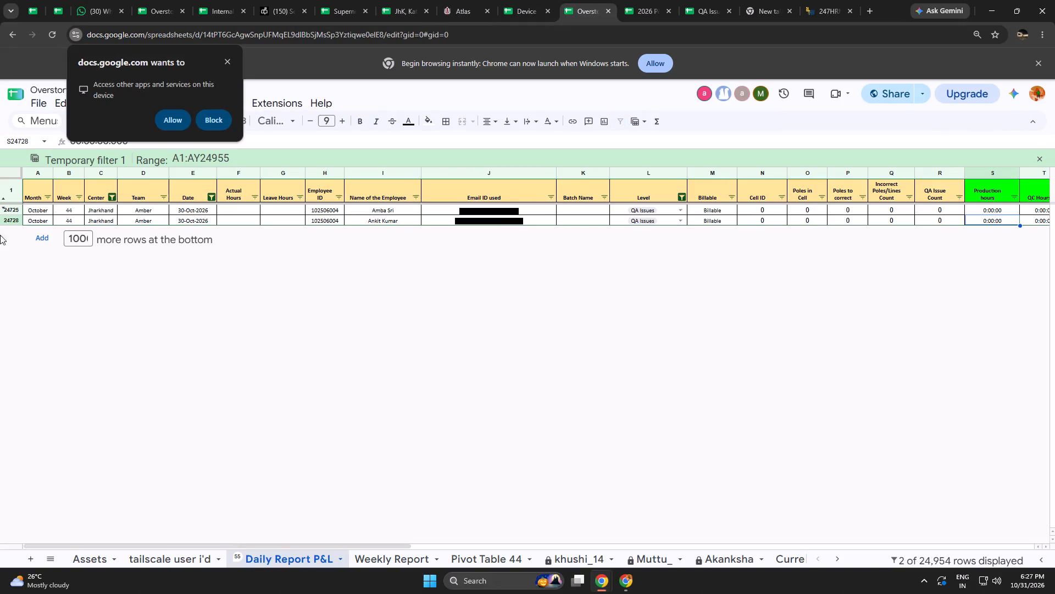
Insert three blank rows below row 24725, the first employee's QA Issues row.
{"action": "left_click", "coordinate": [18, 210]}
{"action": "right_click", "coordinate": [18, 210]}
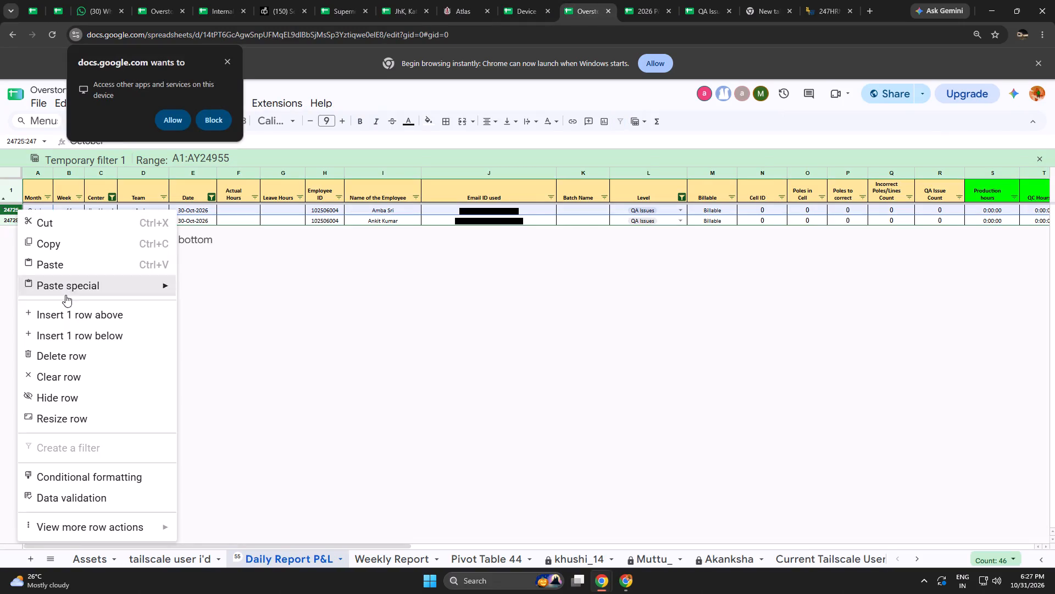
{"action": "left_click", "coordinate": [70, 335]}
{"action": "left_click_drag", "start_coordinate": [18, 210], "coordinate": [16, 216]}
{"action": "right_click", "coordinate": [16, 216]}
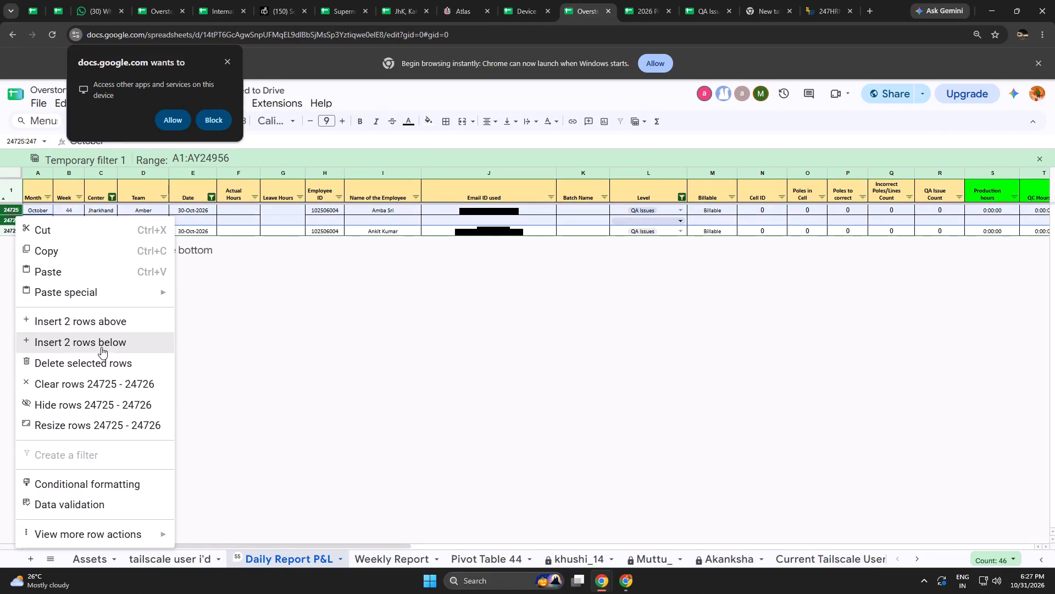
{"action": "left_click", "coordinate": [101, 347]}
Insert three blank rows below row 24731, the second employee's QA Issues row.
{"action": "left_click", "coordinate": [9, 249]}
{"action": "right_click", "coordinate": [9, 249]}
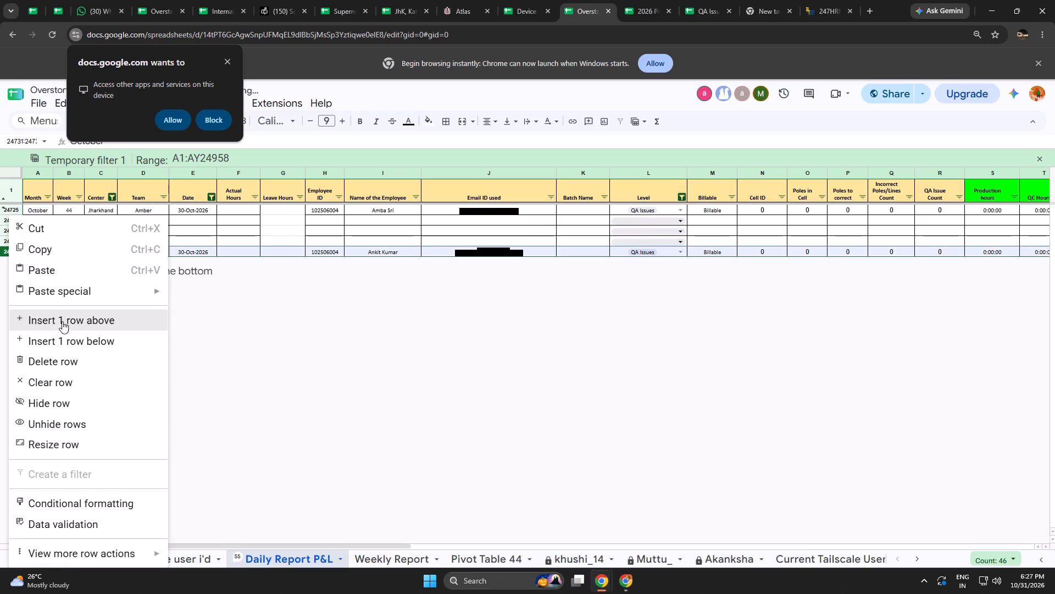
{"action": "left_click", "coordinate": [62, 331]}
{"action": "left_click_drag", "start_coordinate": [15, 252], "coordinate": [14, 257]}
{"action": "left_click", "coordinate": [13, 257]}
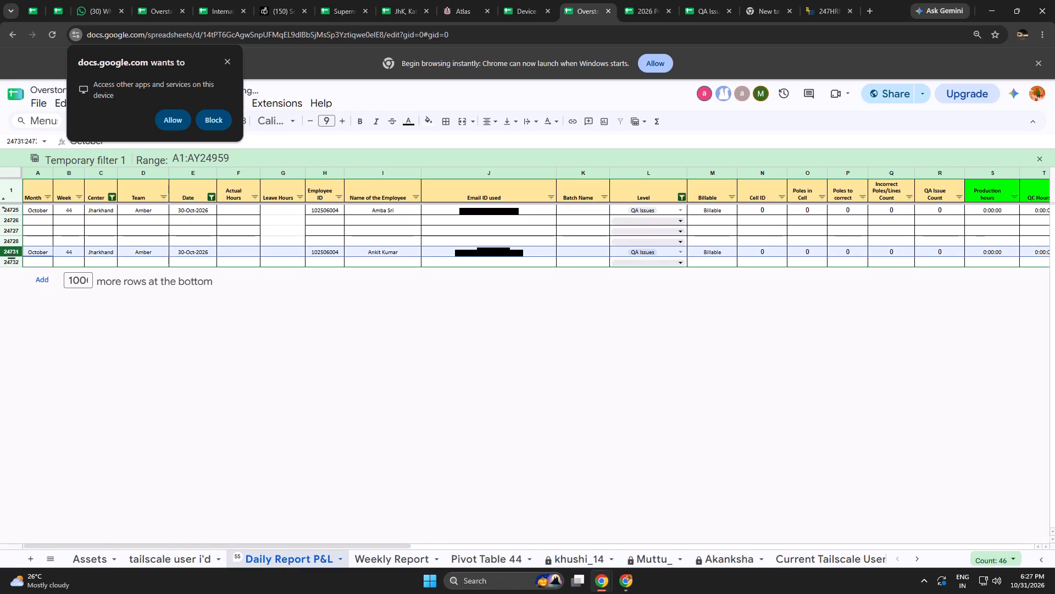
{"action": "left_click", "coordinate": [15, 254]}
{"action": "left_click", "coordinate": [24, 263]}
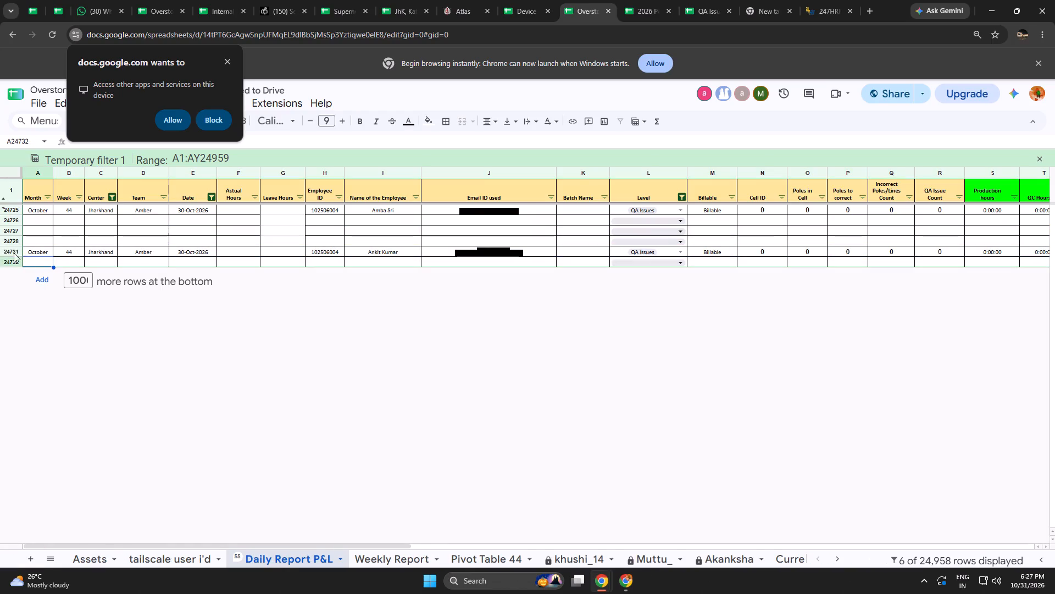
{"action": "left_click_drag", "start_coordinate": [15, 249], "coordinate": [16, 258]}
{"action": "right_click", "coordinate": [16, 258]}
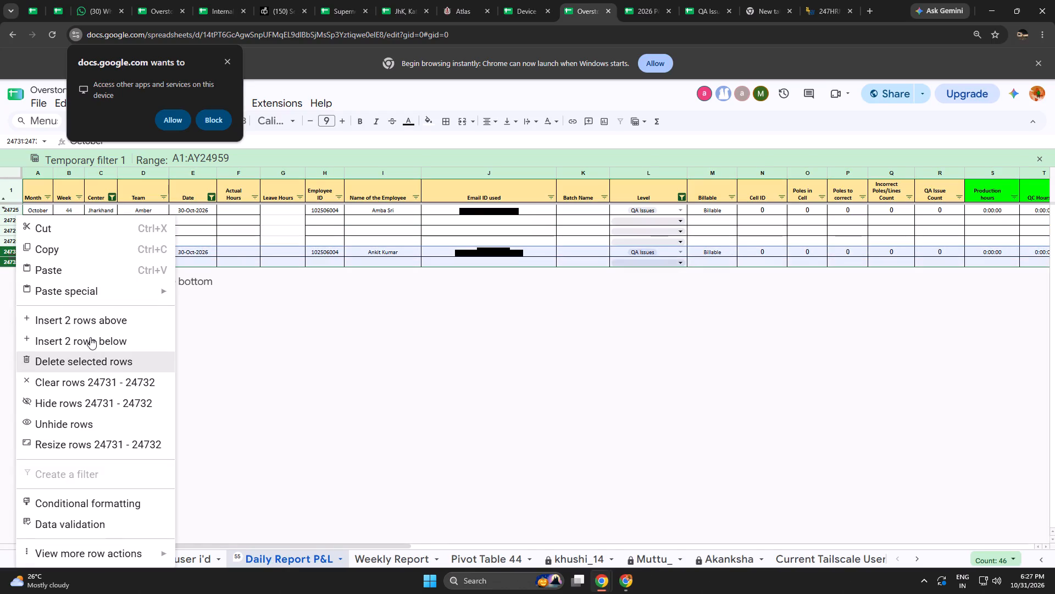
{"action": "left_click", "coordinate": [90, 337]}
Fill row 24725 down through row 24728, and row 24731 down through row 24734.
{"action": "left_click_drag", "start_coordinate": [19, 209], "coordinate": [16, 241]}
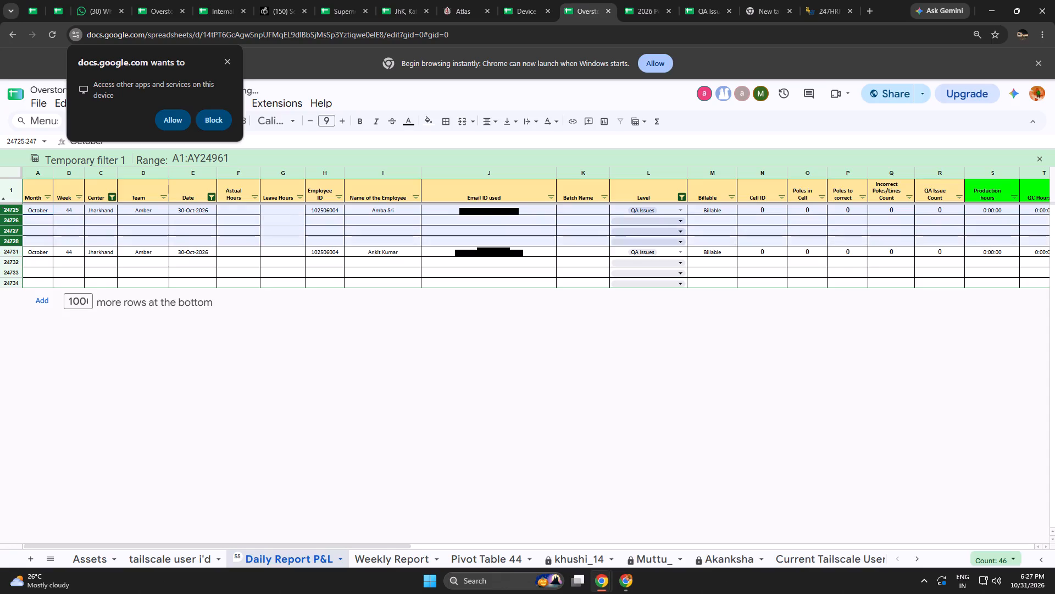
{"action": "left_click_drag", "start_coordinate": [16, 241], "coordinate": [16, 241]}
{"action": "key", "text": "ctrl+d"}
{"action": "left_click_drag", "start_coordinate": [12, 251], "coordinate": [14, 287]}
{"action": "key", "text": "ctrl+d"}
{"action": "left_click", "coordinate": [413, 437]}
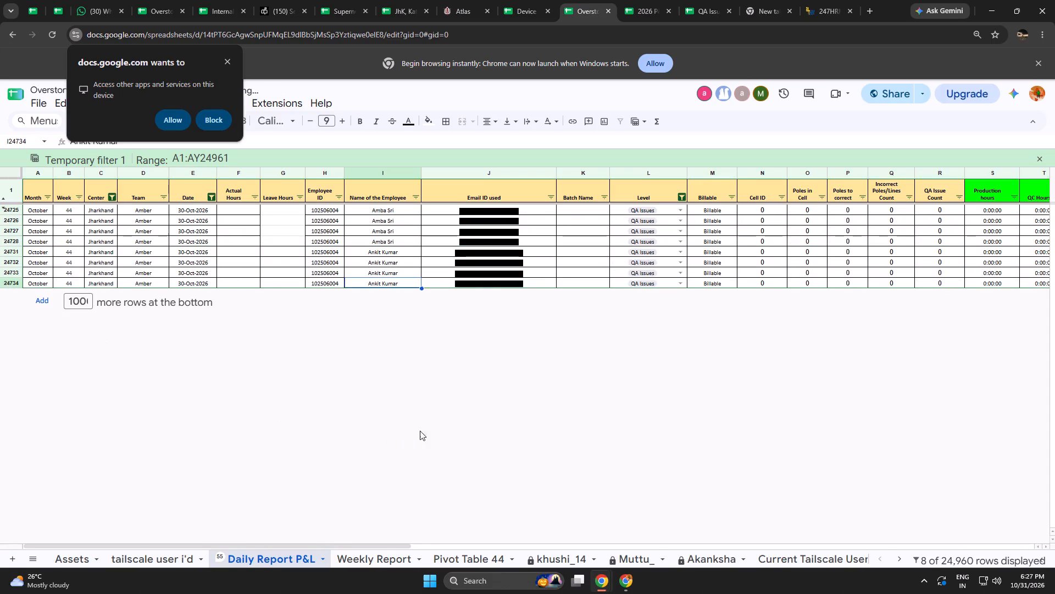
Apply cell borders to the first employee's Leave Hours cells in rows 24725 to 24728.
{"action": "left_click_drag", "start_coordinate": [291, 213], "coordinate": [291, 238]}
{"action": "left_click", "coordinate": [442, 124]}
{"action": "left_click", "coordinate": [445, 138]}
{"action": "left_click", "coordinate": [453, 393]}
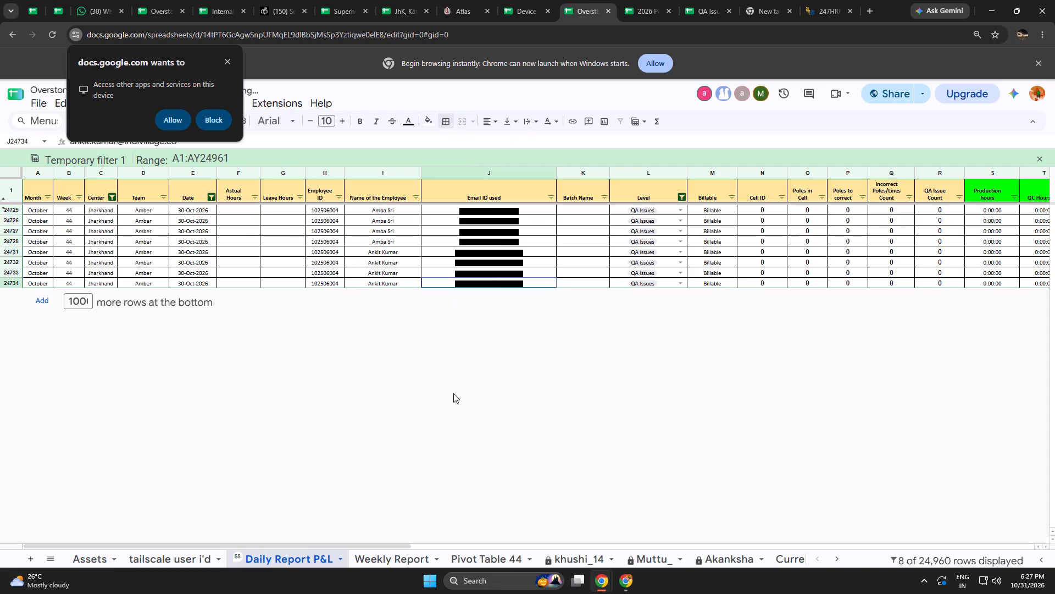
Copy the first employee's four 30-Oct batch names, AEP_3_40 to CNP_1_19, from the QA Issues pivot into Batch Name rows 24725 to 24728 as values.
{"action": "left_click", "coordinate": [527, 0]}
{"action": "left_click", "coordinate": [707, 0]}
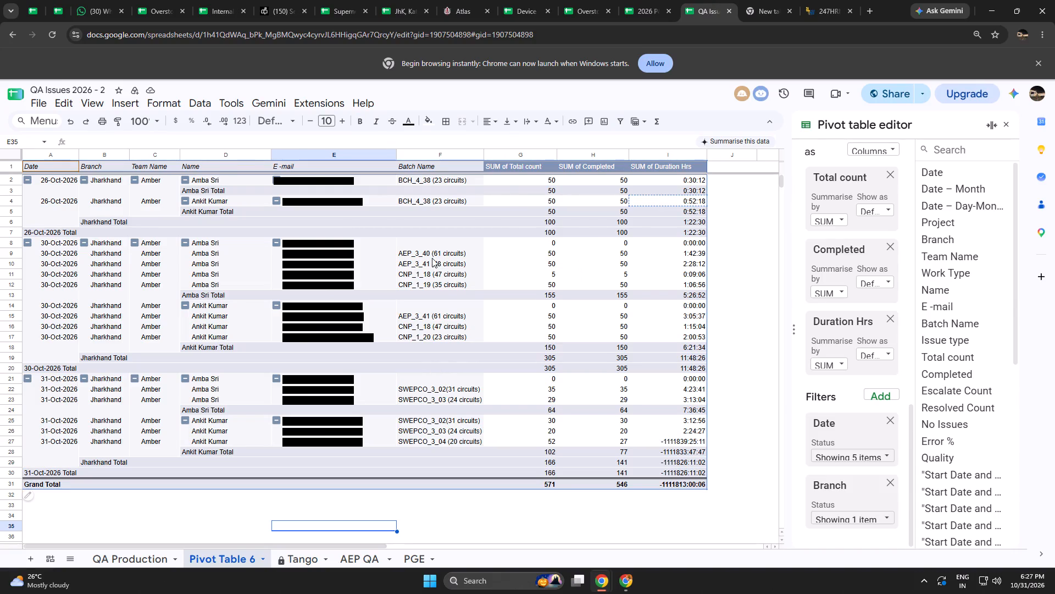
{"action": "left_click_drag", "start_coordinate": [429, 254], "coordinate": [430, 284]}
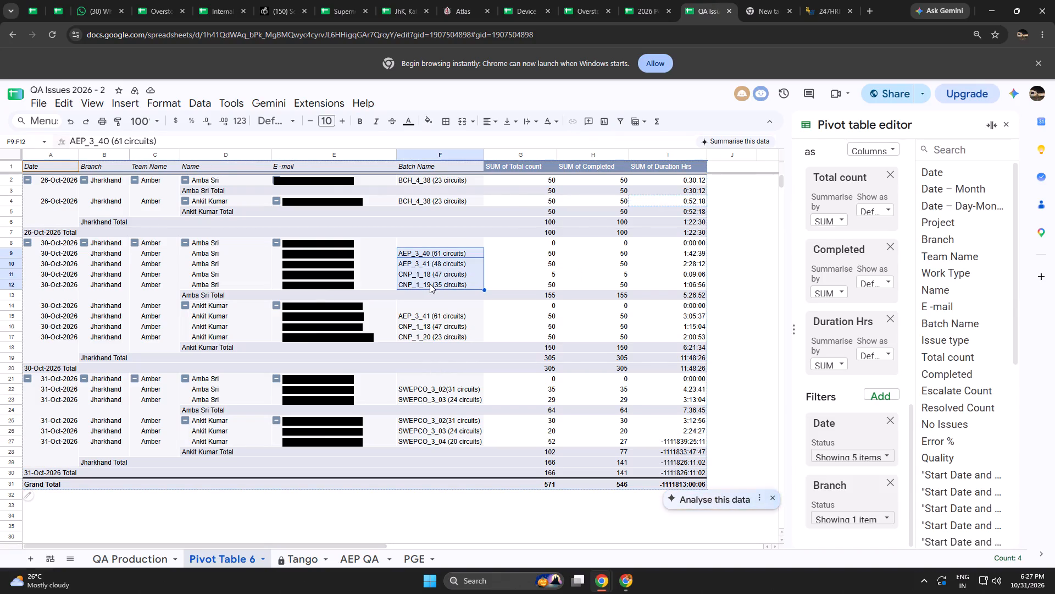
{"action": "key", "text": "ctrl+c"}
{"action": "left_click", "coordinate": [641, 0]}
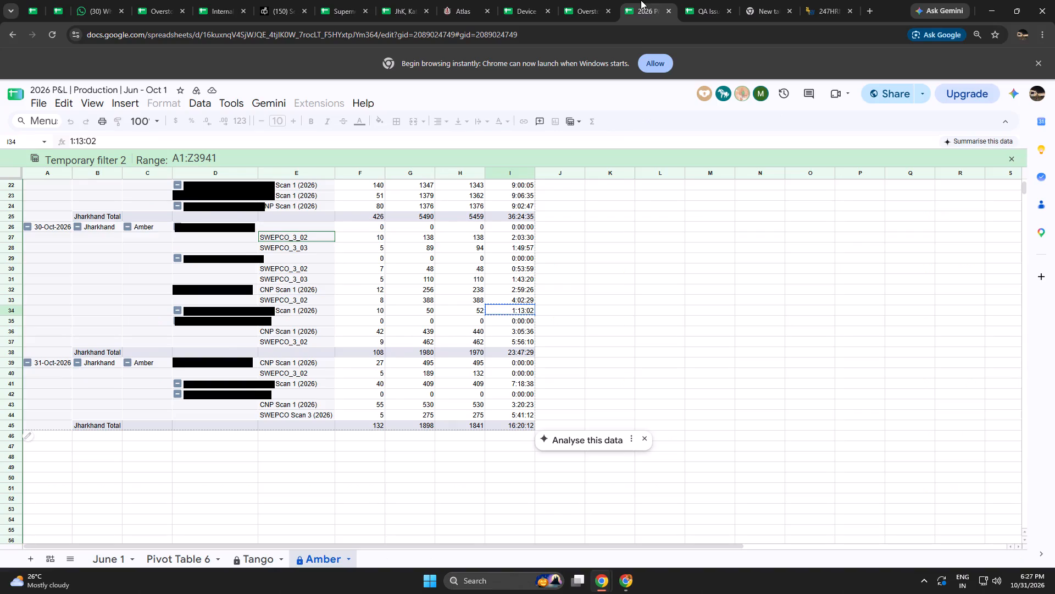
{"action": "left_click", "coordinate": [574, 0]}
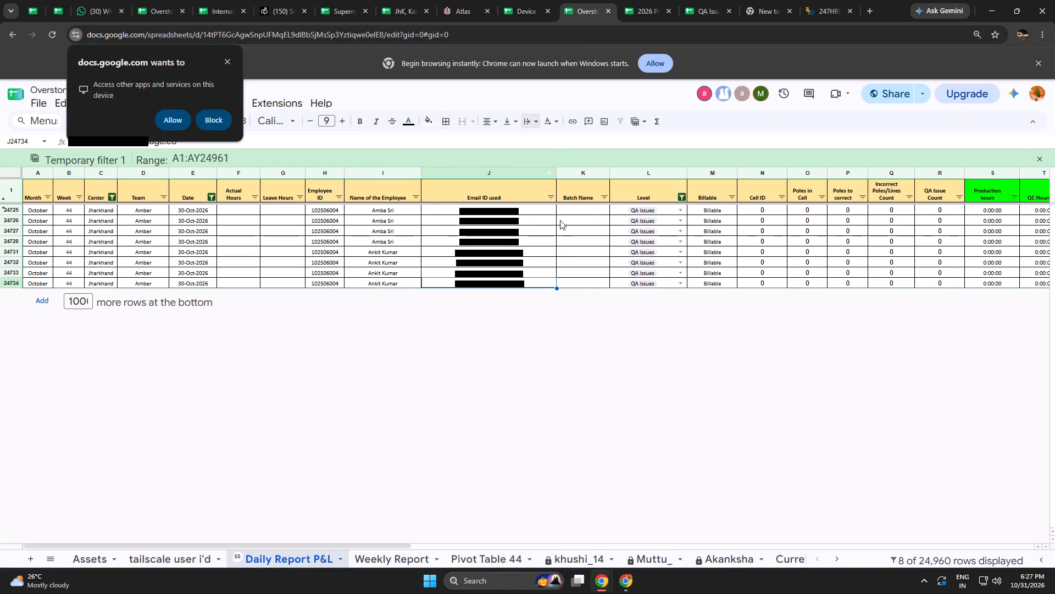
{"action": "left_click", "coordinate": [568, 208]}
{"action": "key", "text": "ctrl+shift+v"}
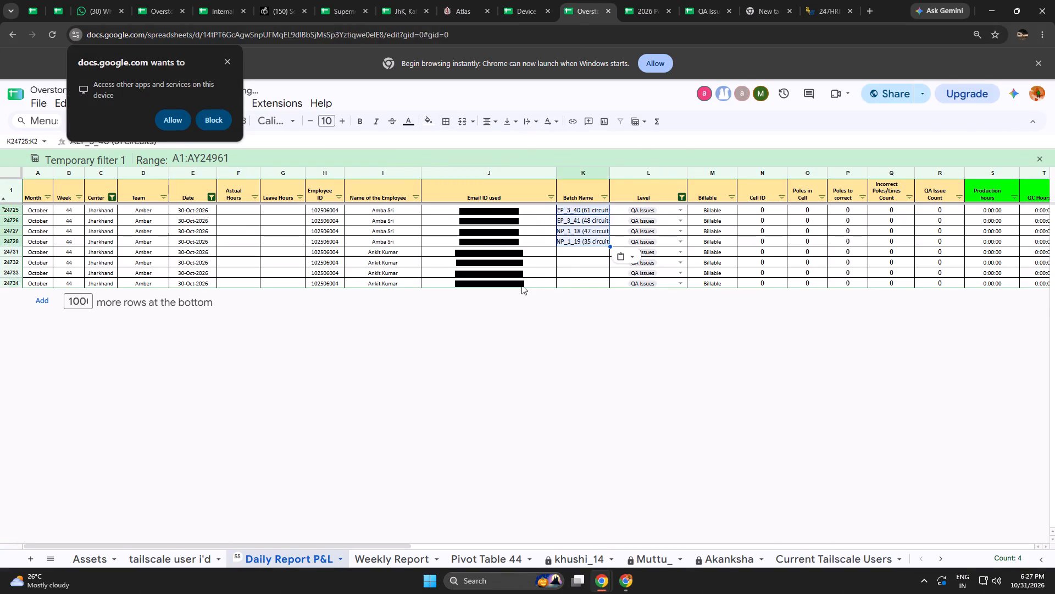
Delete the second employee's surplus QA Issues row 24734 from the daily report.
{"action": "left_click", "coordinate": [521, 285]}
{"action": "right_click", "coordinate": [521, 285]}
{"action": "left_click", "coordinate": [576, 291]}
{"action": "left_click", "coordinate": [734, 350]}
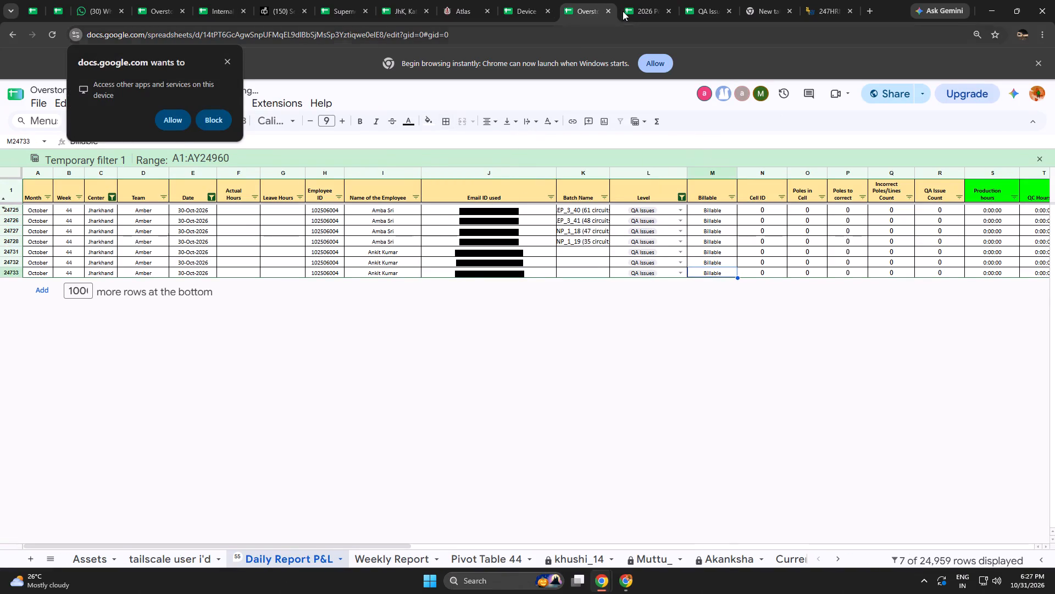
Copy the second employee's 30-Oct batch names, AEP_3_41, CNP_1_18 and CNP_1_20, from the QA pivot into Batch Name rows 24731 to 24733 as values.
{"action": "left_click", "coordinate": [712, 0]}
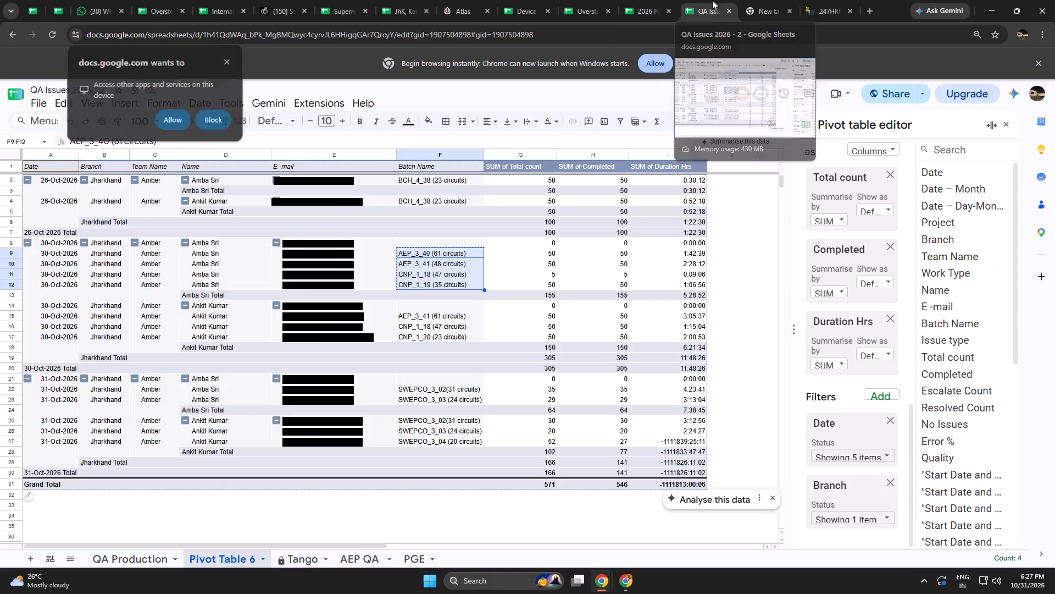
{"action": "left_click_drag", "start_coordinate": [437, 319], "coordinate": [432, 337]}
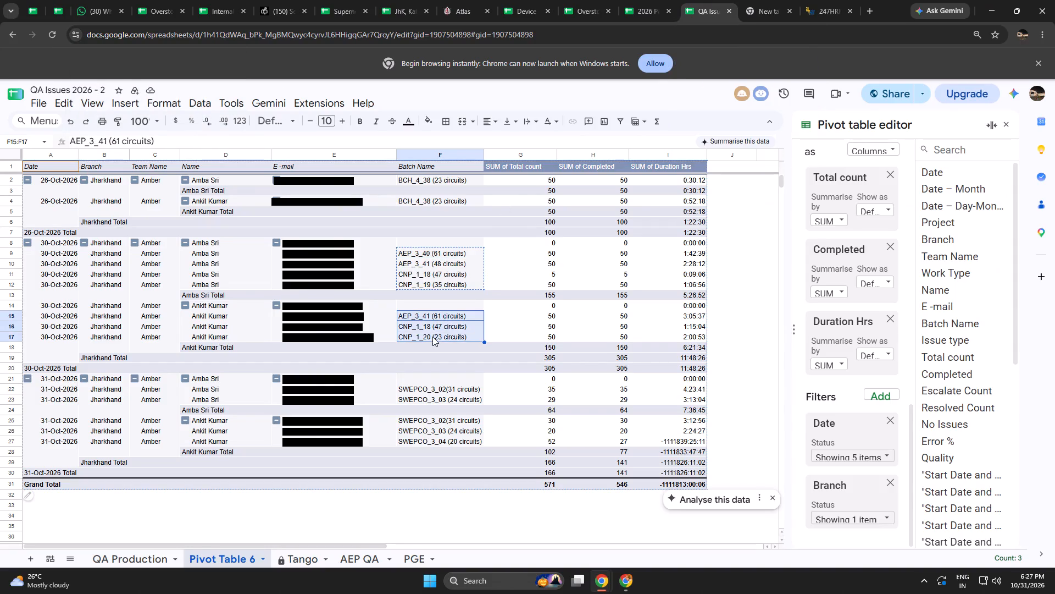
{"action": "key", "text": "ctrl+c"}
{"action": "left_click", "coordinate": [648, 0]}
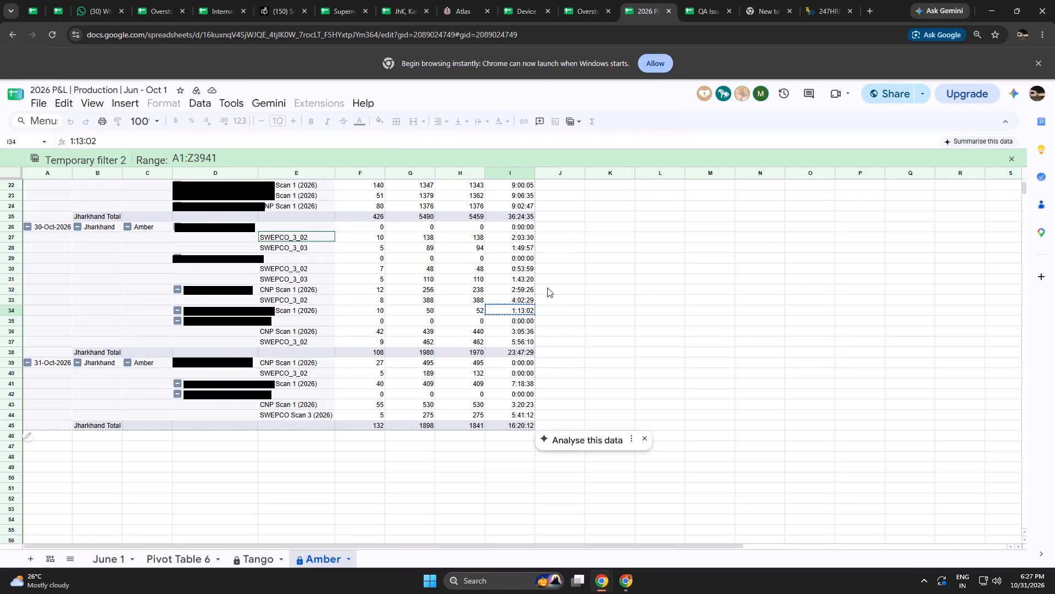
{"action": "left_click", "coordinate": [574, 12]}
{"action": "left_click", "coordinate": [563, 249]}
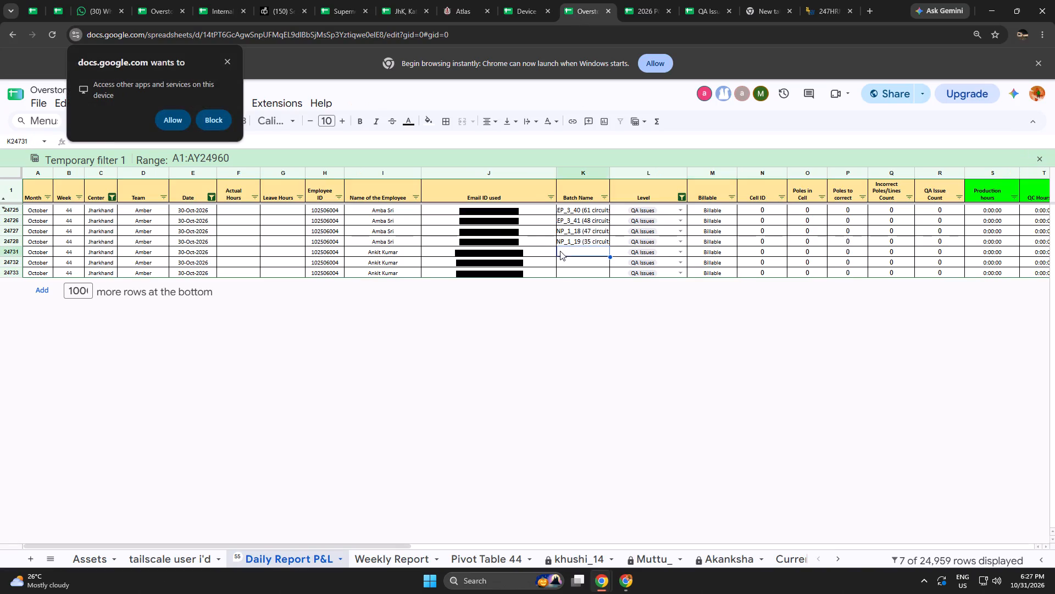
{"action": "key", "text": "ctrl+shift+v"}
{"action": "left_click", "coordinate": [653, 361]}
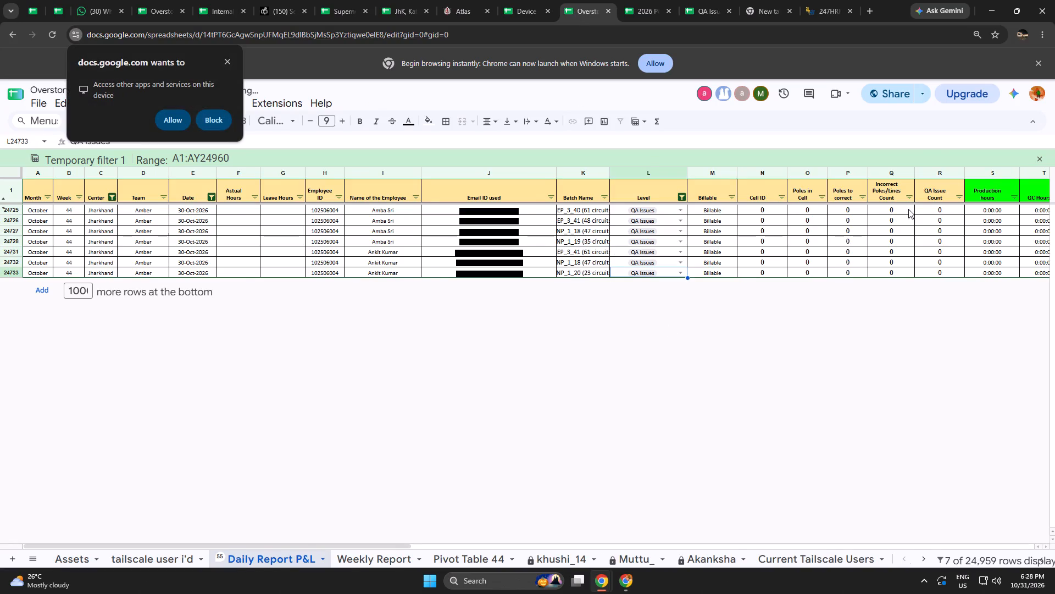
Copy the first employee's 30-Oct completed counts (50, 50, 5, 50) from the QA pivot into QA Issue Count rows 24725 to 24728 as values.
{"action": "left_click", "coordinate": [925, 208]}
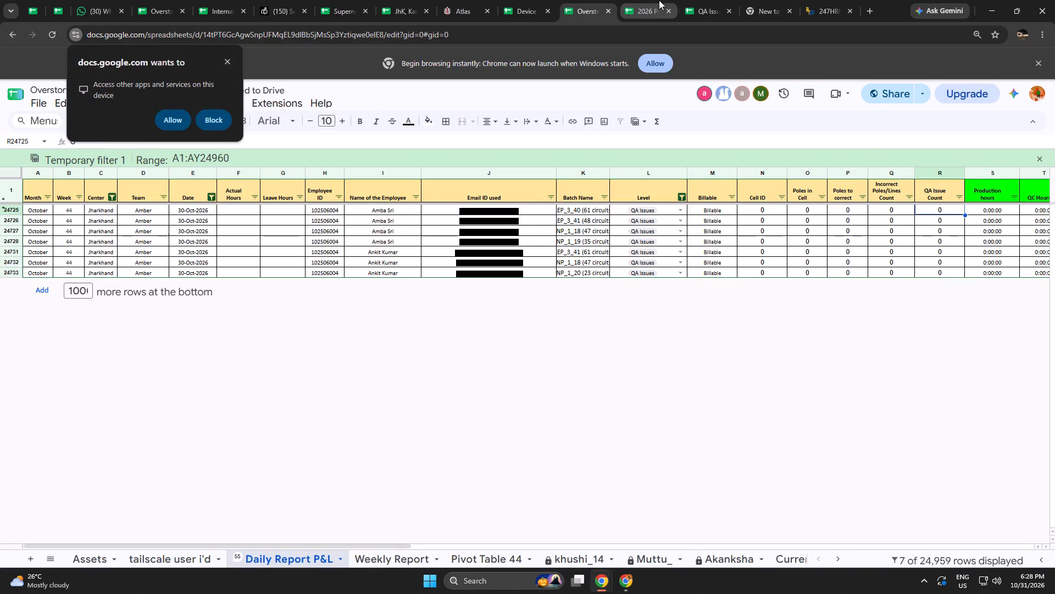
{"action": "left_click", "coordinate": [639, 0]}
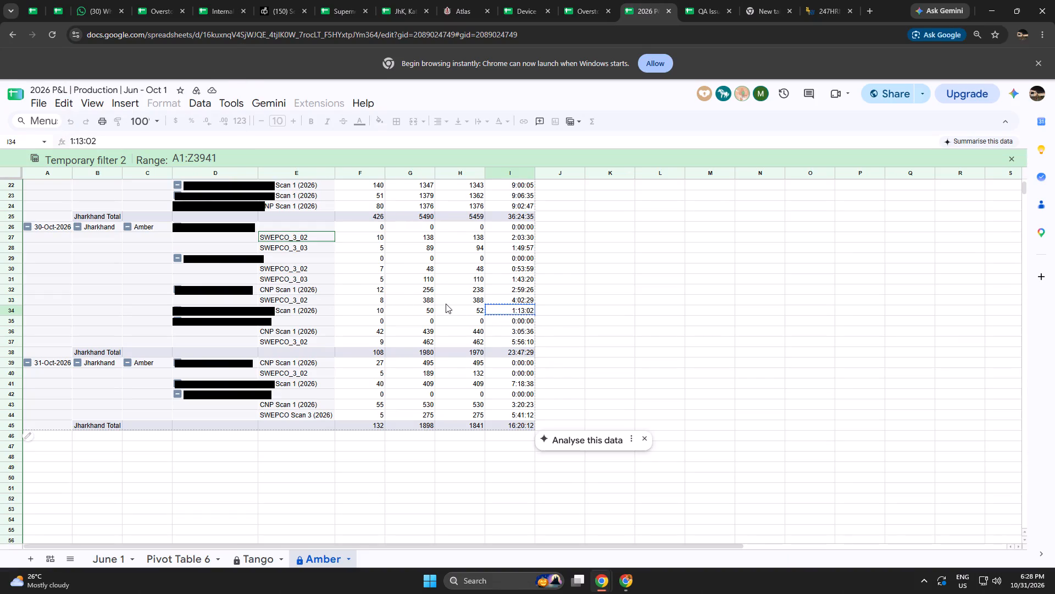
{"action": "left_click", "coordinate": [648, 317]}
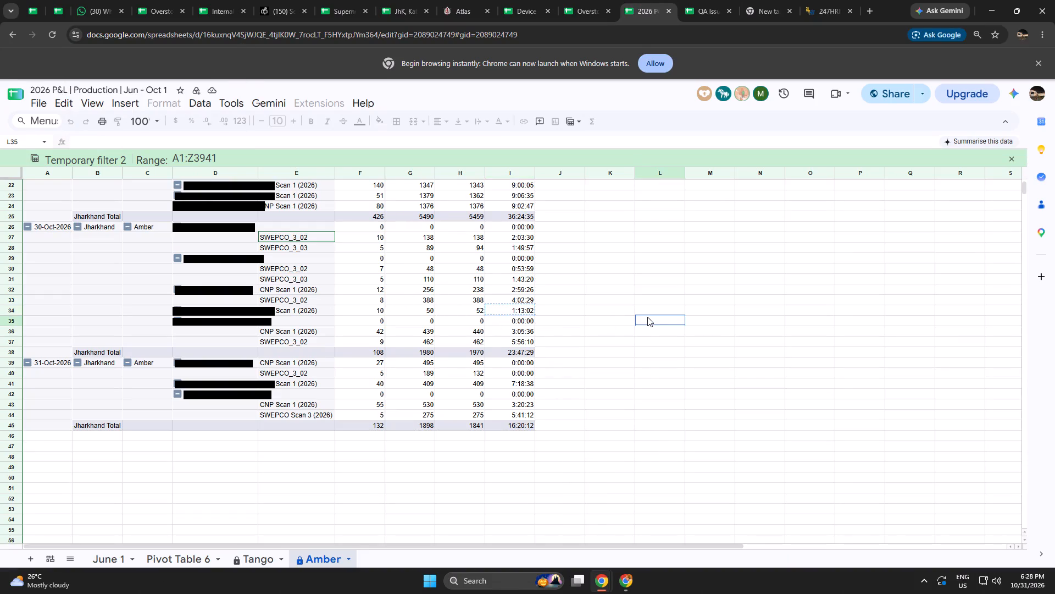
{"action": "left_click", "coordinate": [581, 0]}
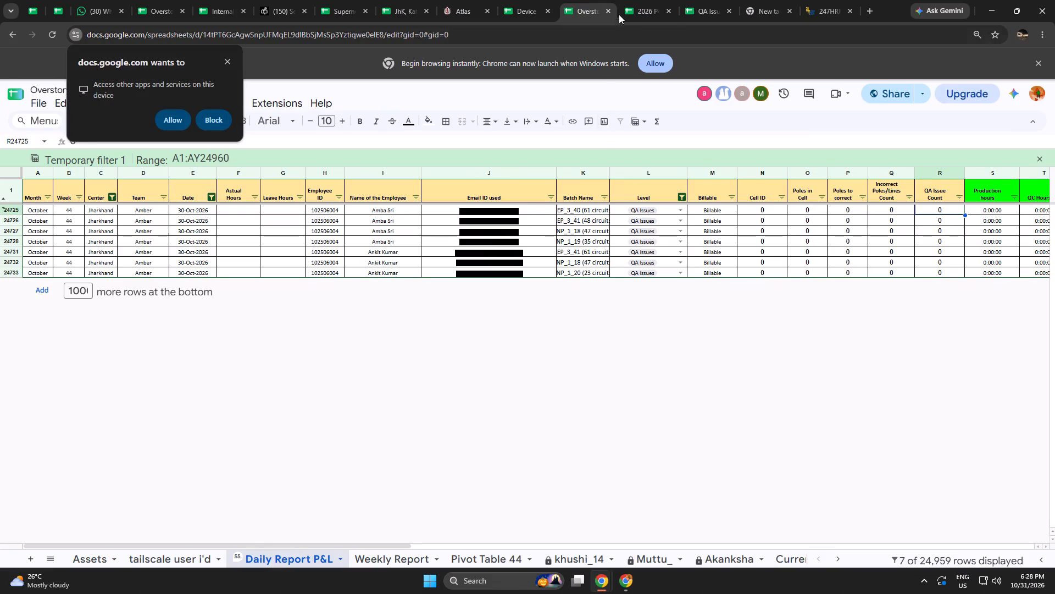
{"action": "left_click", "coordinate": [689, 0]}
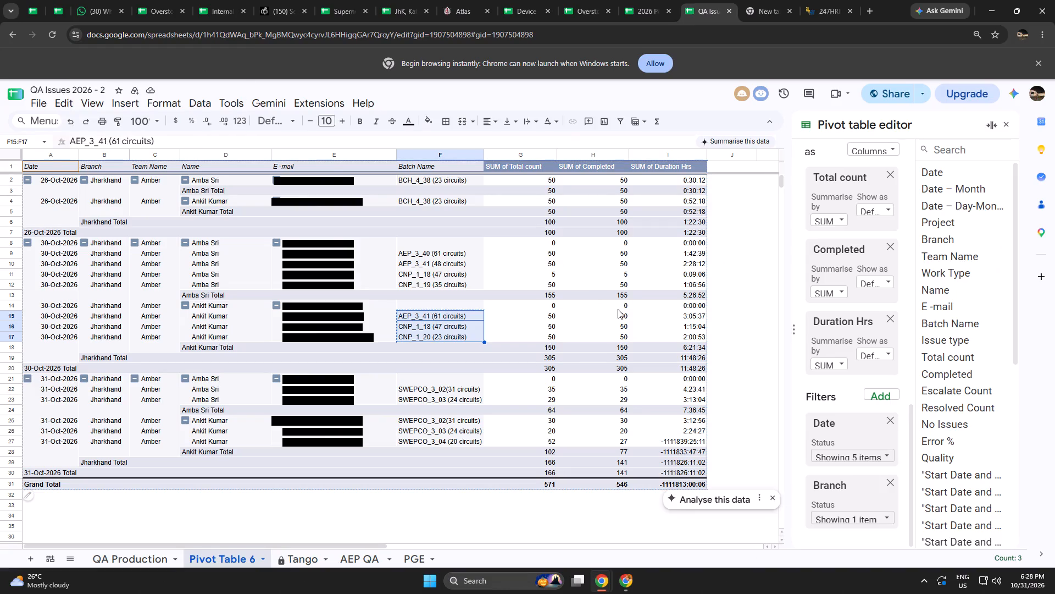
{"action": "left_click_drag", "start_coordinate": [622, 253], "coordinate": [620, 281]}
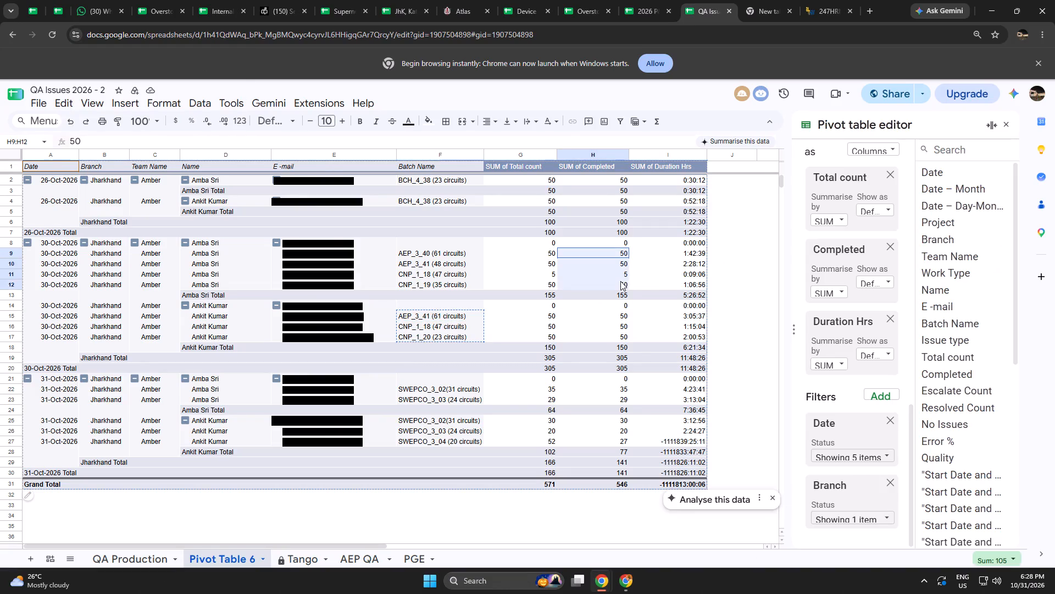
{"action": "left_click_drag", "start_coordinate": [620, 281], "coordinate": [619, 282]}
{"action": "key", "text": "ctrl+c"}
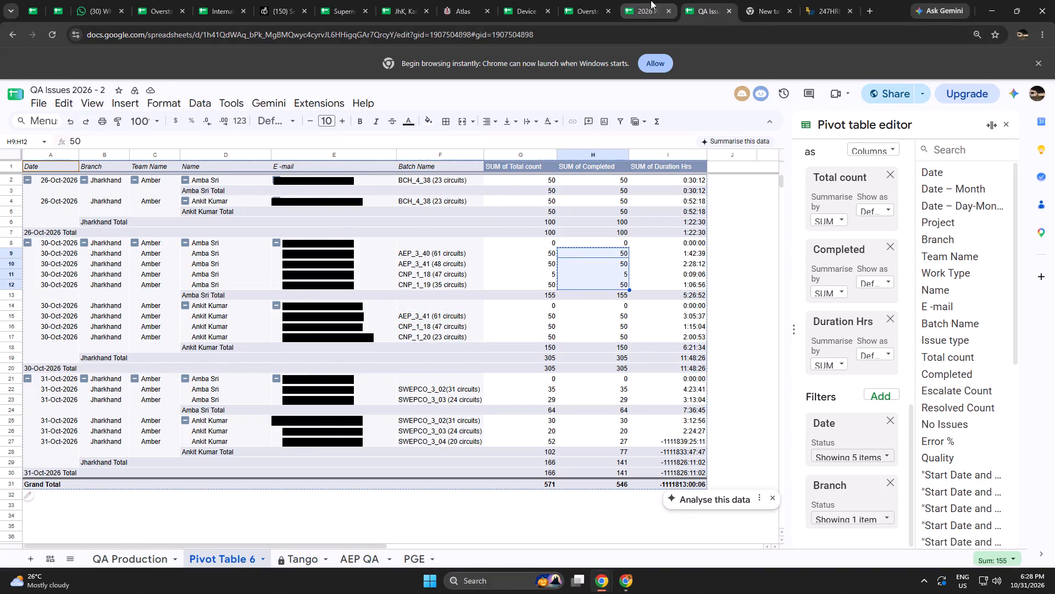
{"action": "left_click", "coordinate": [651, 0]}
{"action": "left_click", "coordinate": [575, 0]}
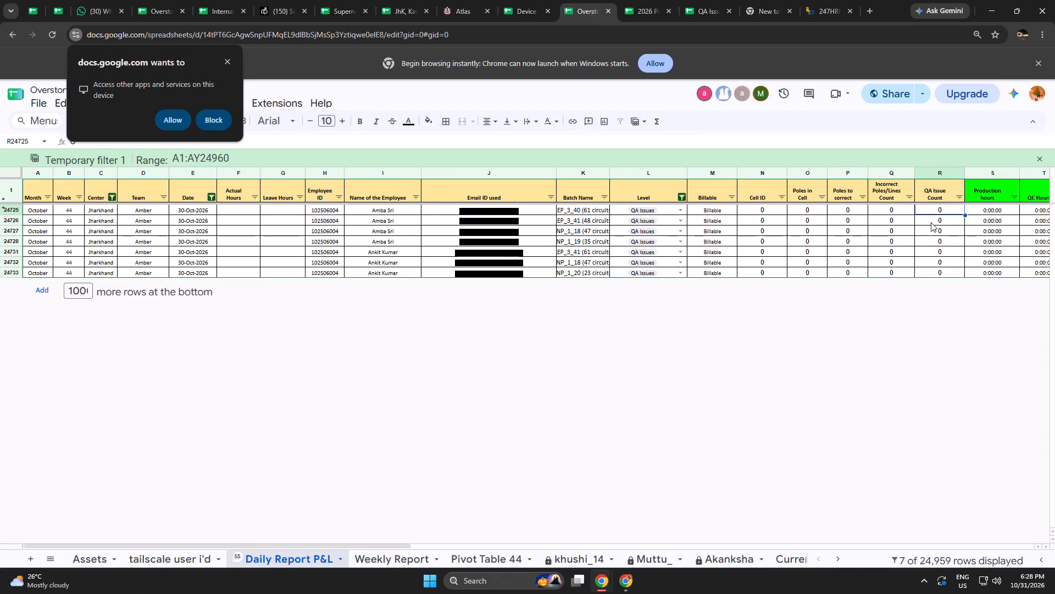
{"action": "left_click", "coordinate": [929, 211]}
{"action": "key", "text": "ctrl+shift+v"}
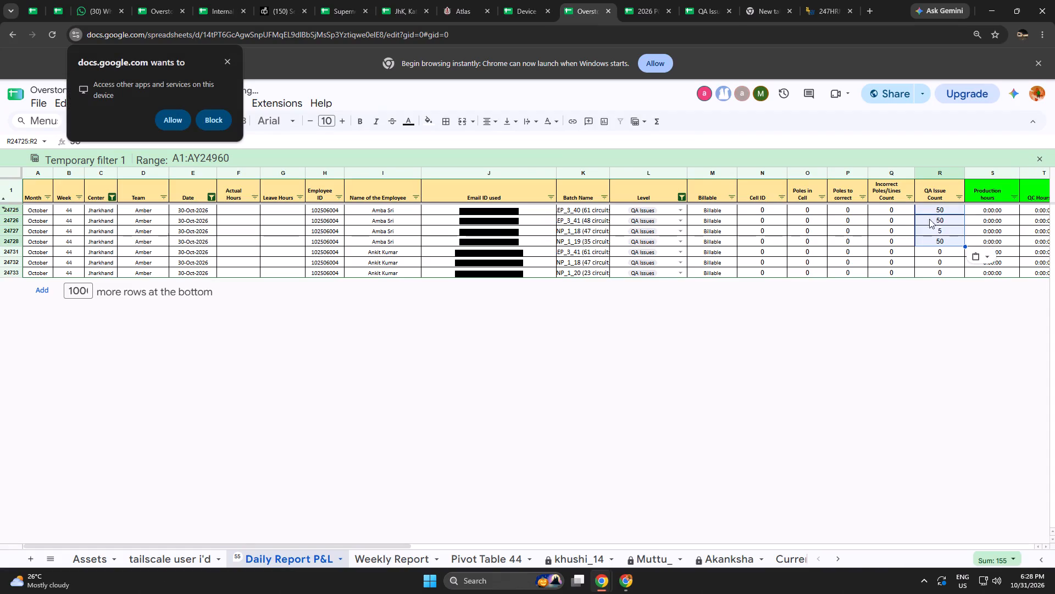
Copy the second employee's 30-Oct completed counts (50, 50, 50) from the QA pivot into QA Issue Count rows 24731 to 24733 as values.
{"action": "left_click", "coordinate": [930, 250]}
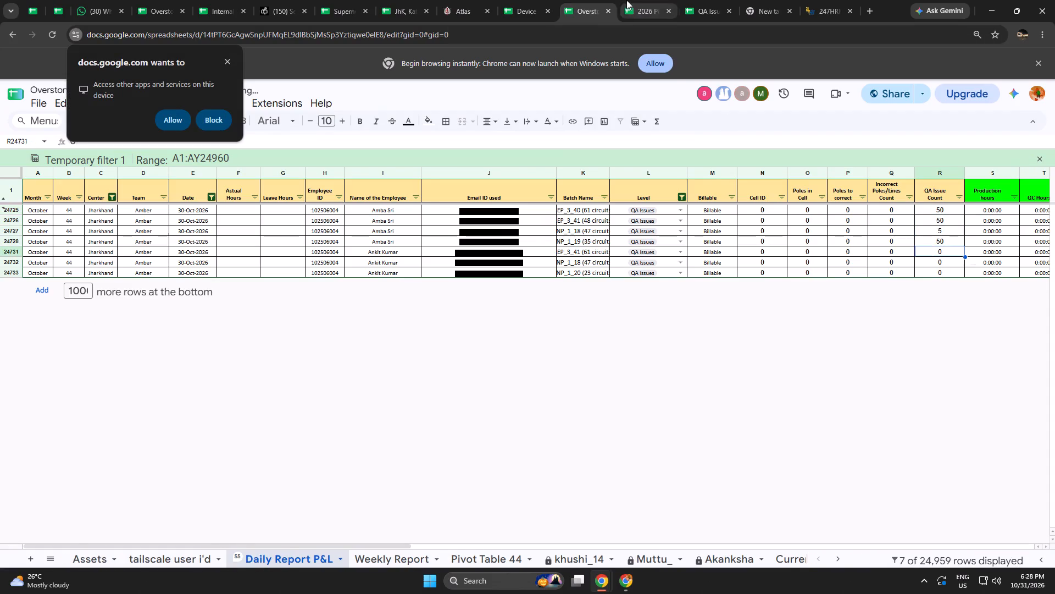
{"action": "left_click", "coordinate": [524, 0]}
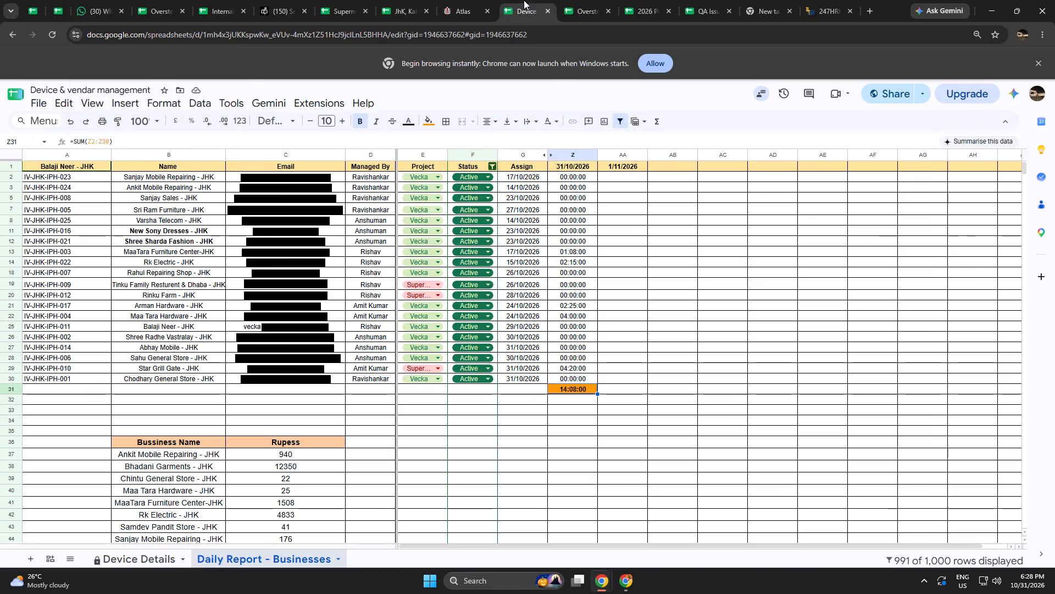
{"action": "left_click", "coordinate": [697, 0]}
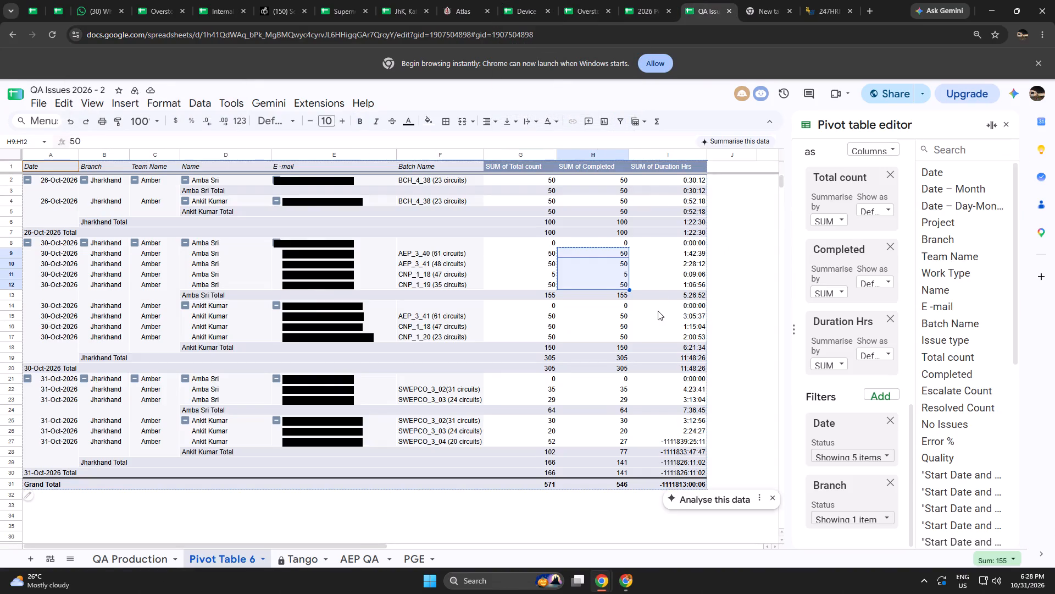
{"action": "left_click_drag", "start_coordinate": [623, 314], "coordinate": [620, 338]}
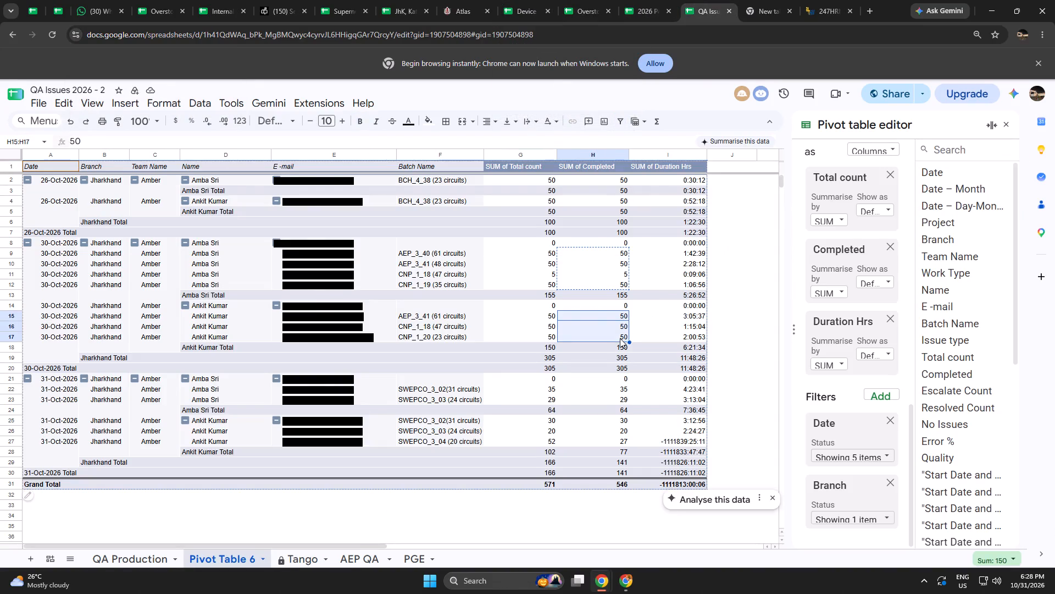
{"action": "key", "text": "ctrl+c"}
{"action": "left_click", "coordinate": [632, 0]}
{"action": "left_click", "coordinate": [578, 0]}
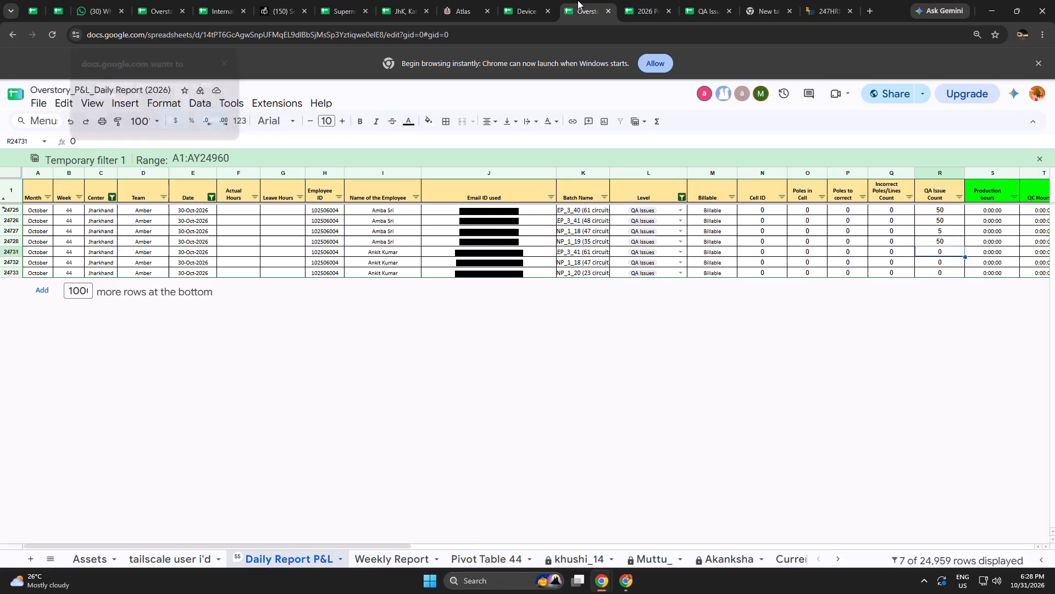
{"action": "key", "text": "ctrl+shift+v"}
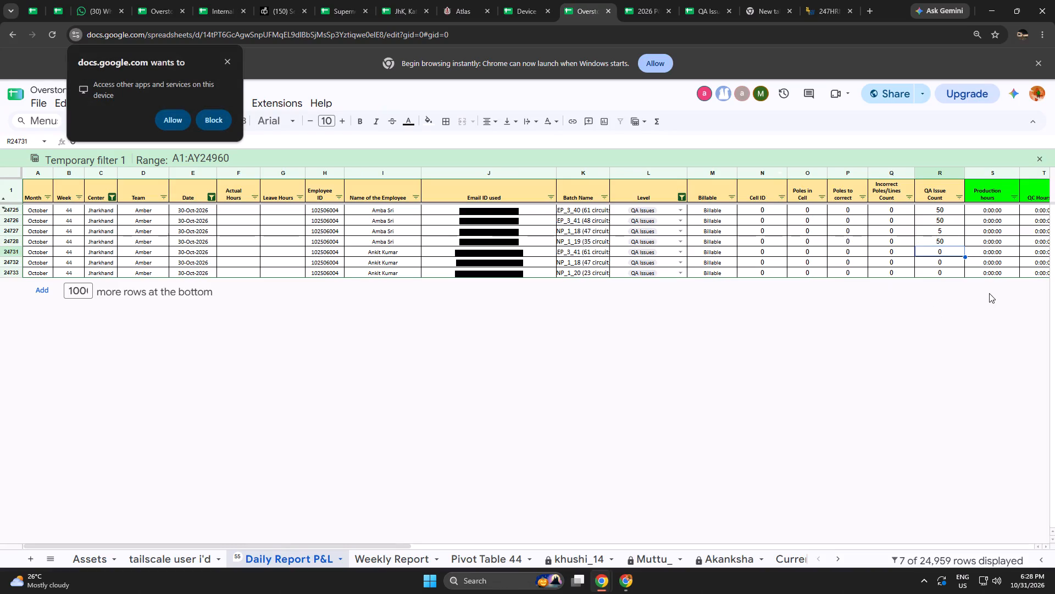
{"action": "left_click", "coordinate": [930, 252]}
{"action": "key", "text": "ctrl+shift+v"}
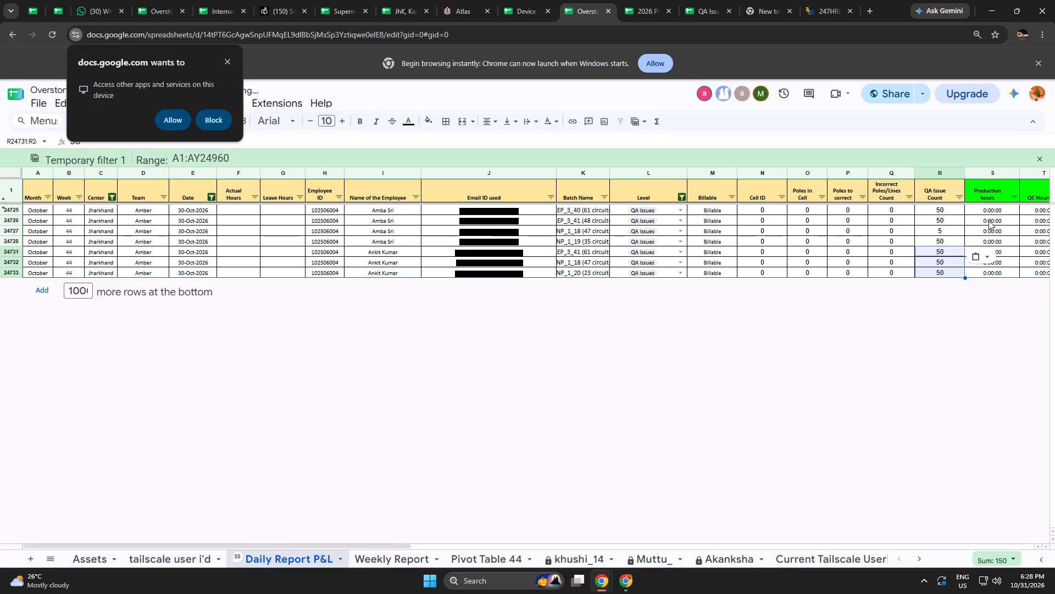
Copy the second employee's 30-Oct durations (3:05:37, 1:15:04, 2:00:53) from the QA pivot into Production hours rows 24731 to 24733 as values.
{"action": "left_click", "coordinate": [982, 209]}
{"action": "left_click", "coordinate": [649, 0]}
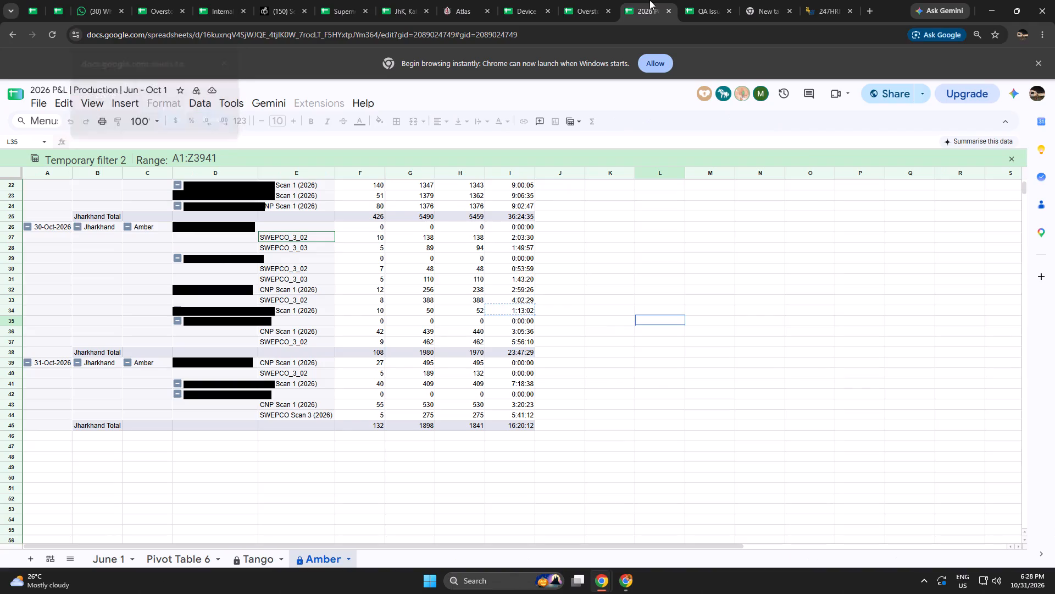
{"action": "left_click", "coordinate": [573, 0]}
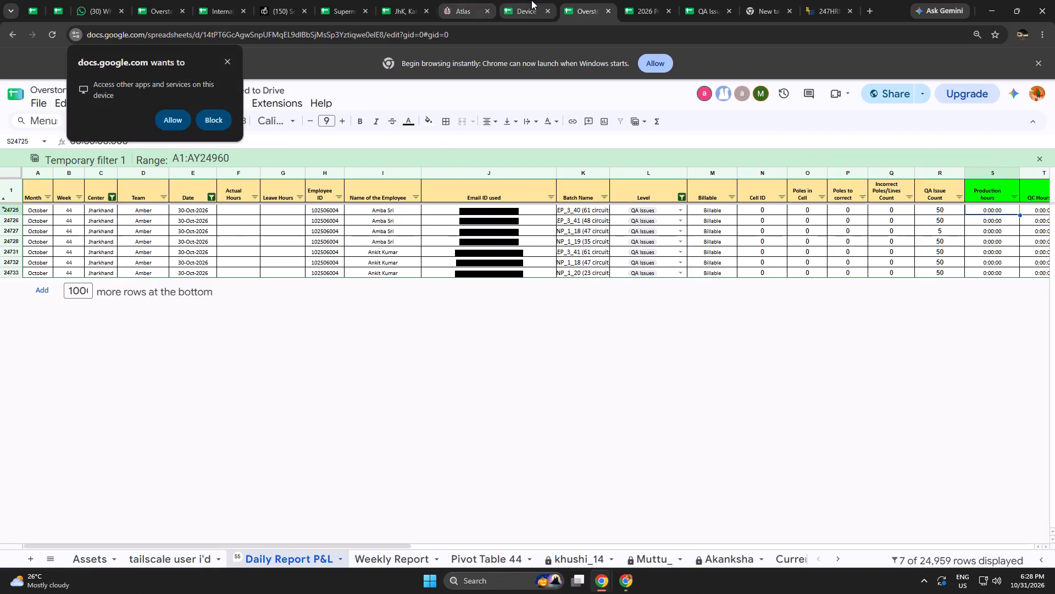
{"action": "left_click", "coordinate": [528, 0]}
{"action": "left_click", "coordinate": [601, 0]}
{"action": "left_click", "coordinate": [646, 0]}
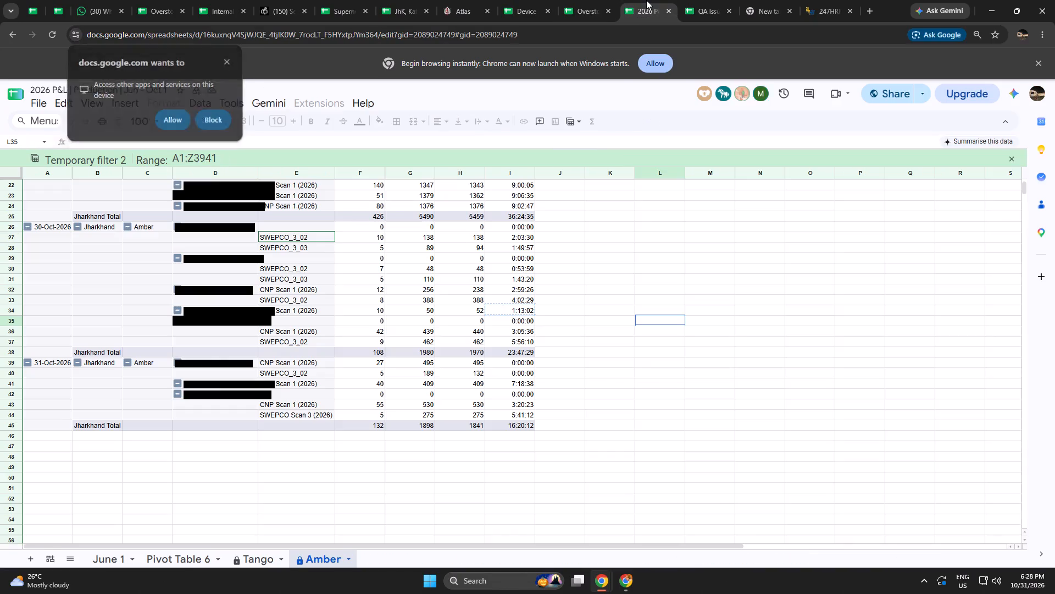
{"action": "left_click", "coordinate": [706, 0]}
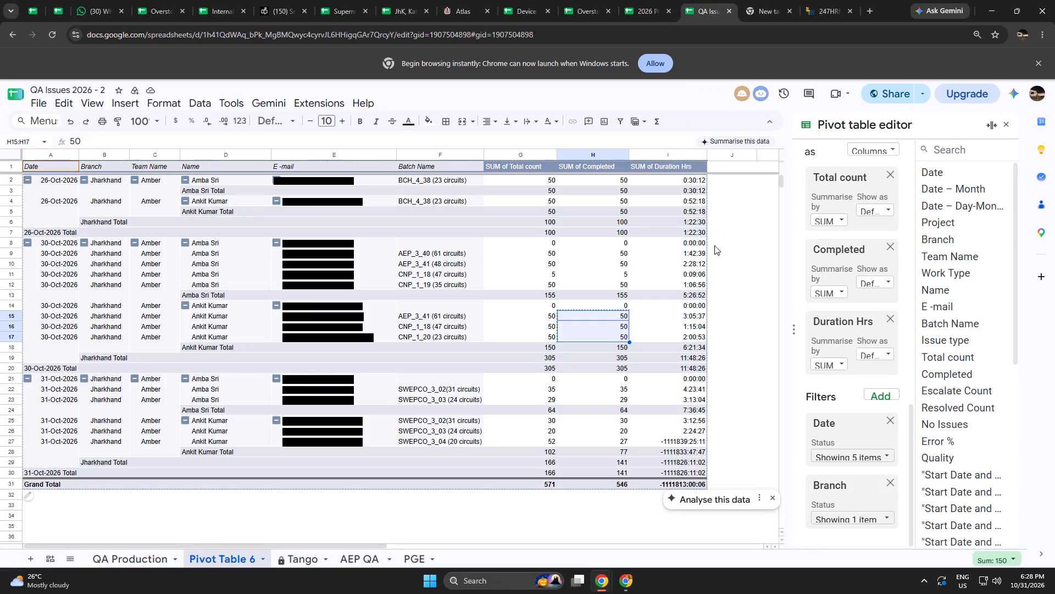
{"action": "left_click_drag", "start_coordinate": [693, 316], "coordinate": [688, 335]}
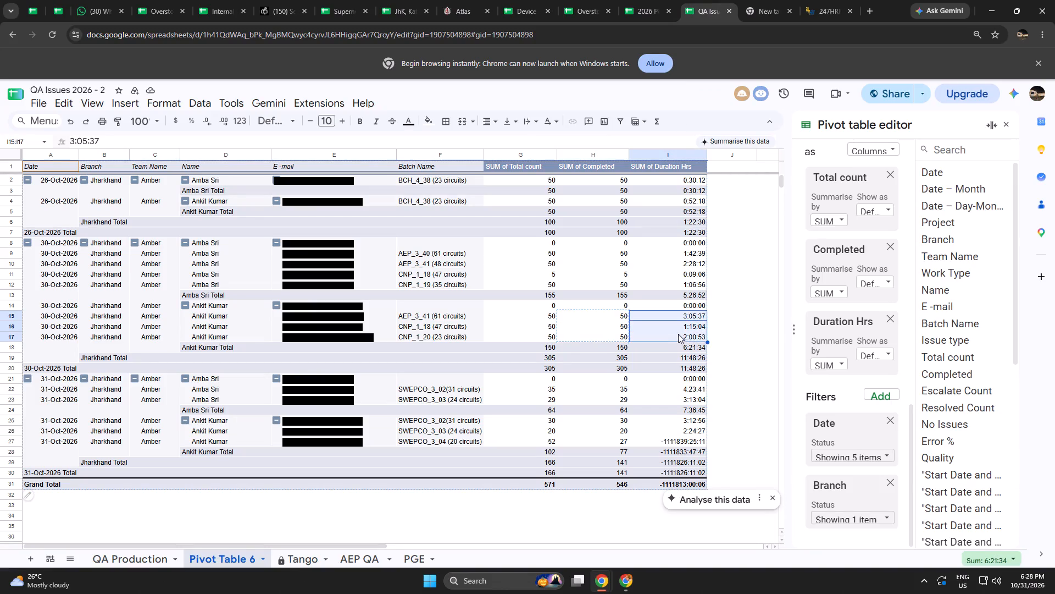
{"action": "key", "text": "ctrl+c"}
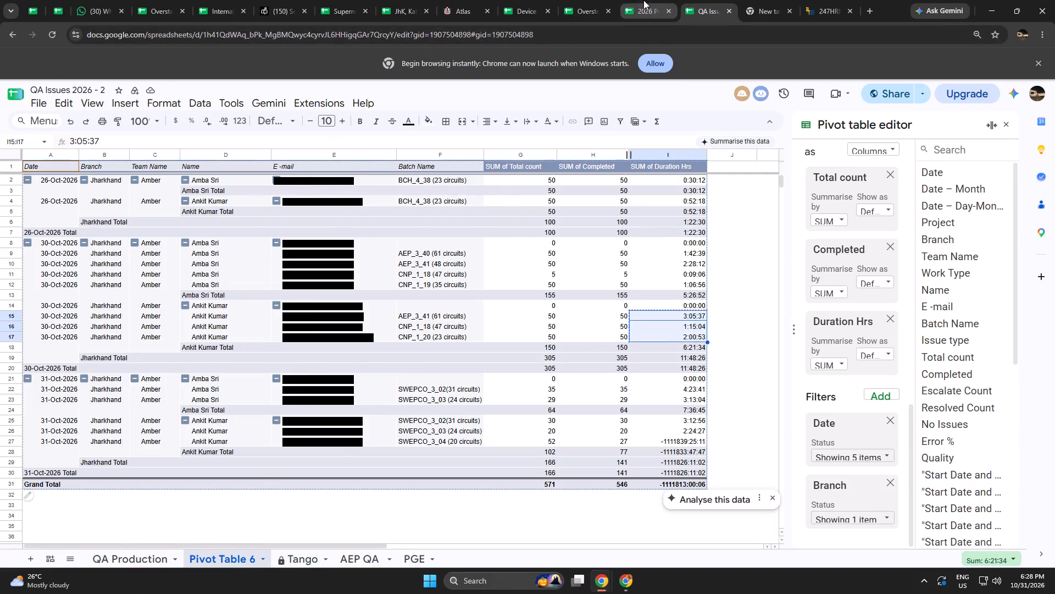
{"action": "left_click", "coordinate": [643, 0]}
{"action": "left_click", "coordinate": [587, 0]}
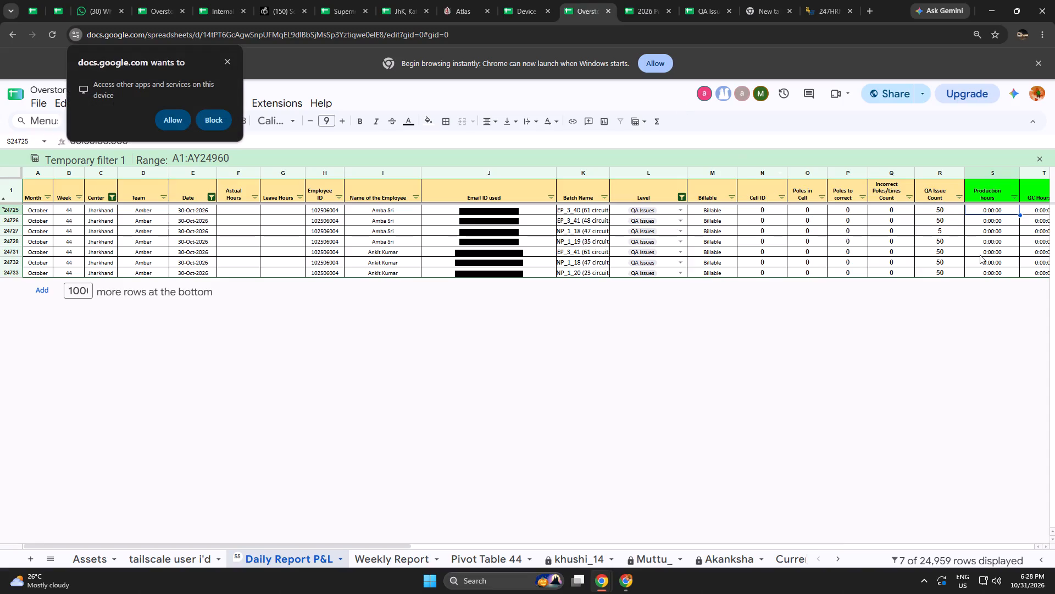
{"action": "left_click", "coordinate": [982, 255]}
{"action": "key", "text": "ctrl+shift+v"}
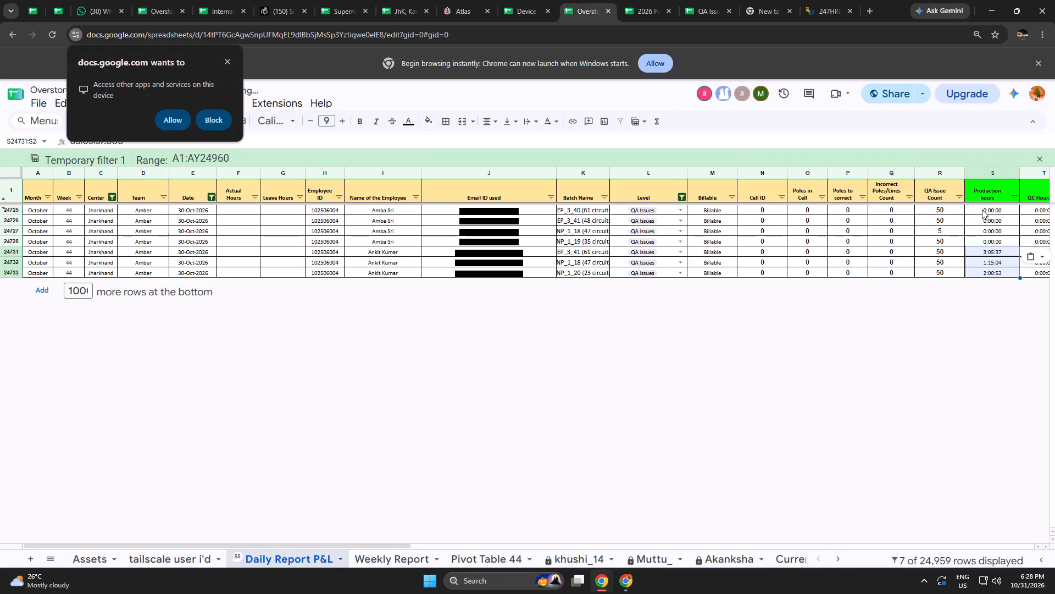
Copy the first employee's 30-Oct durations (1:42:39, 2:28:12, 0:09:06, 1:06:56) from the QA pivot into Production hours rows 24725 to 24728 as values.
{"action": "left_click", "coordinate": [982, 210]}
{"action": "left_click", "coordinate": [703, 0]}
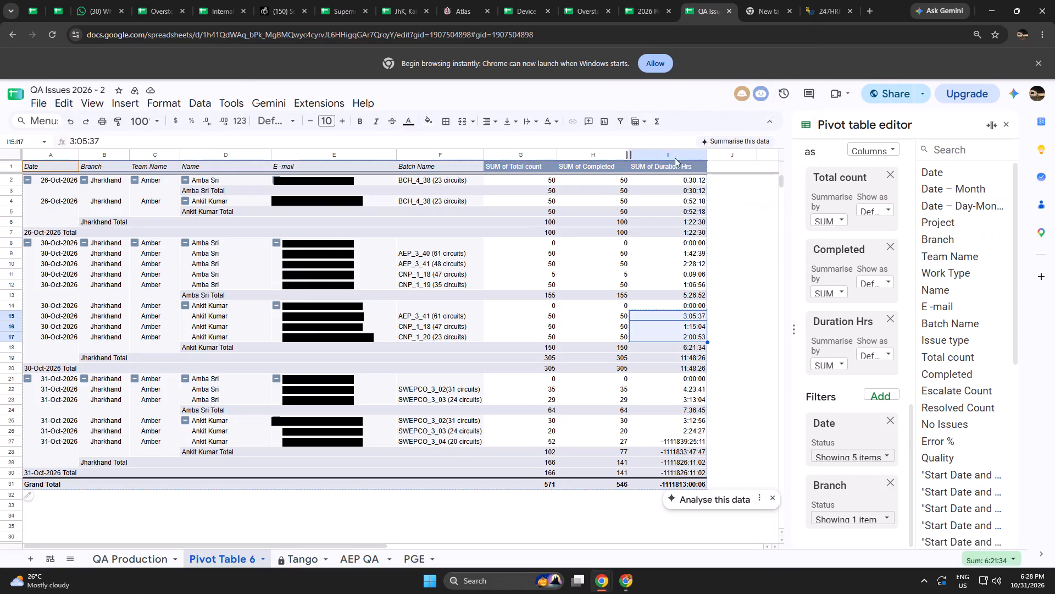
{"action": "left_click_drag", "start_coordinate": [695, 253], "coordinate": [687, 279]}
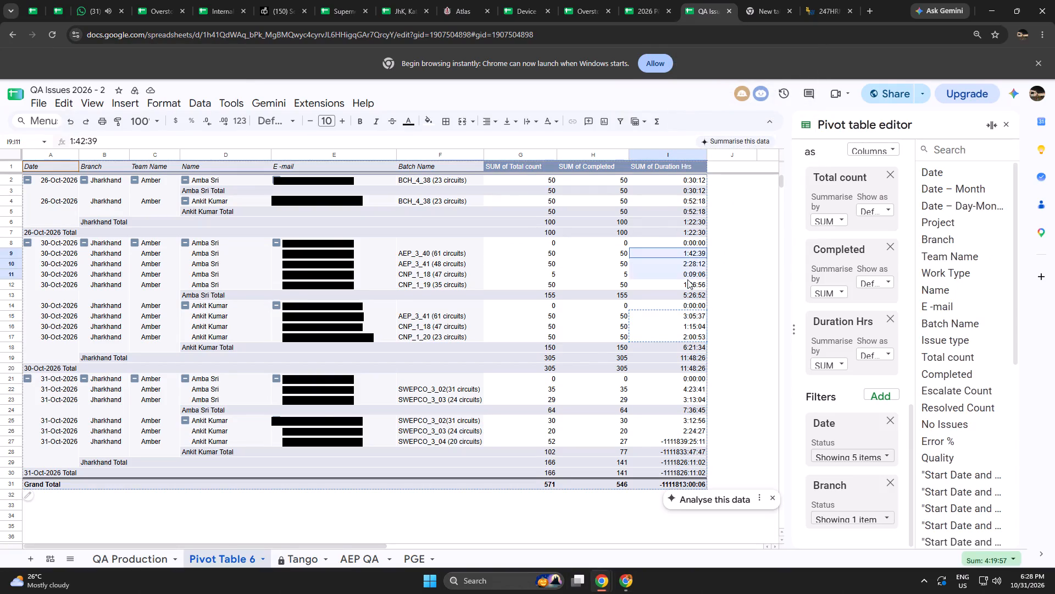
{"action": "left_click_drag", "start_coordinate": [687, 279], "coordinate": [684, 284]}
{"action": "key", "text": "ctrl+c"}
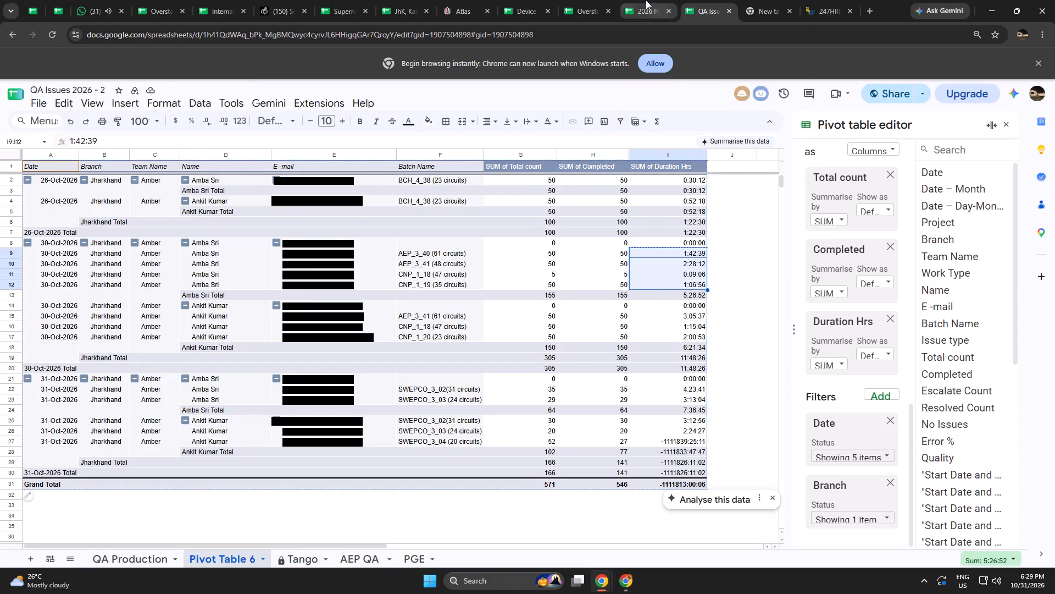
{"action": "left_click", "coordinate": [636, 0]}
{"action": "left_click", "coordinate": [597, 0]}
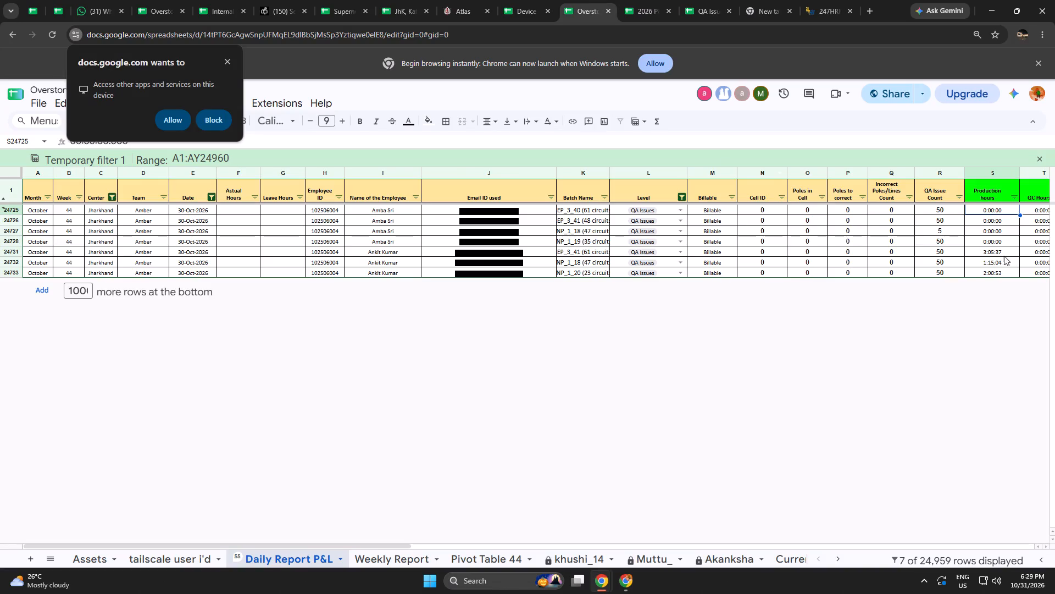
{"action": "key", "text": "ctrl+shift+v"}
{"action": "left_click", "coordinate": [990, 213]}
{"action": "key", "text": "ctrl+shift+v"}
{"action": "left_click", "coordinate": [981, 391]}
{"action": "left_click_drag", "start_coordinate": [989, 213], "coordinate": [991, 274]}
{"action": "left_click", "coordinate": [967, 346]}
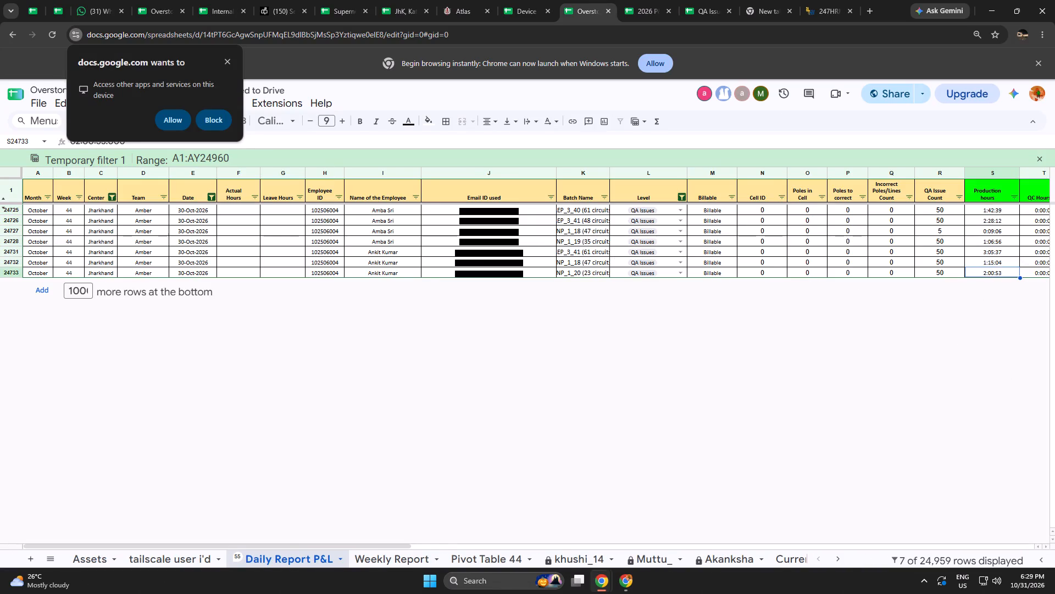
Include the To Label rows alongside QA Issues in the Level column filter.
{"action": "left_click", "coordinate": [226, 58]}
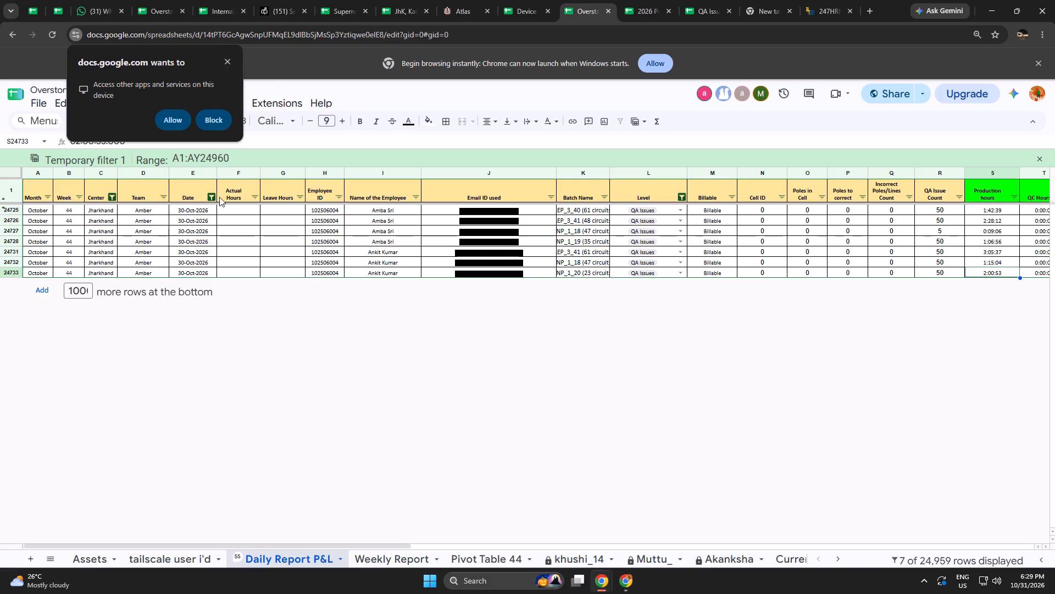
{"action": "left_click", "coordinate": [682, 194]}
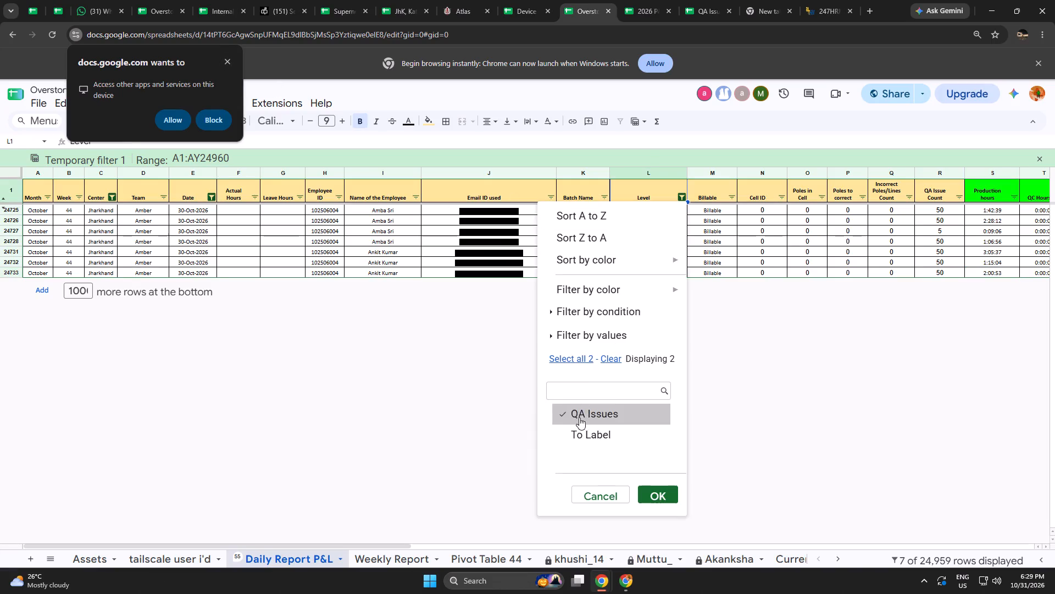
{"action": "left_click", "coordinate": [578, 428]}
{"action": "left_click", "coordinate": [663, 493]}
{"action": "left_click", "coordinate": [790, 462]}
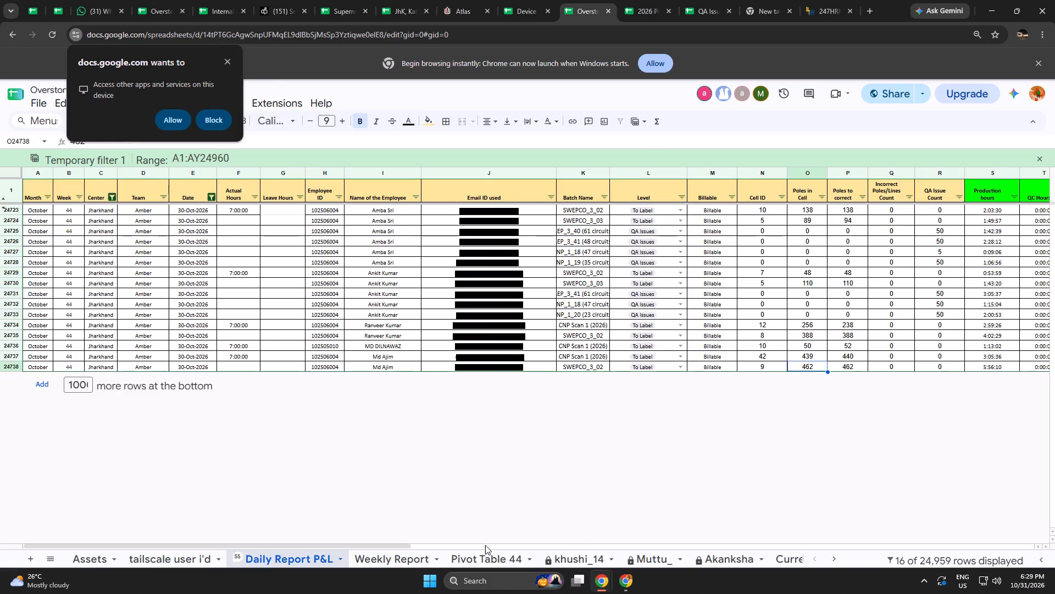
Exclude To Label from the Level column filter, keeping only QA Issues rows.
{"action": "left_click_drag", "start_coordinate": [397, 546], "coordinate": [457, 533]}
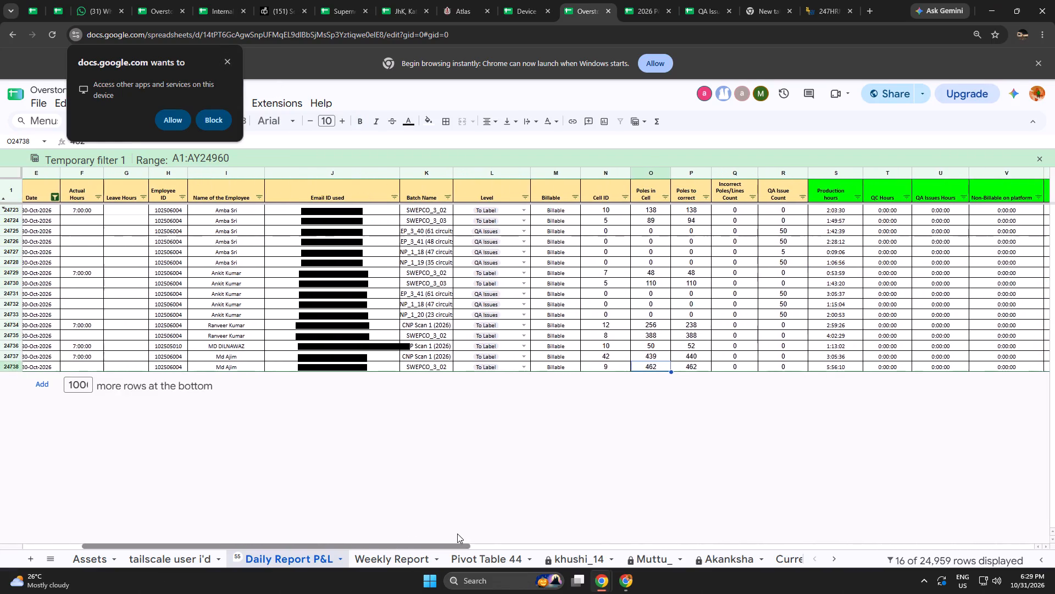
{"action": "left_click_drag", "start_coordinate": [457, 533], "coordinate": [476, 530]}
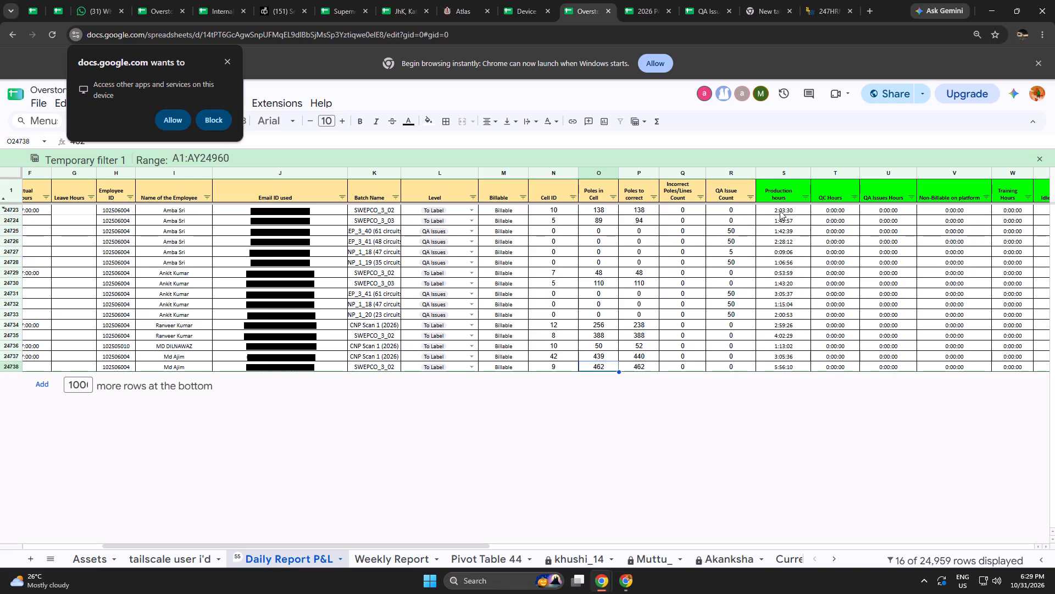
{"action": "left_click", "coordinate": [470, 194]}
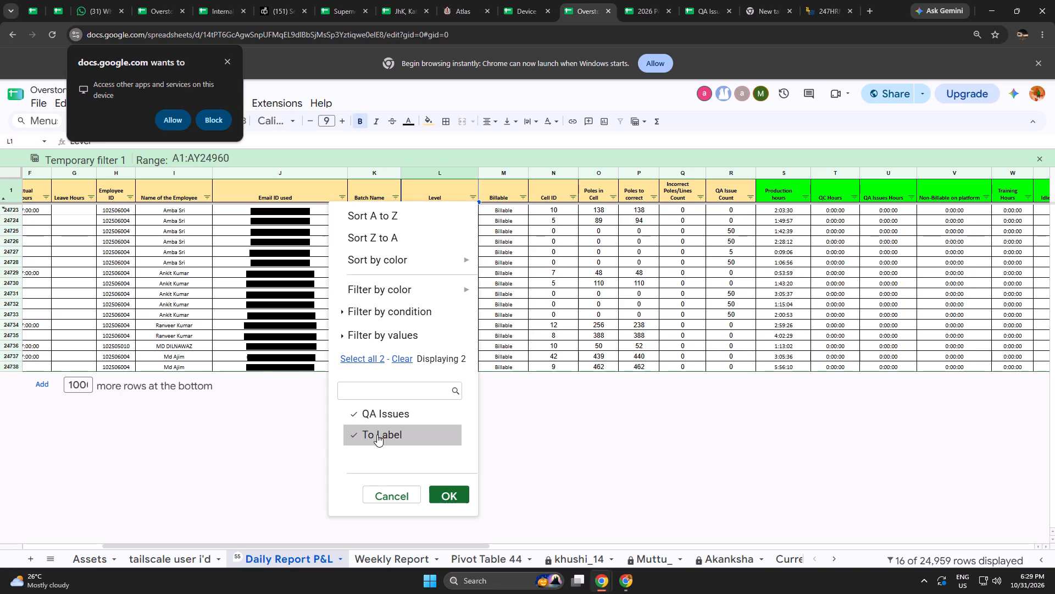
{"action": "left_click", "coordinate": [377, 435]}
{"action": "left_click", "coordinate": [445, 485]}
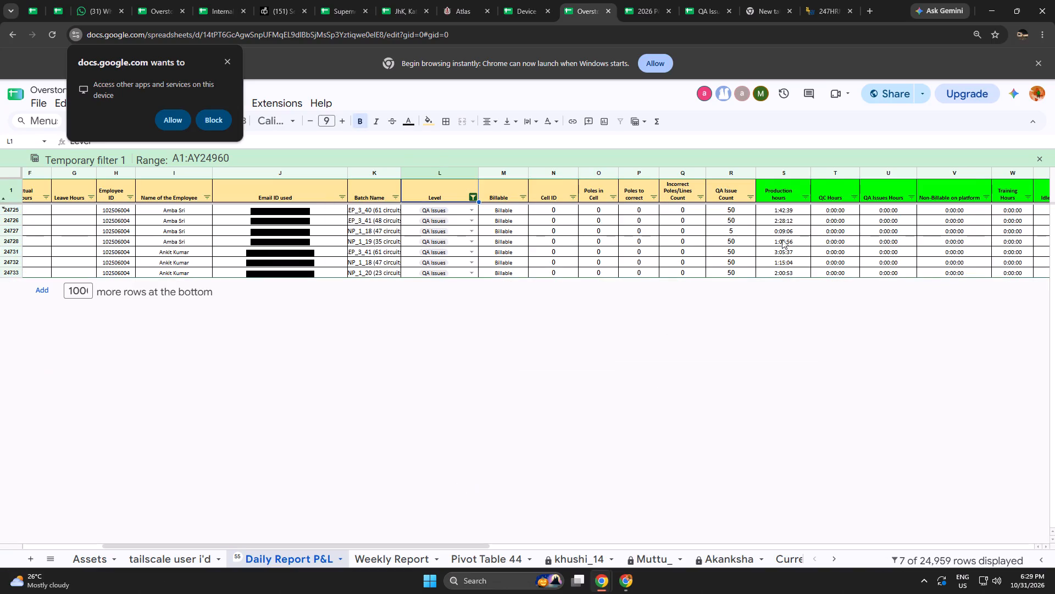
Paste the seven QA Issues rows' Production hours into the QA Issues Hours column, rows 24725 to 24733, as values.
{"action": "left_click_drag", "start_coordinate": [789, 212], "coordinate": [784, 273]}
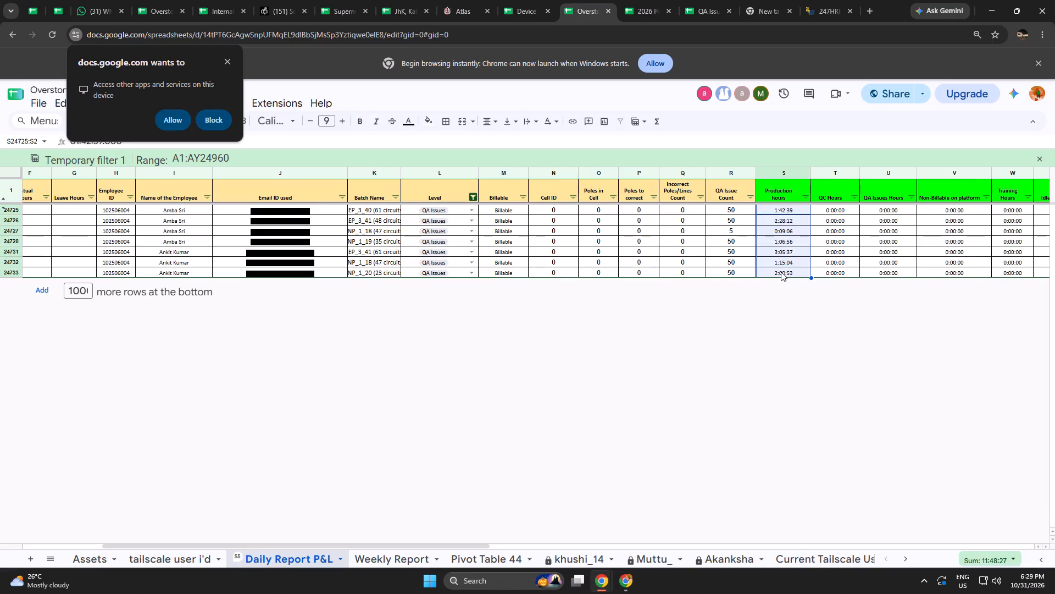
{"action": "key", "text": "ctrl+x"}
{"action": "left_click", "coordinate": [889, 206]}
{"action": "key", "text": "ctrl+shift+v"}
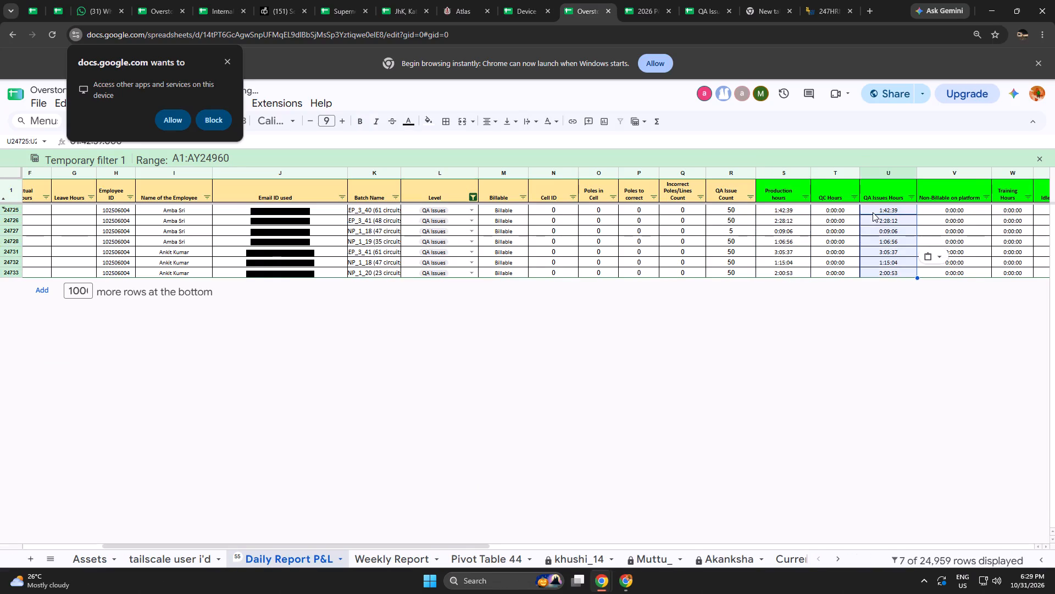
Reset Production hours to 0:00:00 in the seven QA Issues rows by copying the zero values from their QC Hours cells.
{"action": "left_click_drag", "start_coordinate": [824, 212], "coordinate": [820, 273]}
{"action": "key", "text": "ctrl+c"}
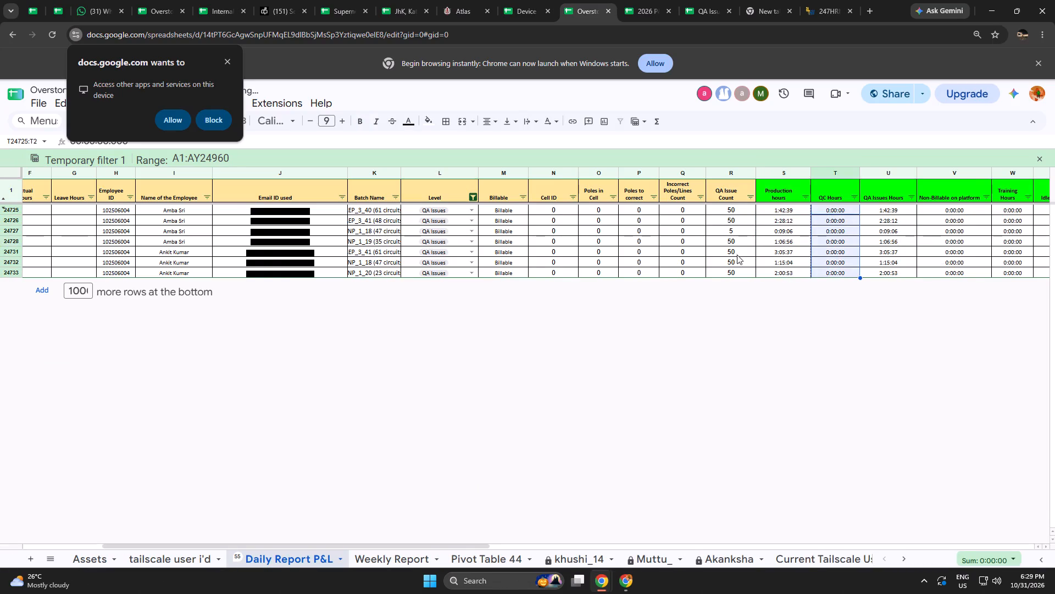
{"action": "left_click", "coordinate": [766, 212]}
{"action": "key", "text": "ctrl+shift+v"}
{"action": "left_click", "coordinate": [793, 377]}
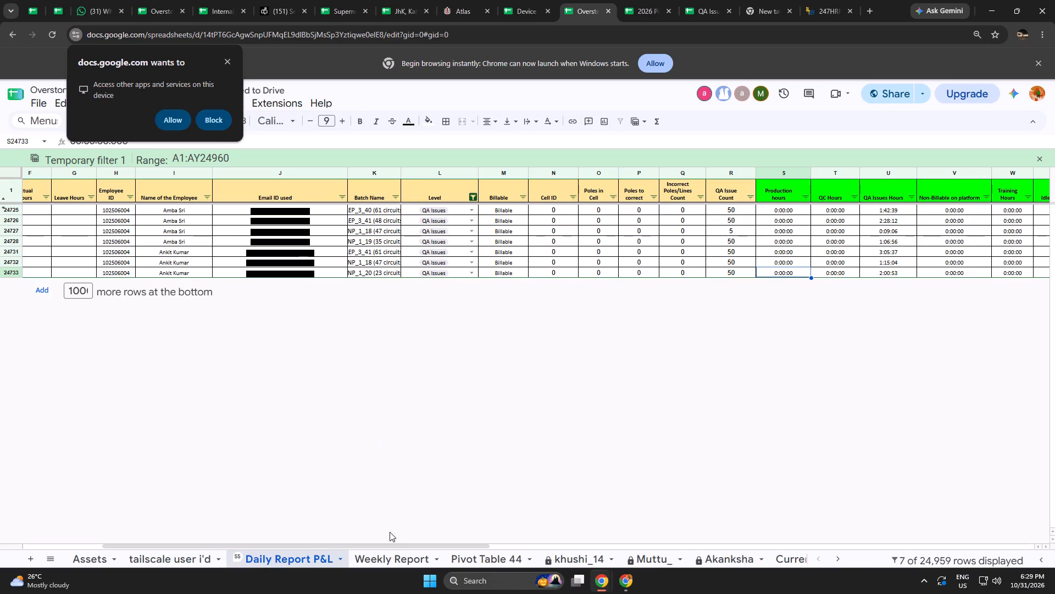
Include the To Label rows alongside QA Issues in the Level filter for the 30-Oct entries.
{"action": "left_click_drag", "start_coordinate": [360, 546], "coordinate": [207, 534]}
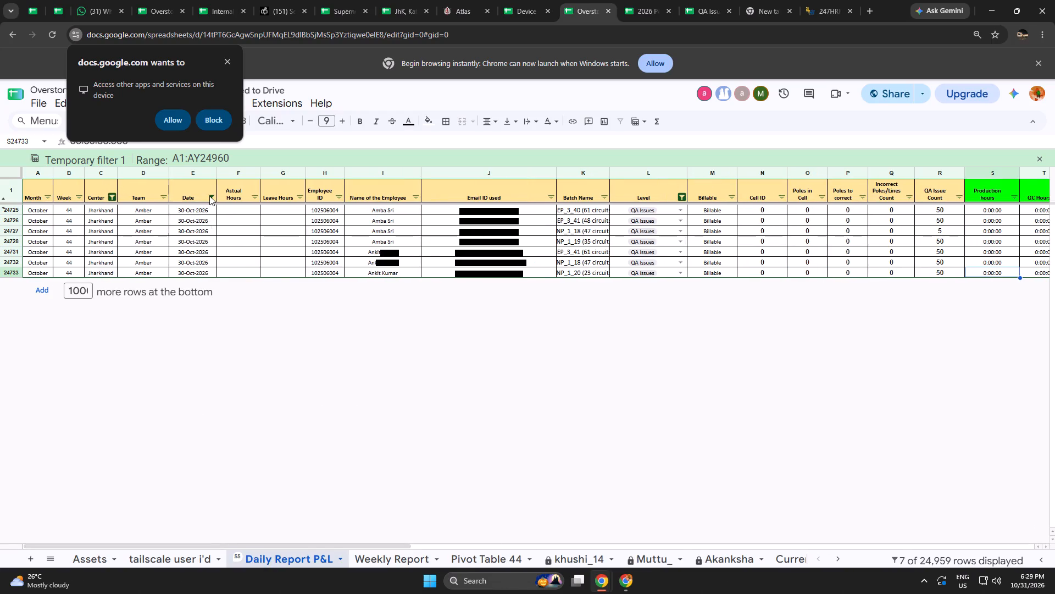
{"action": "left_click", "coordinate": [209, 196]}
{"action": "left_click", "coordinate": [509, 434]}
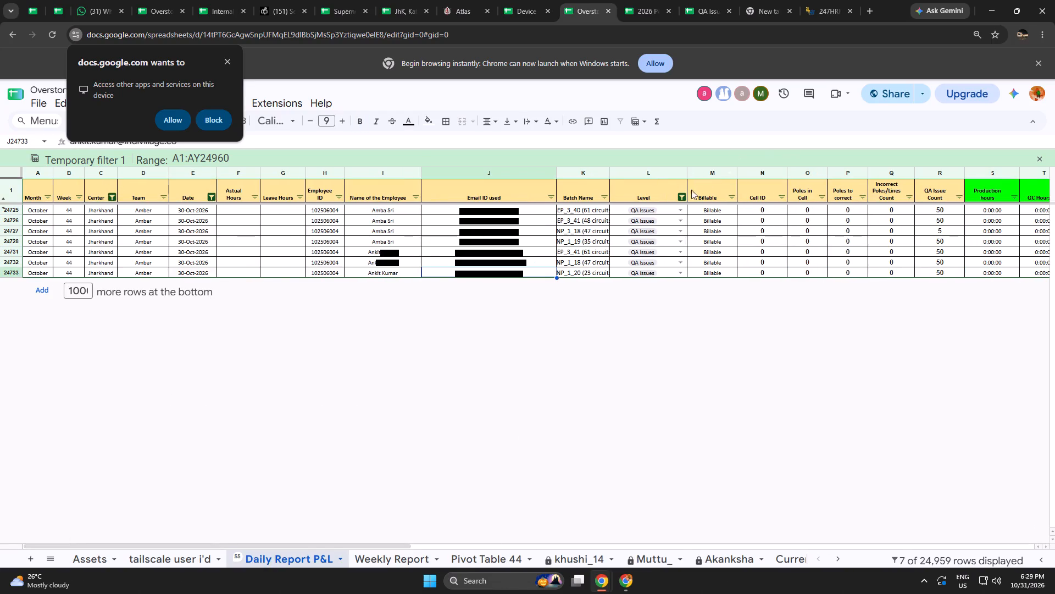
{"action": "left_click", "coordinate": [682, 196]}
{"action": "left_click", "coordinate": [595, 426]}
{"action": "left_click", "coordinate": [652, 496]}
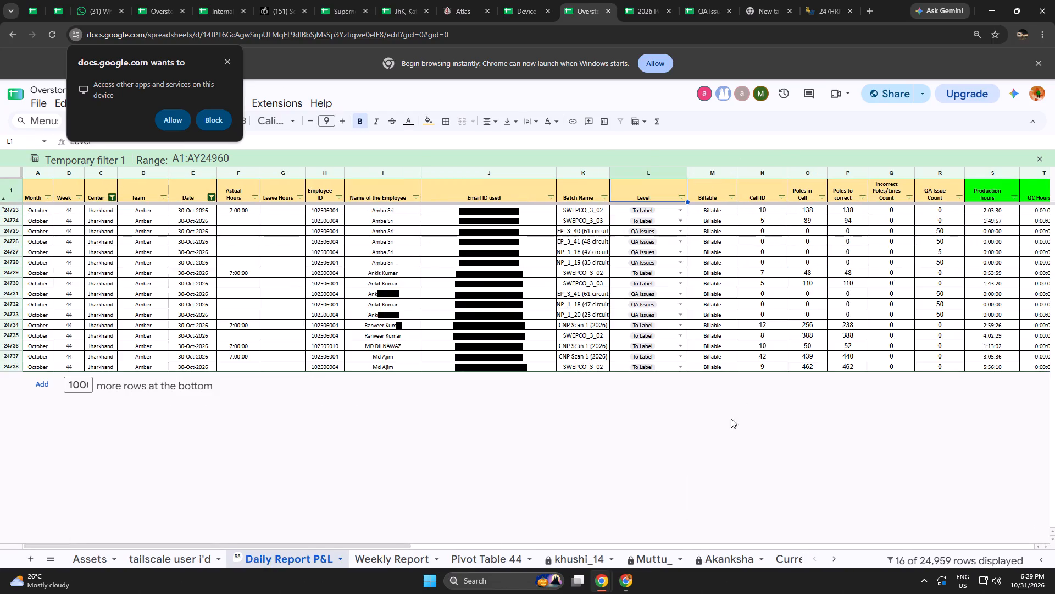
{"action": "left_click", "coordinate": [760, 446]}
Check each employee's summed 30-Oct hours across Production hours, QC Hours and QA Issues Hours, rows 24723 to 24736.
{"action": "left_click_drag", "start_coordinate": [760, 210], "coordinate": [846, 228]}
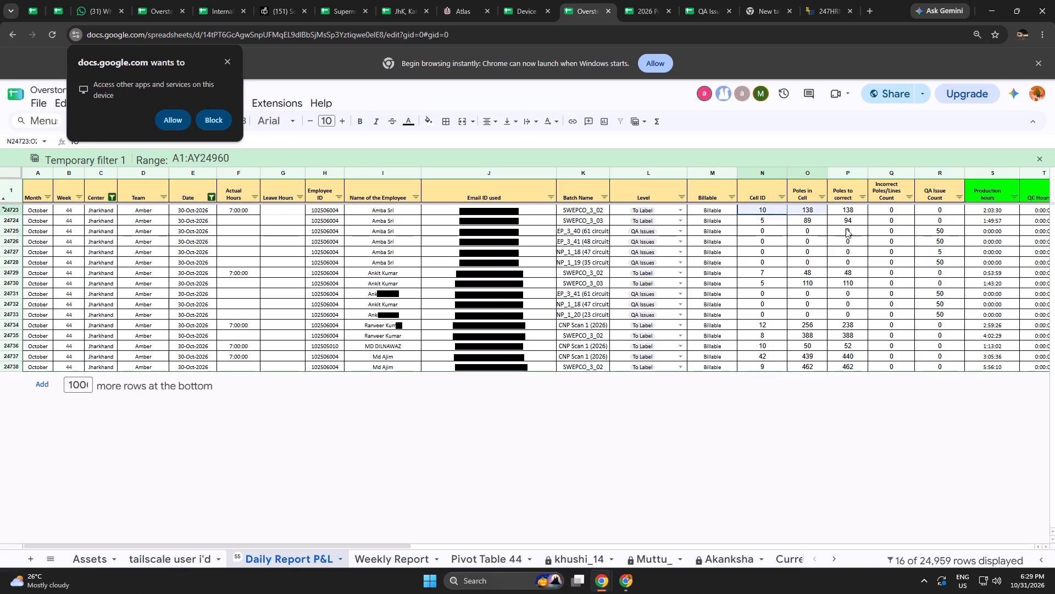
{"action": "left_click_drag", "start_coordinate": [846, 228], "coordinate": [920, 238]}
{"action": "left_click_drag", "start_coordinate": [995, 213], "coordinate": [1002, 239]}
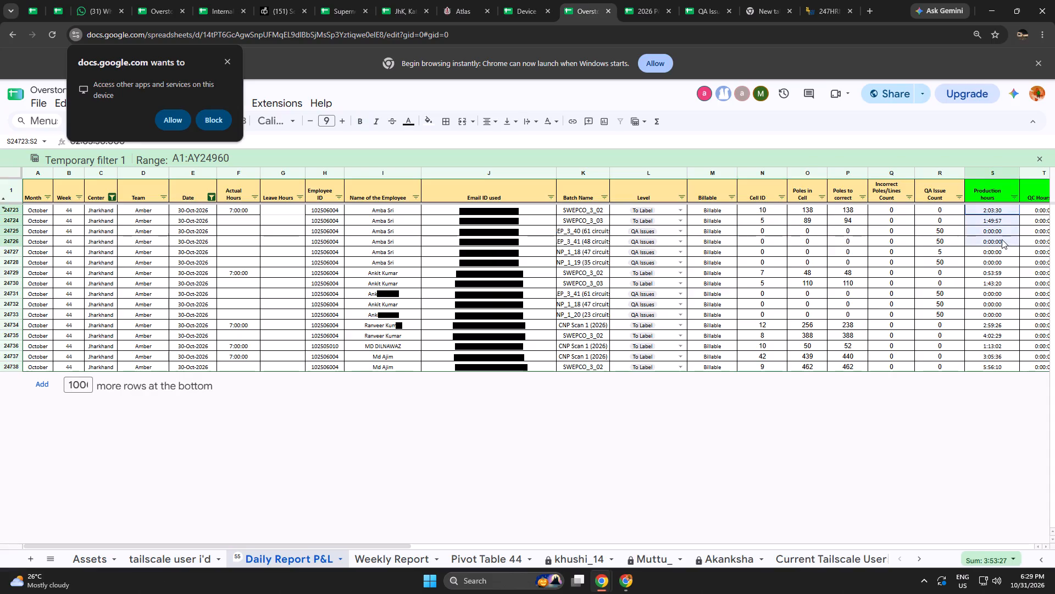
{"action": "left_click_drag", "start_coordinate": [1002, 239], "coordinate": [1054, 263]}
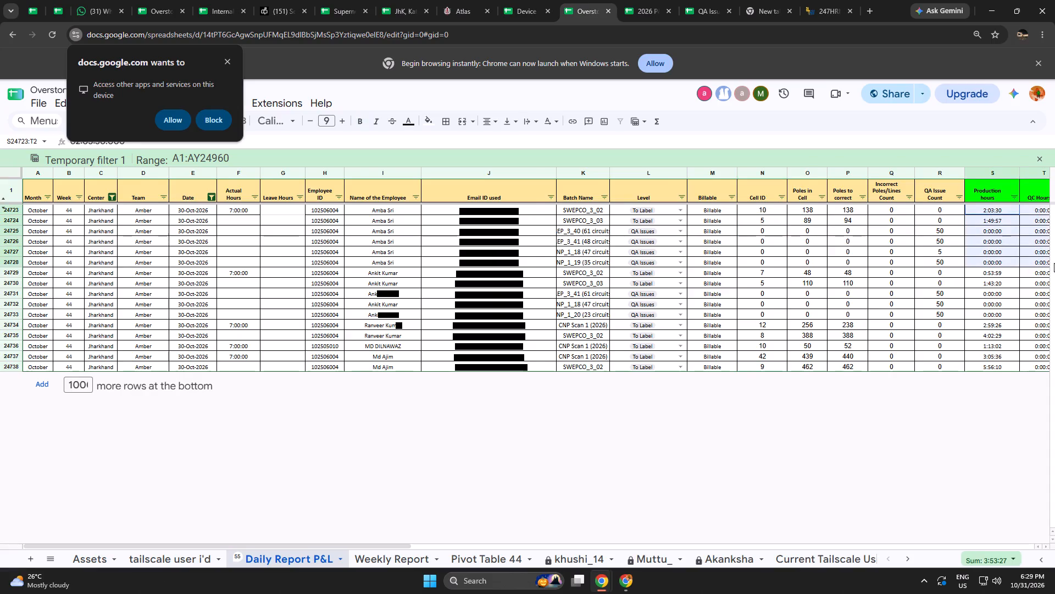
{"action": "left_click_drag", "start_coordinate": [1054, 263], "coordinate": [963, 264]}
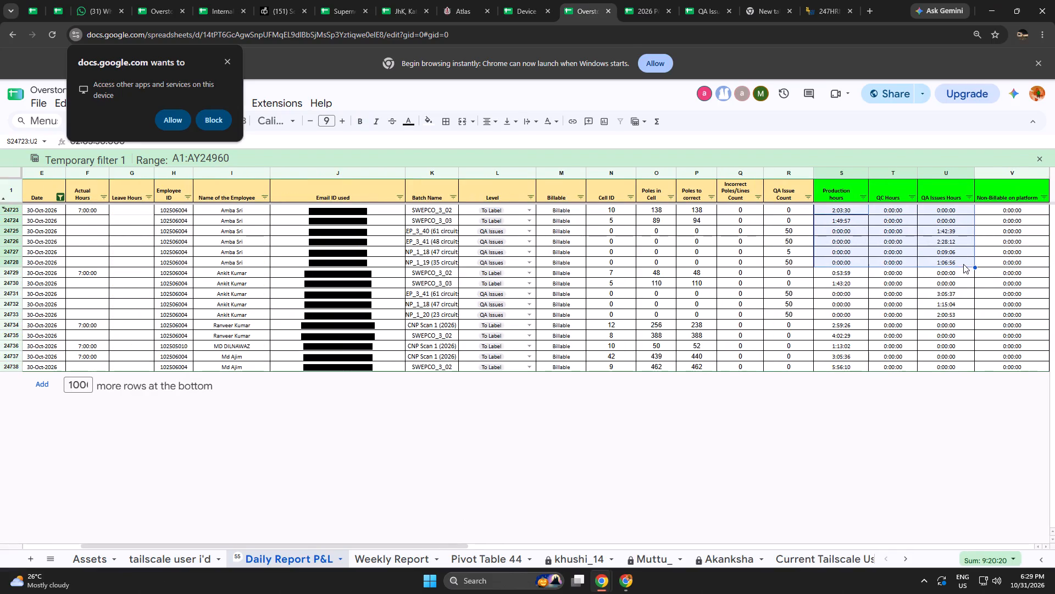
{"action": "left_click_drag", "start_coordinate": [831, 273], "coordinate": [880, 312]}
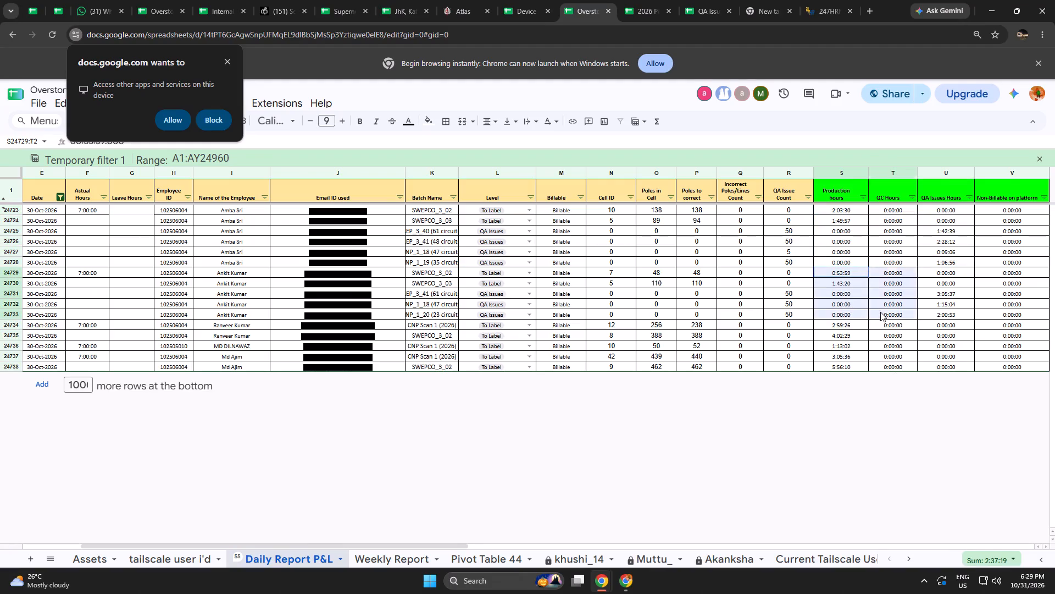
{"action": "left_click_drag", "start_coordinate": [880, 312], "coordinate": [949, 317]}
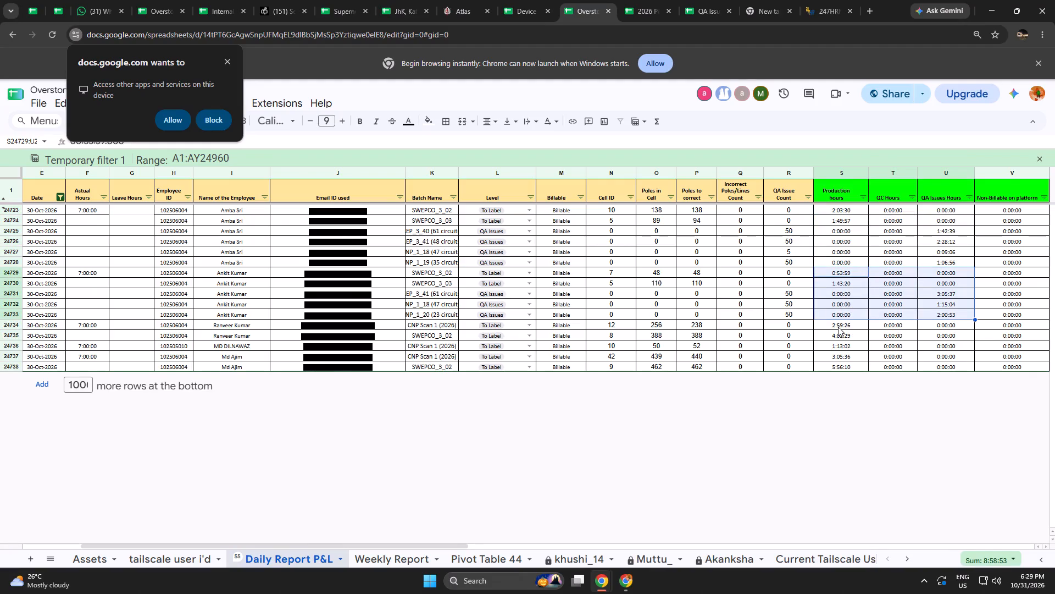
{"action": "left_click_drag", "start_coordinate": [838, 327], "coordinate": [925, 339]}
{"action": "left_click_drag", "start_coordinate": [847, 346], "coordinate": [931, 358]}
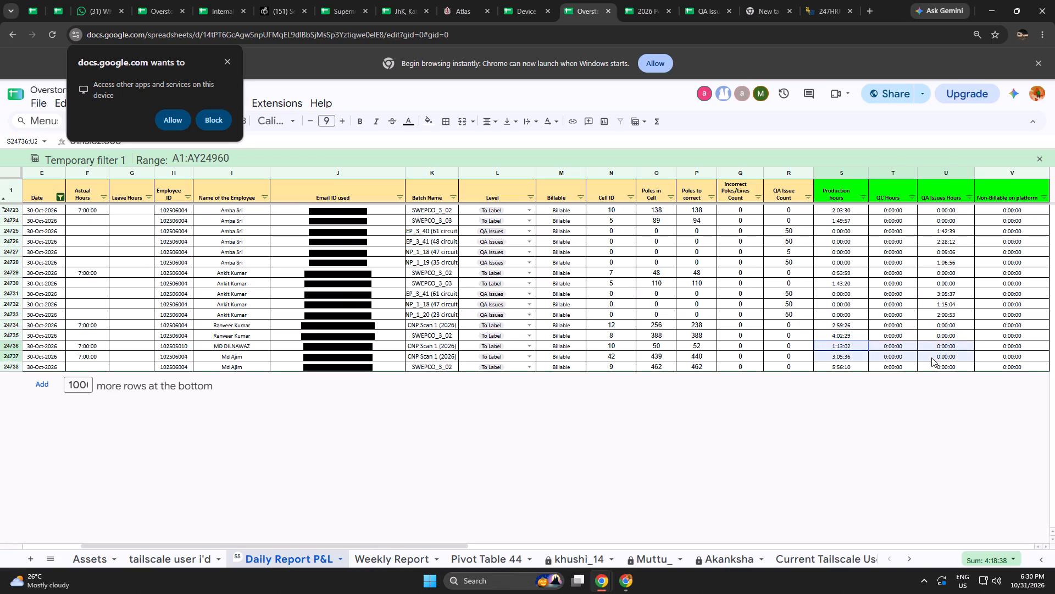
{"action": "left_click_drag", "start_coordinate": [931, 358], "coordinate": [931, 344]}
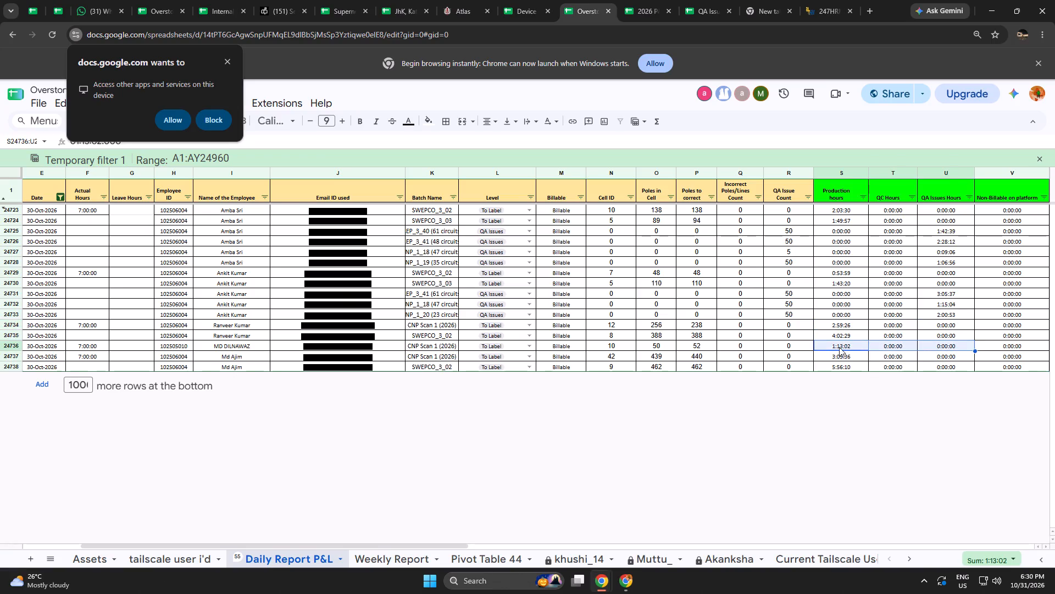
Set the Conductor Issue hours to 4:47:00 in row 24736, the CNP Scan 1 (2026) entry with Cell ID 10.
{"action": "left_click", "coordinate": [897, 394]}
{"action": "left_click", "coordinate": [854, 345]}
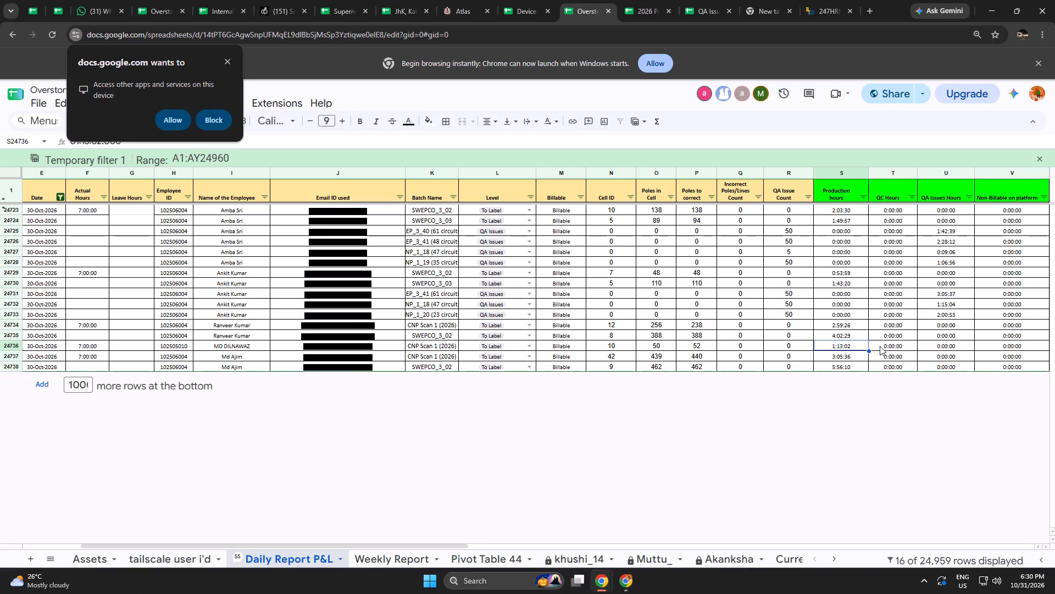
{"action": "left_click", "coordinate": [880, 346]}
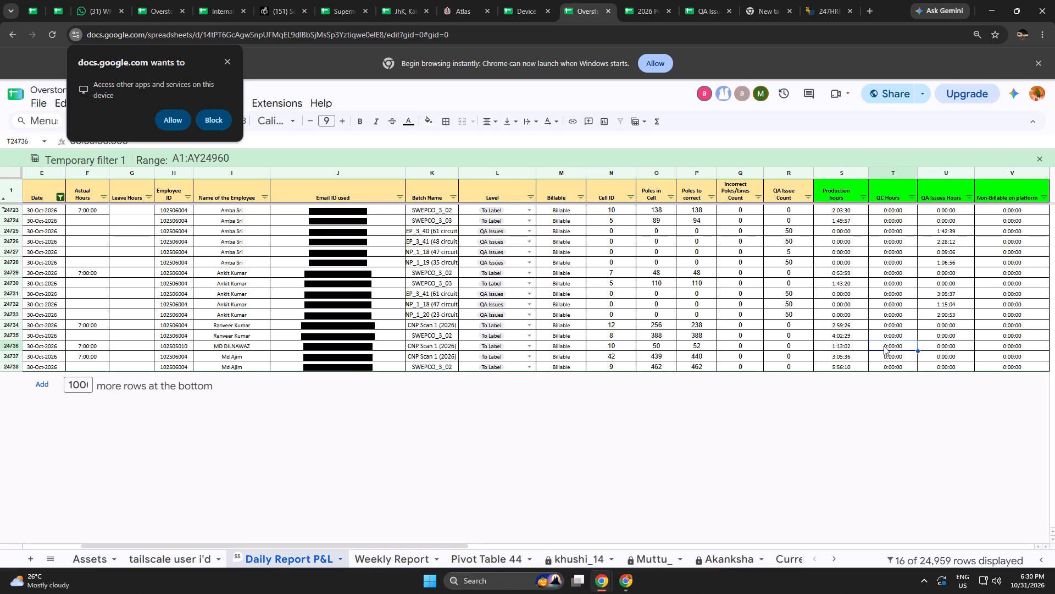
{"action": "key", "text": "Right"}
{"action": "key", "text": "Right"}
{"action": "key", "text": "Right"}
{"action": "key", "text": "Right"}
{"action": "key", "text": "Right"}
{"action": "key", "text": "Right"}
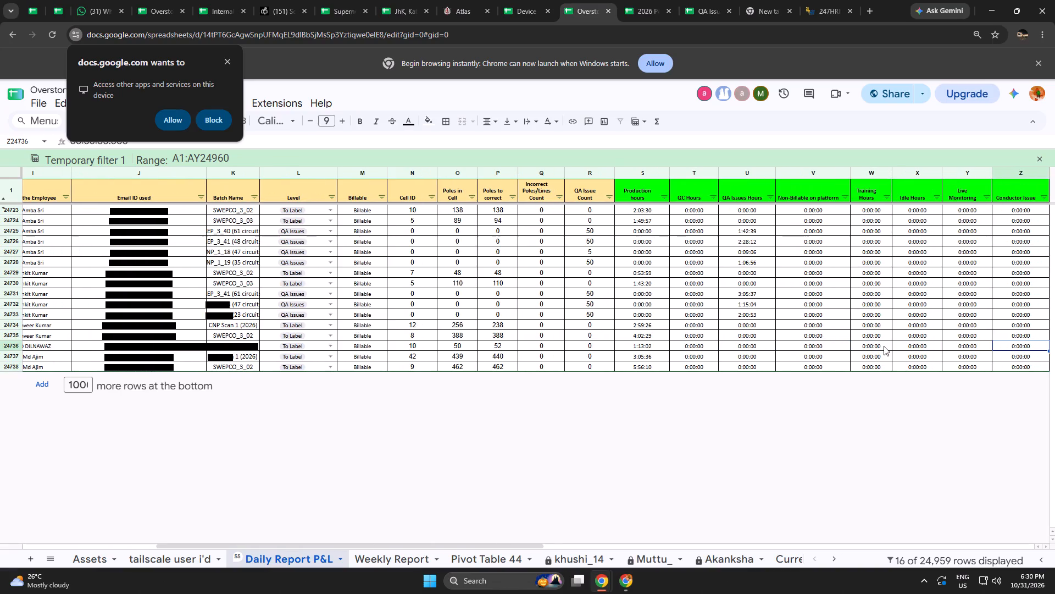
{"action": "key", "text": "Left"}
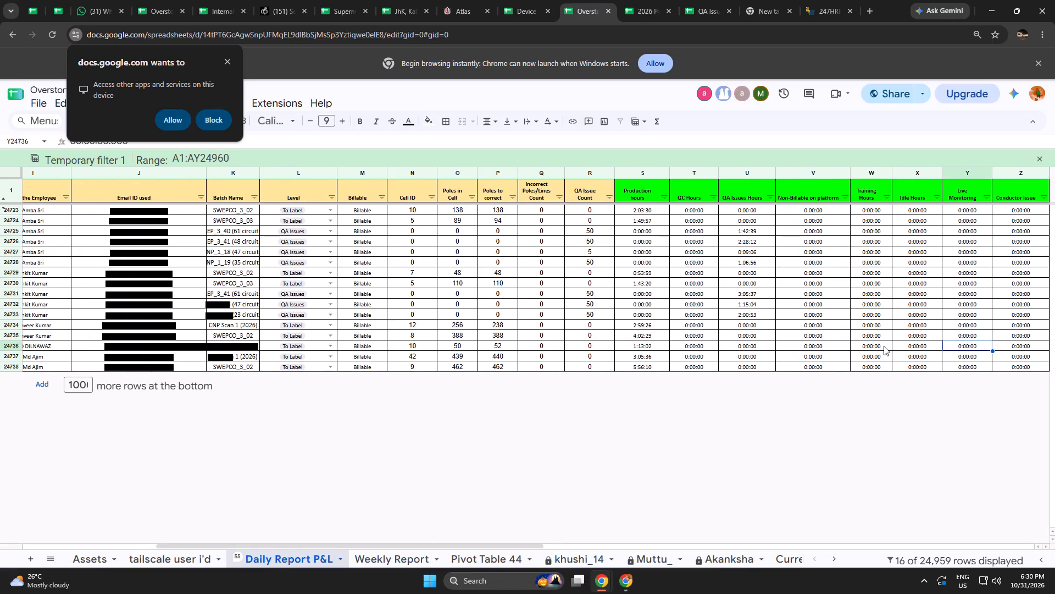
{"action": "key", "text": "Right"}
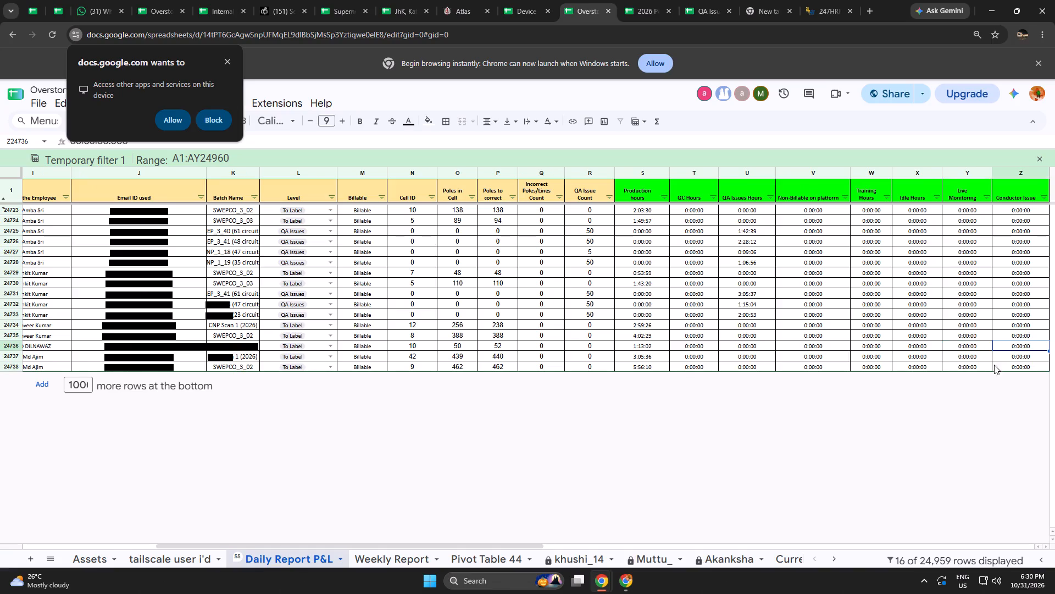
{"action": "double_click", "coordinate": [1016, 345]}
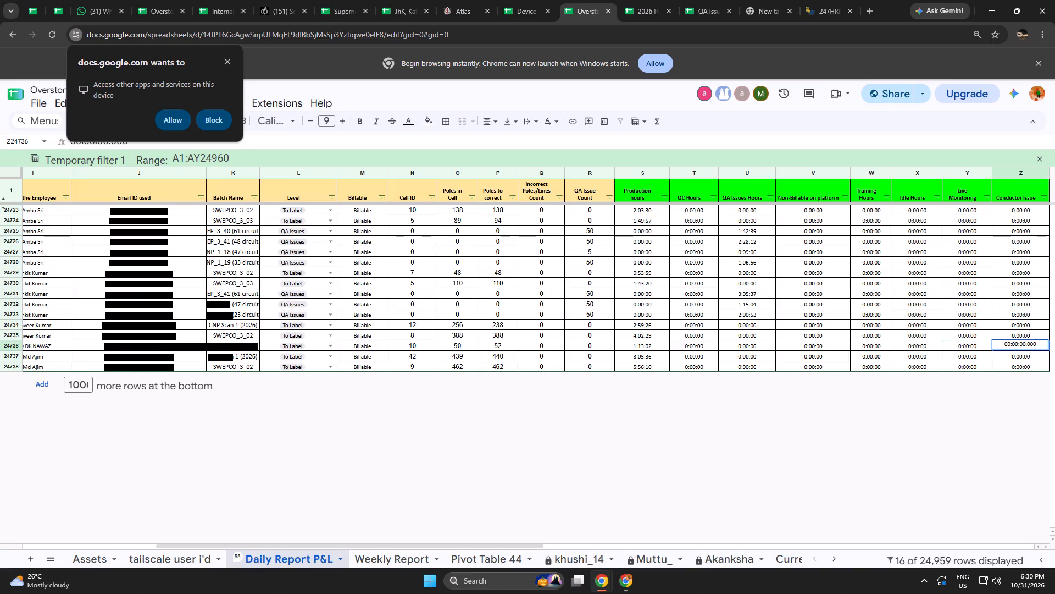
{"action": "left_click", "coordinate": [1012, 342]}
{"action": "key", "text": "BackSpace"}
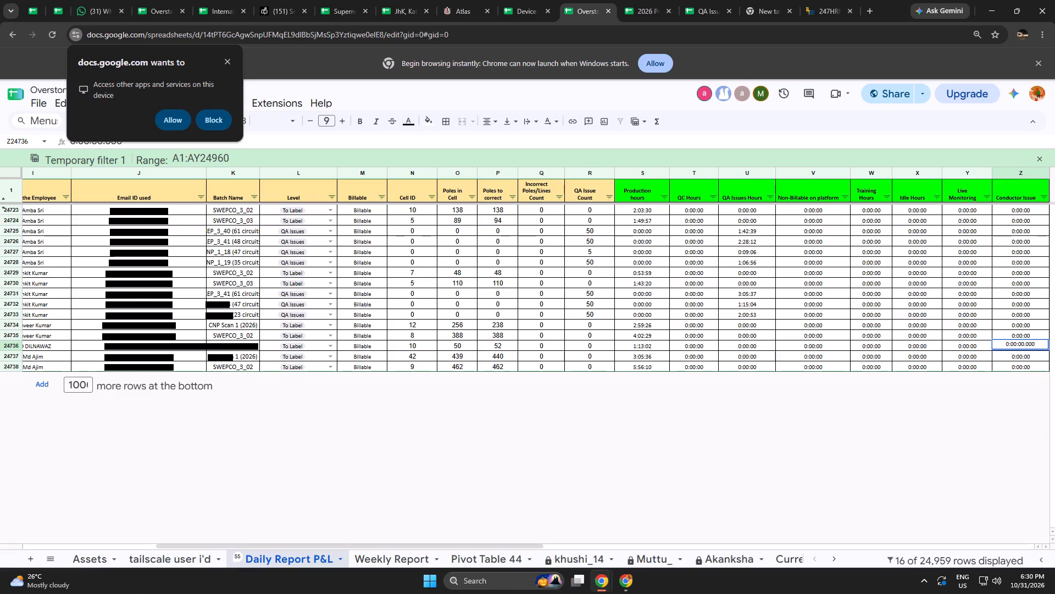
{"action": "key", "text": "4"}
{"action": "key", "text": "Right"}
{"action": "key", "text": "Right"}
{"action": "key", "text": "Right"}
{"action": "key", "text": "BackSpace"}
{"action": "key", "text": "BackSpace"}
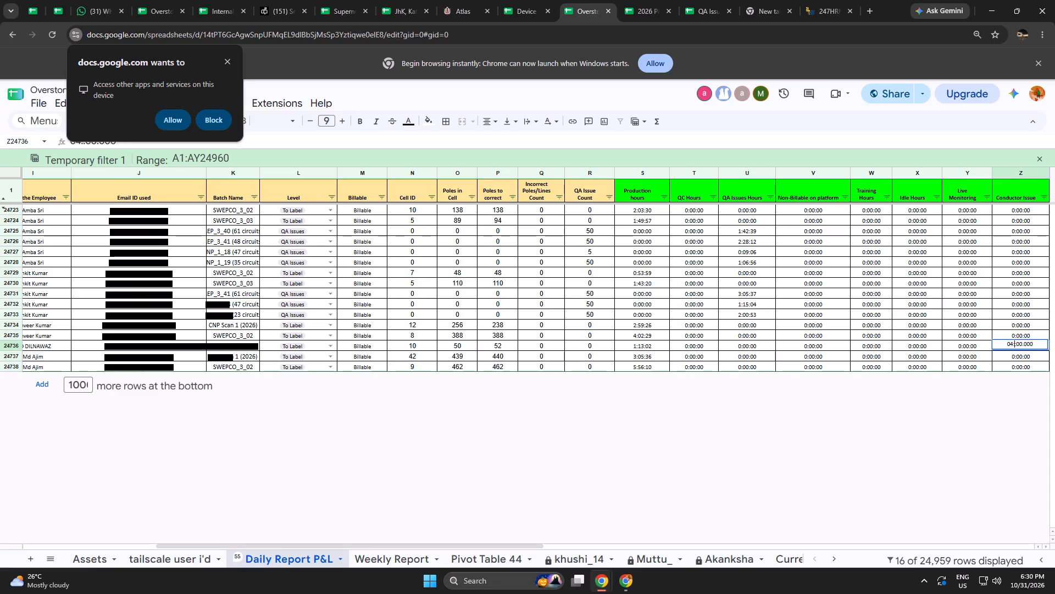
{"action": "key", "text": "4"}
{"action": "key", "text": "7"}
{"action": "left_click", "coordinate": [1054, 508]}
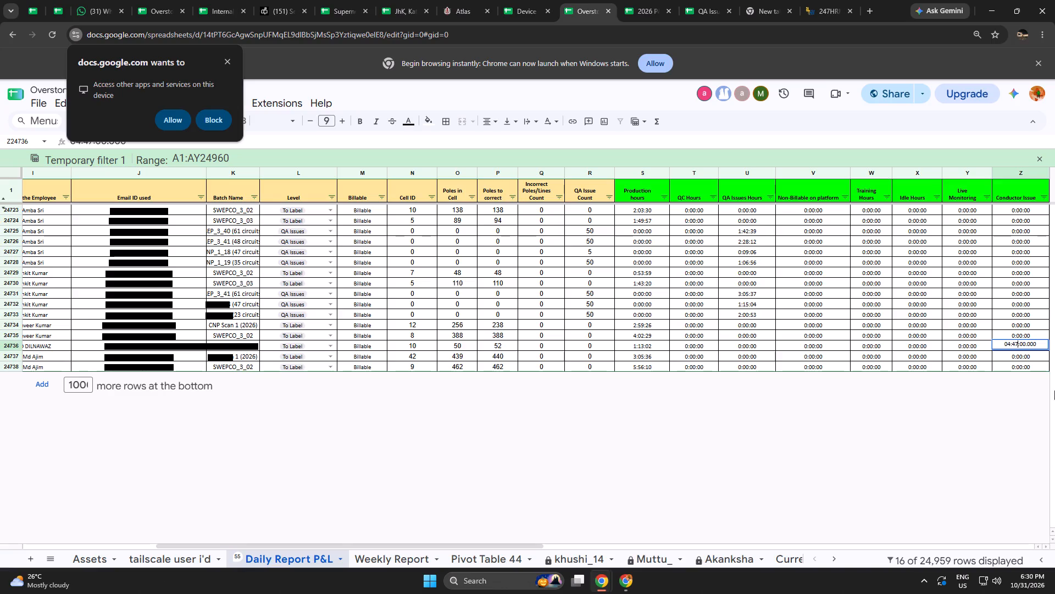
{"action": "left_click", "coordinate": [927, 365]}
Insert the note "Got approvel" on row 24736's Conductor Issue cell.
{"action": "left_click", "coordinate": [1013, 348]}
{"action": "right_click", "coordinate": [1013, 348]}
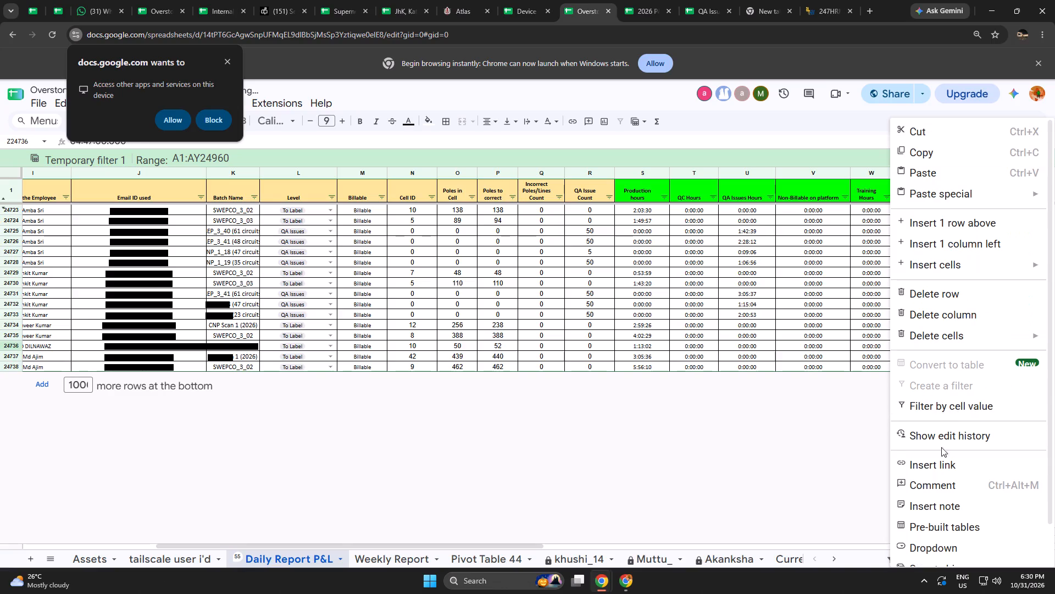
{"action": "left_click", "coordinate": [937, 507]}
{"action": "type", "text": "Got approvel"}
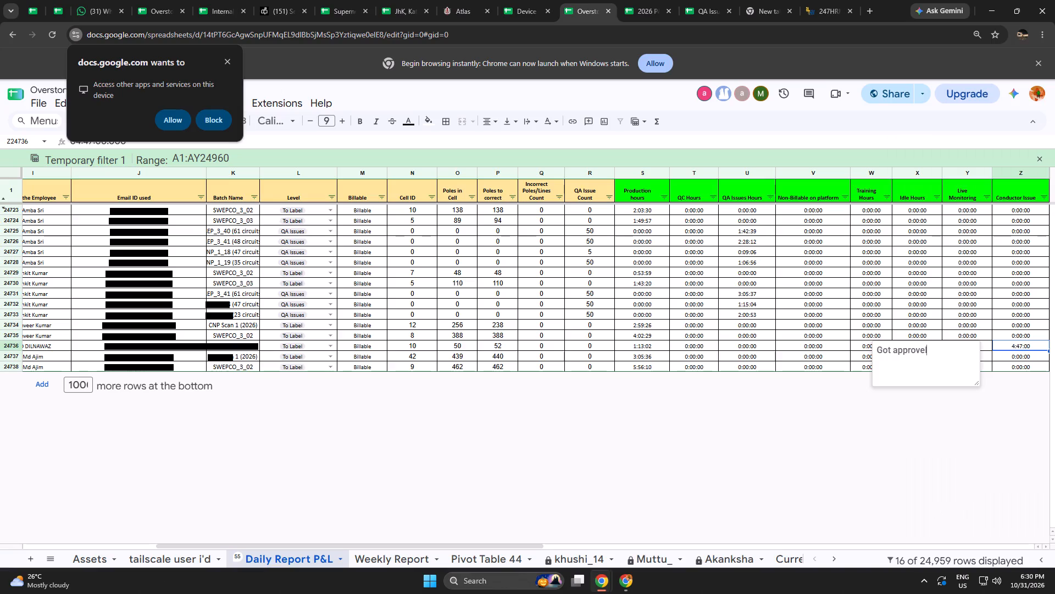
{"action": "key", "text": "Return"}
{"action": "left_click", "coordinate": [911, 496]}
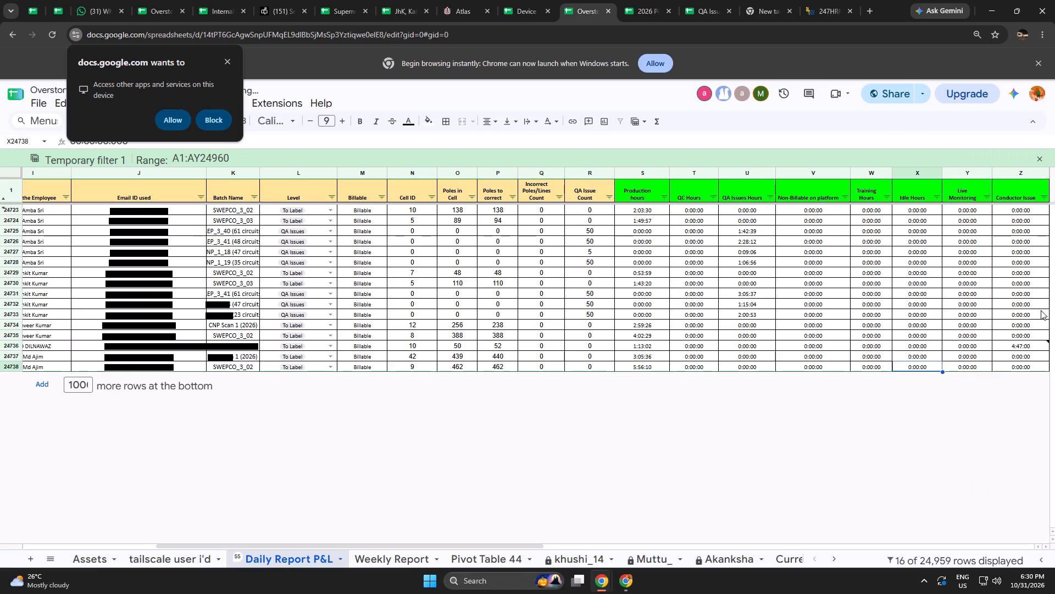
Sum row 24736's hours from Production hours through Conductor Issue, and correct its Conductor Issue hours to 5:47:00.
{"action": "left_click_drag", "start_coordinate": [1018, 345], "coordinate": [665, 343]}
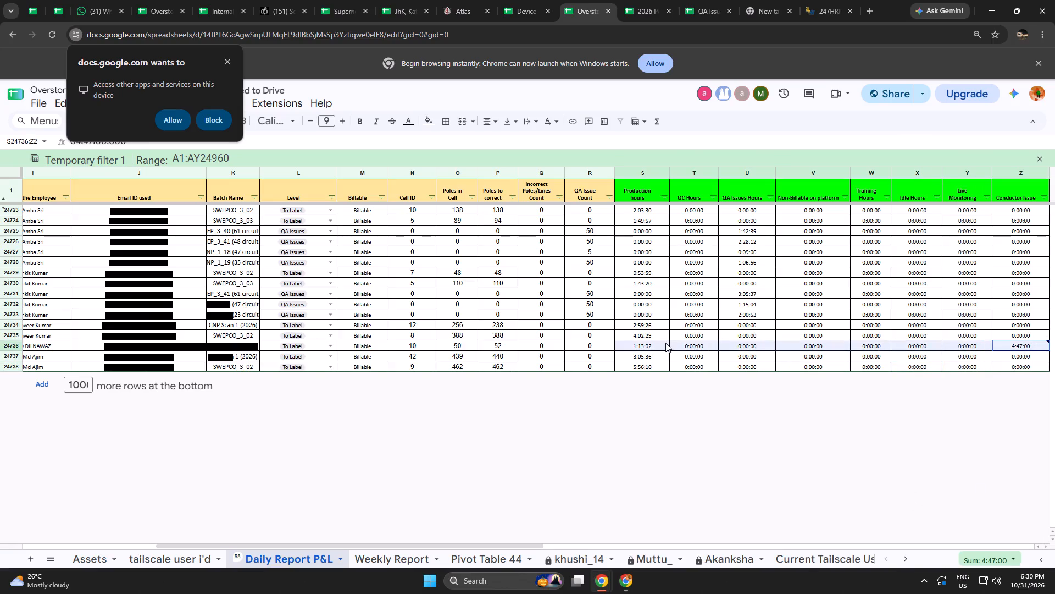
{"action": "left_click_drag", "start_coordinate": [665, 343], "coordinate": [660, 342]}
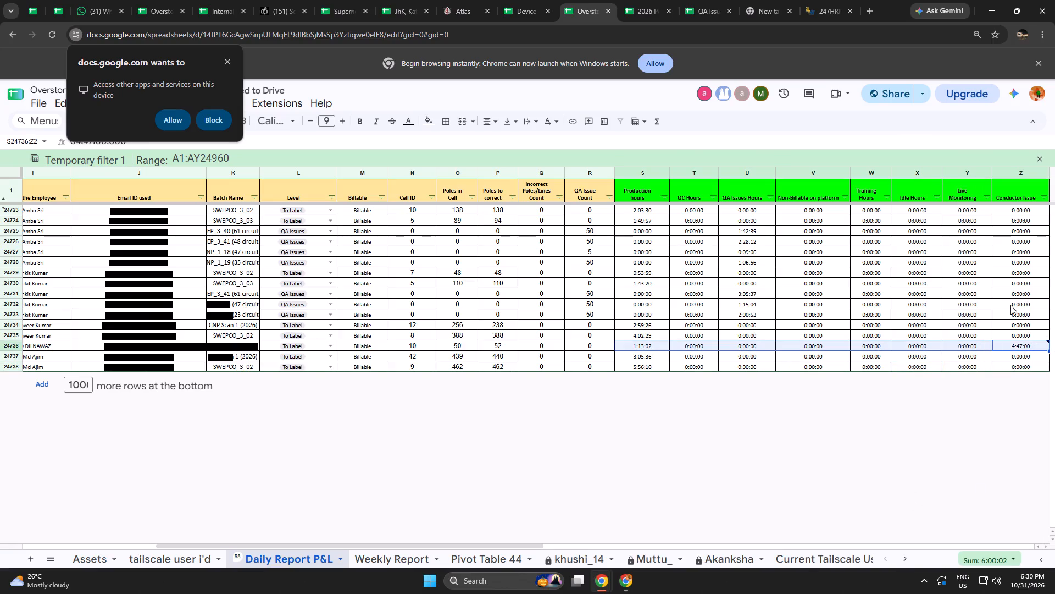
{"action": "double_click", "coordinate": [1014, 349]}
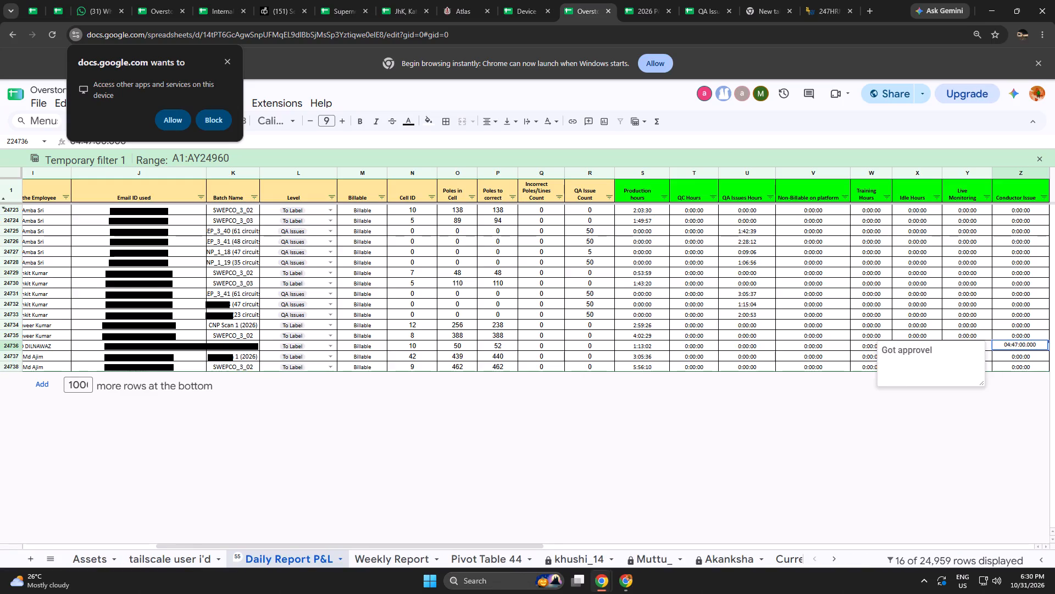
{"action": "left_click", "coordinate": [1012, 343]}
{"action": "left_click", "coordinate": [1010, 345]}
{"action": "key", "text": "BackSpace"}
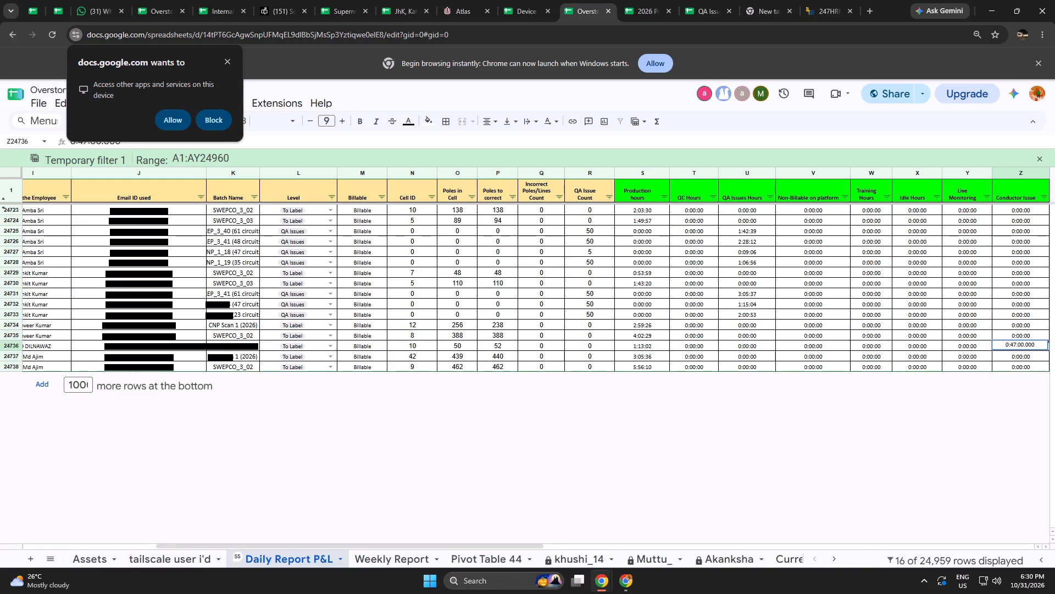
{"action": "key", "text": "5"}
{"action": "key", "text": "Return"}
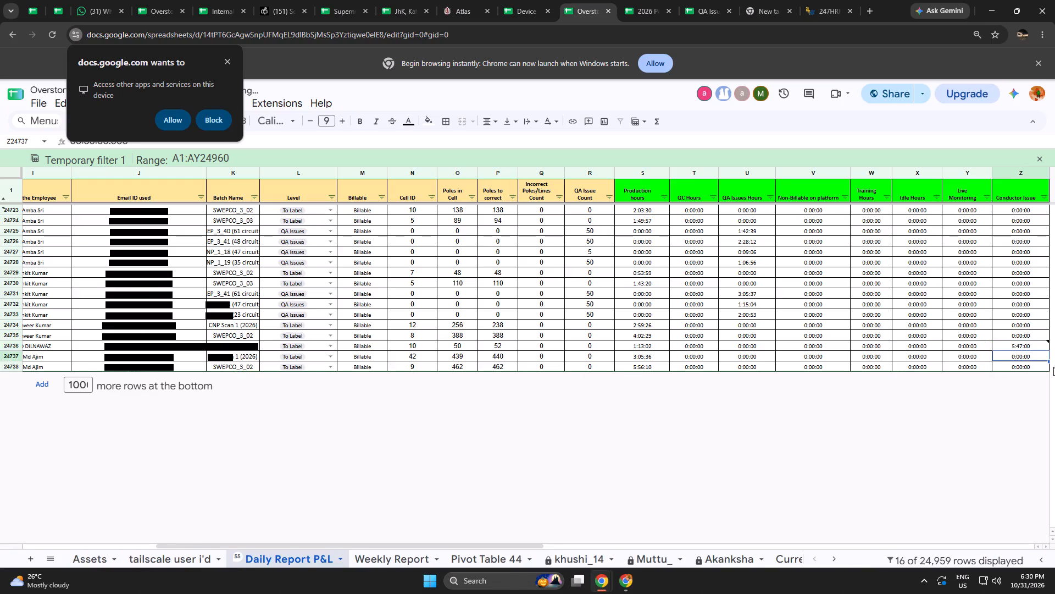
Check the summed Production hours of the last employee's two 30-Oct entries, rows 24737 and 24738.
{"action": "left_click", "coordinate": [493, 464]}
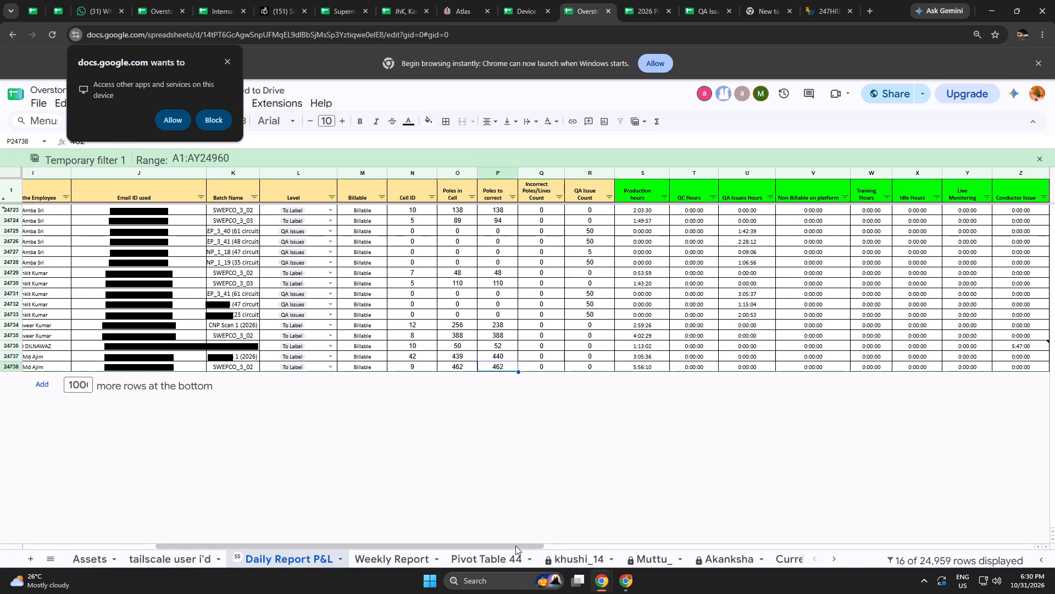
{"action": "left_click_drag", "start_coordinate": [515, 546], "coordinate": [471, 542]}
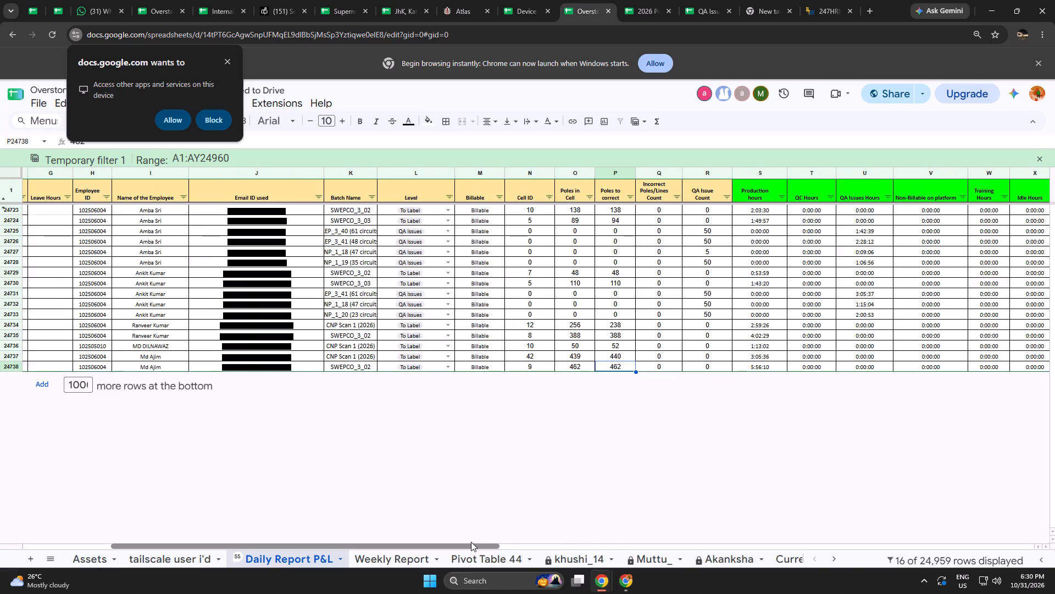
{"action": "left_click_drag", "start_coordinate": [471, 542], "coordinate": [487, 534]}
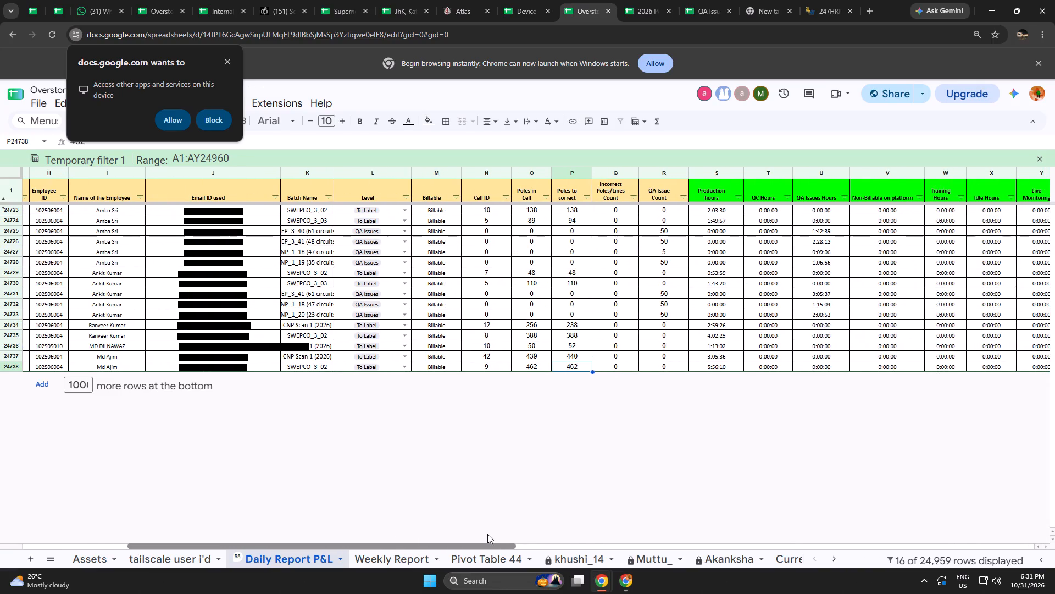
{"action": "left_click_drag", "start_coordinate": [487, 534], "coordinate": [498, 533]}
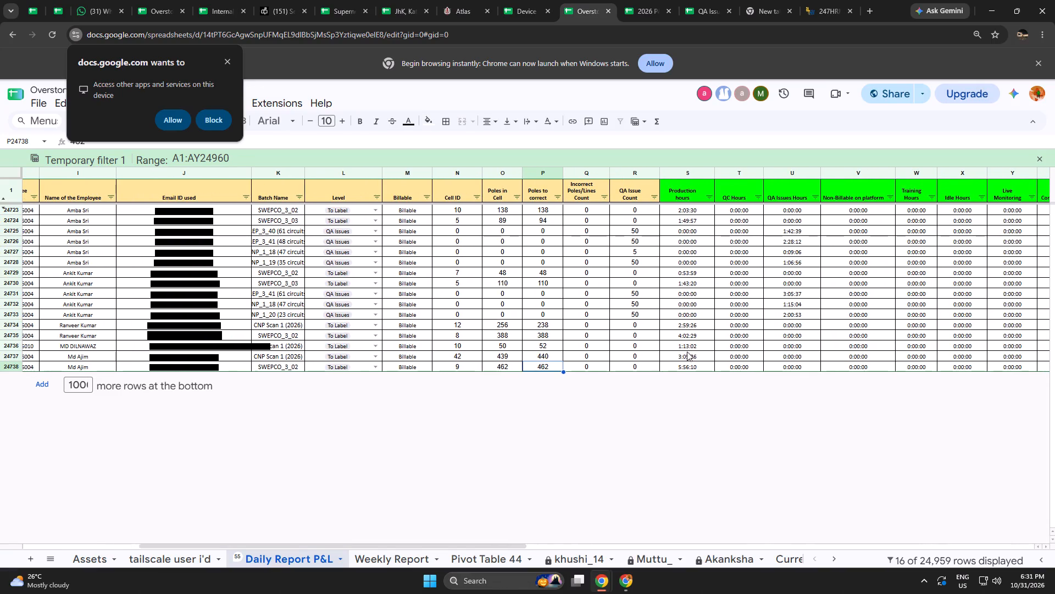
{"action": "left_click_drag", "start_coordinate": [688, 356], "coordinate": [683, 364]}
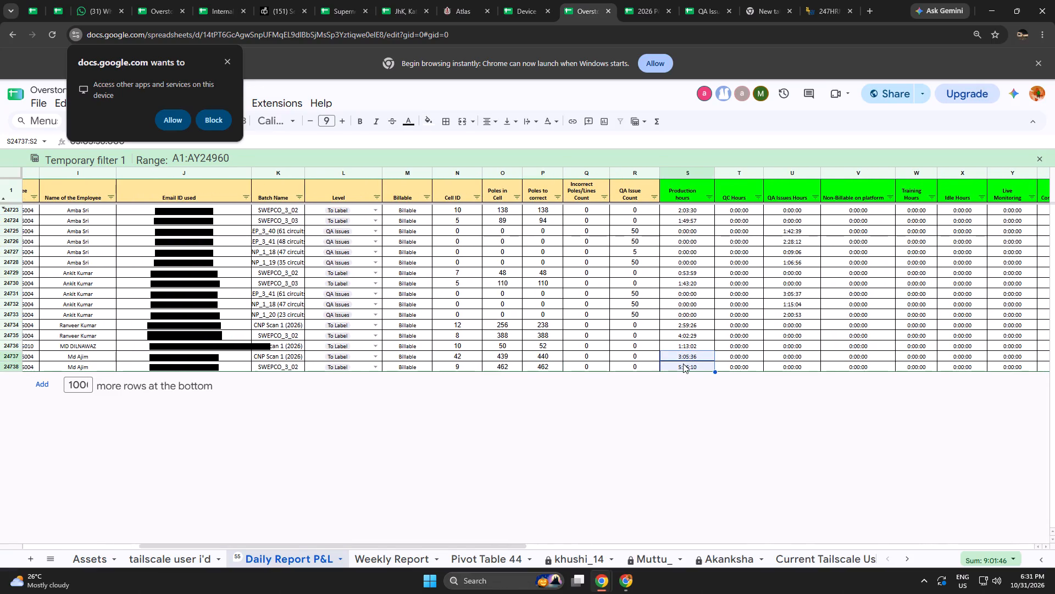
{"action": "left_click", "coordinate": [698, 410]}
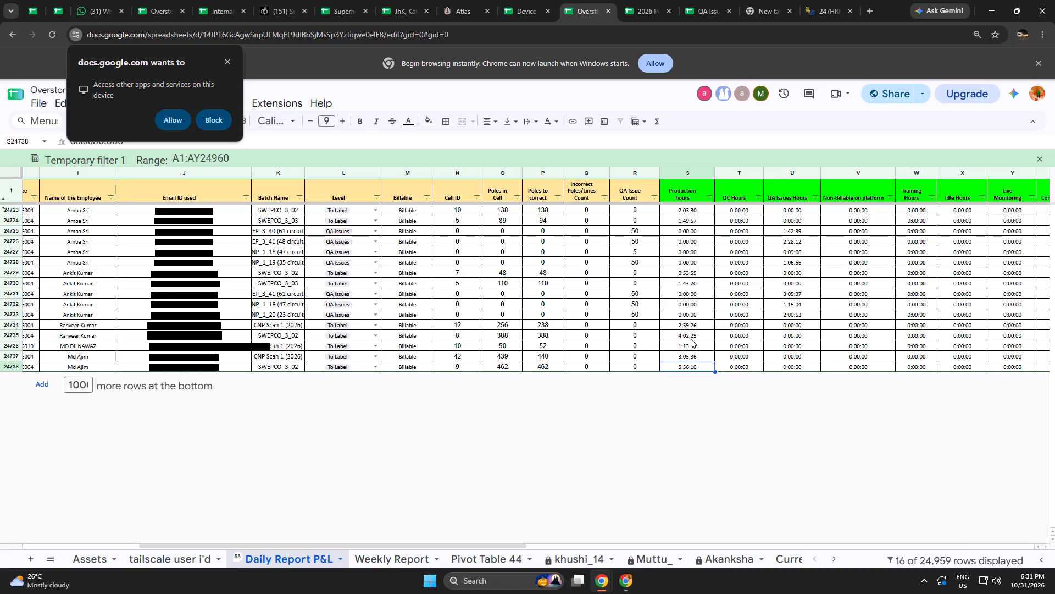
{"action": "left_click", "coordinate": [685, 333]}
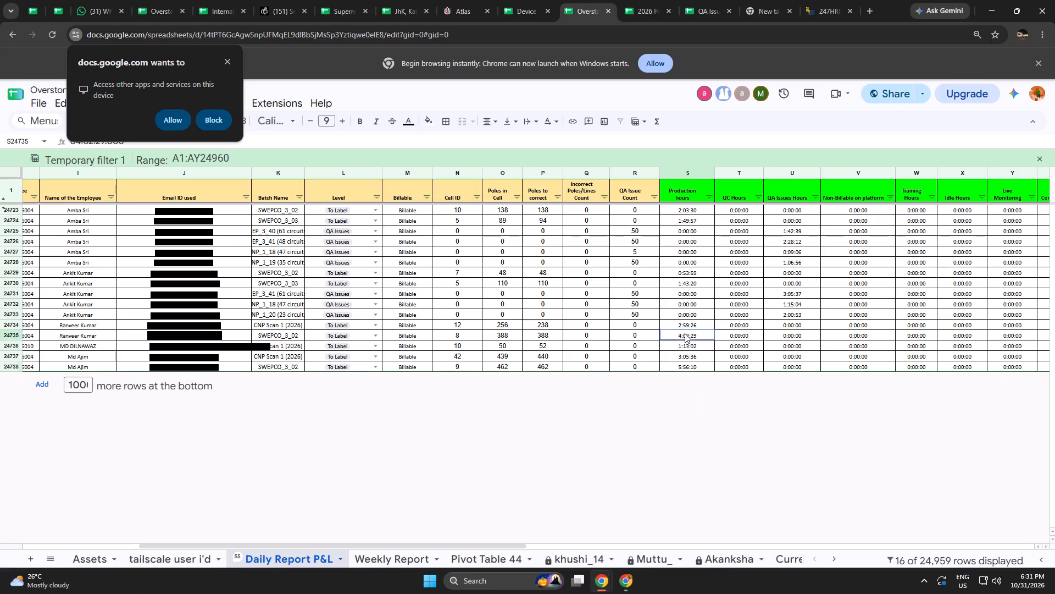
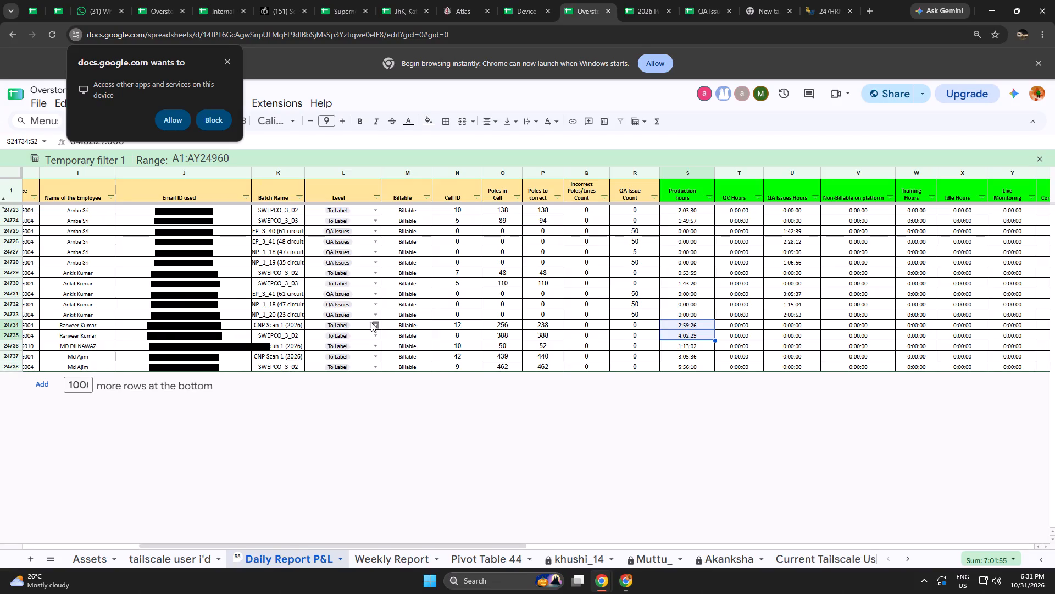
Copy the Production hours 3:05:36 and 5:56:10 from the Amber production pivot's 30-Oct entries into daily report rows 24734 and 24735 as values.
{"action": "left_click", "coordinate": [708, 430]}
{"action": "left_click_drag", "start_coordinate": [690, 326], "coordinate": [690, 339]}
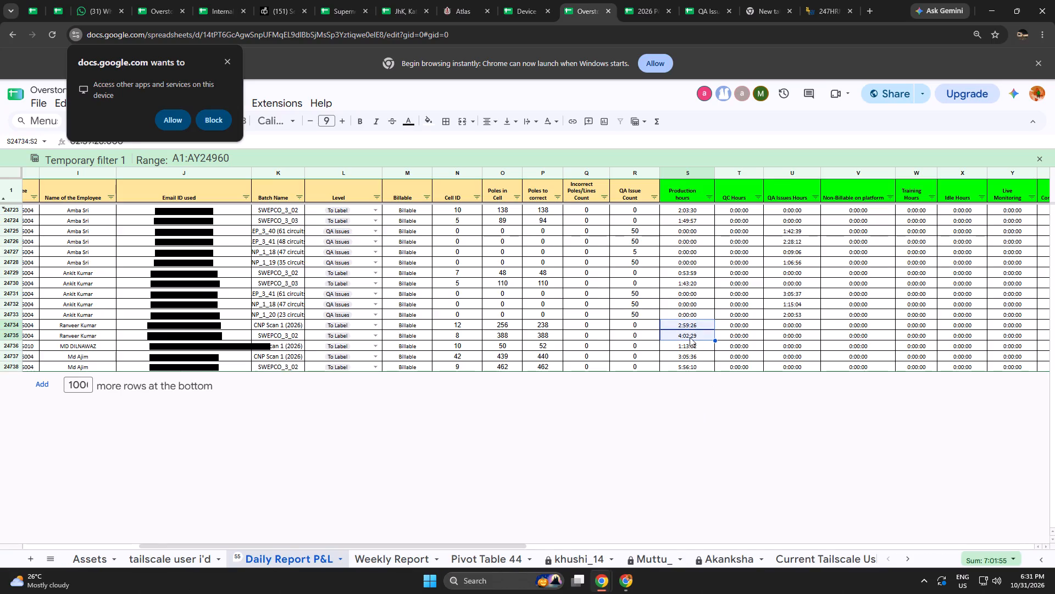
{"action": "left_click", "coordinate": [537, 0]}
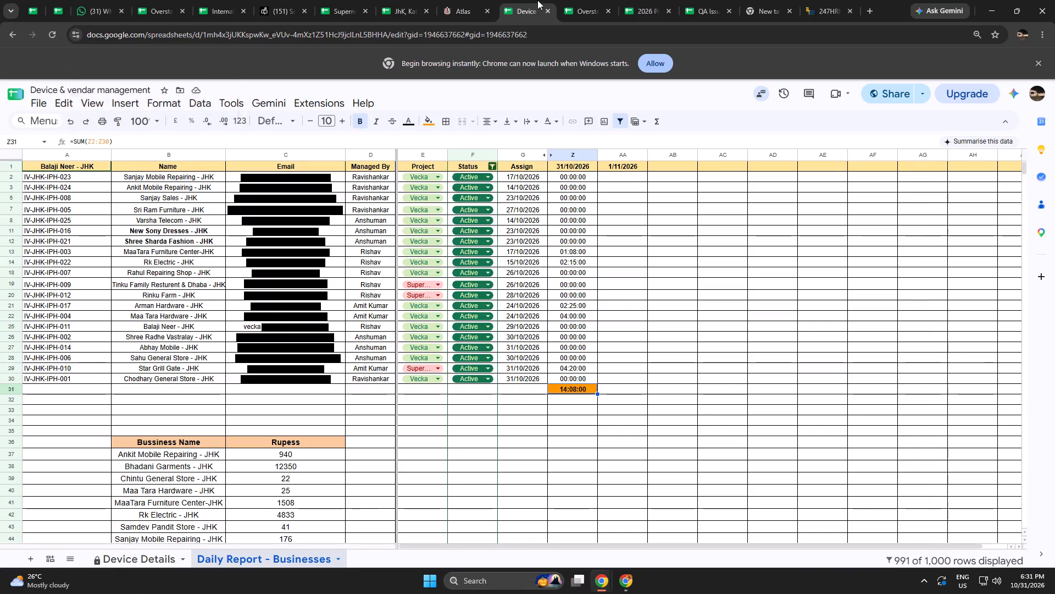
{"action": "left_click", "coordinate": [645, 0]}
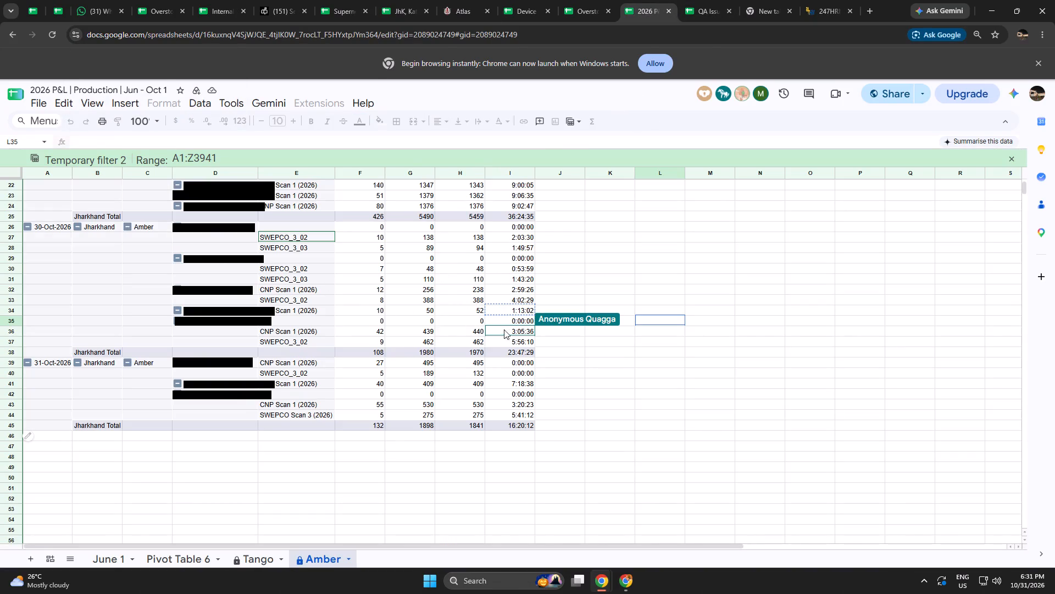
{"action": "left_click_drag", "start_coordinate": [509, 330], "coordinate": [510, 342]}
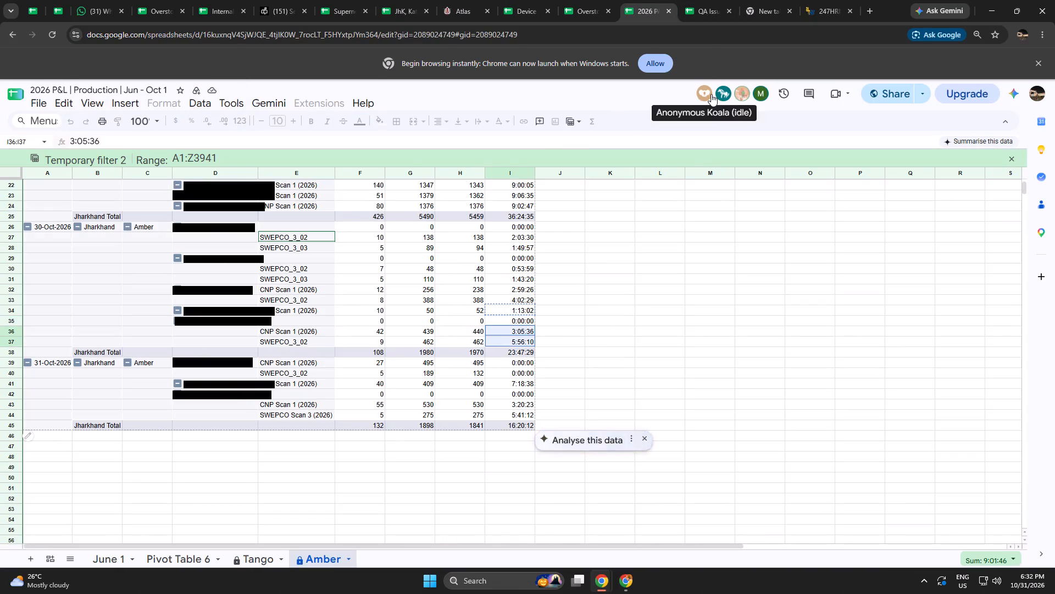
{"action": "key", "text": "ctrl+c"}
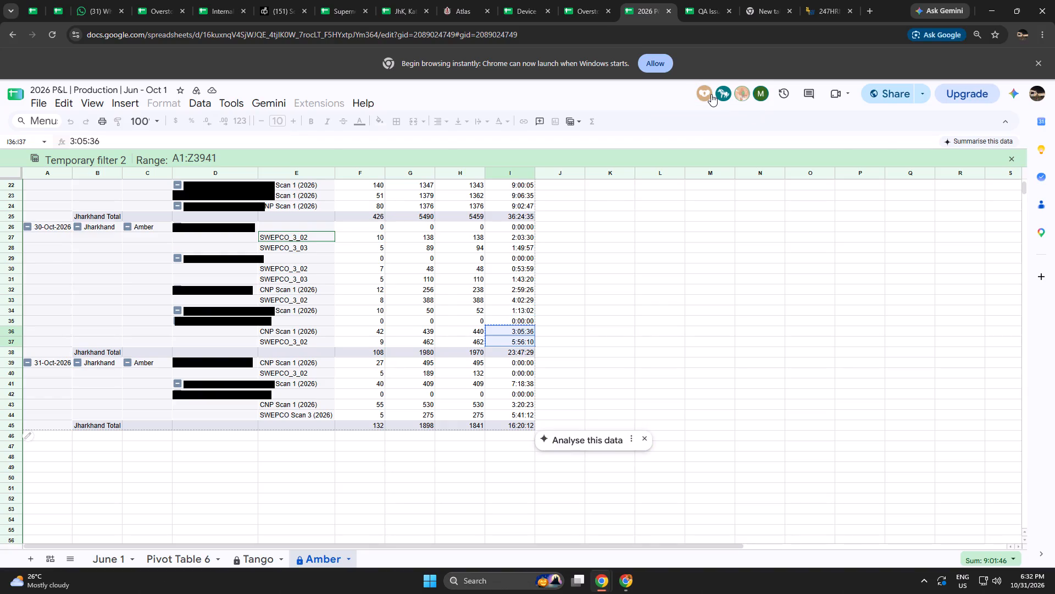
{"action": "left_click", "coordinate": [702, 0]}
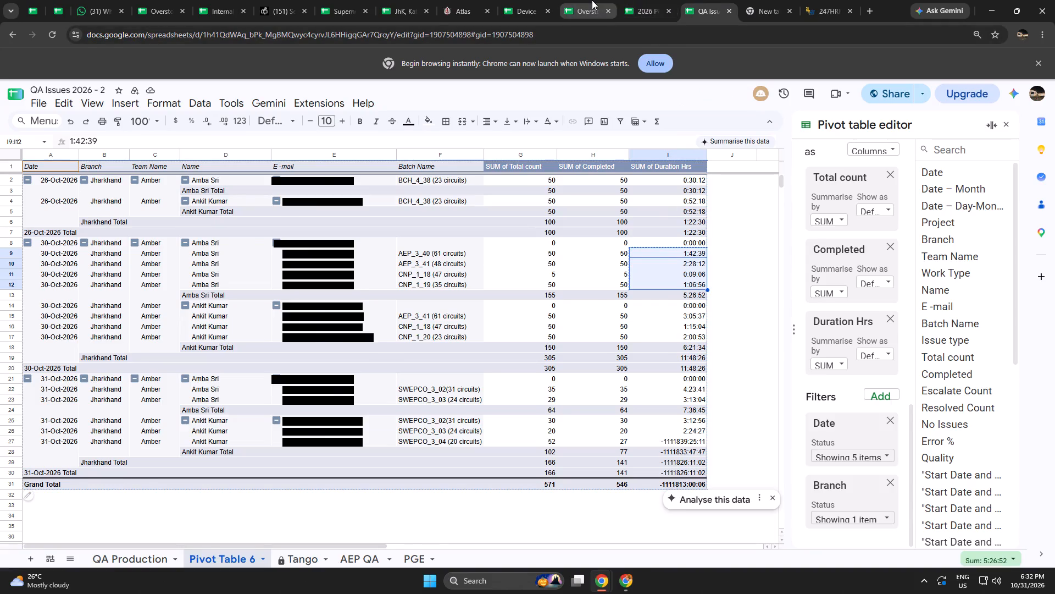
{"action": "left_click", "coordinate": [592, 0]}
{"action": "left_click", "coordinate": [680, 324]}
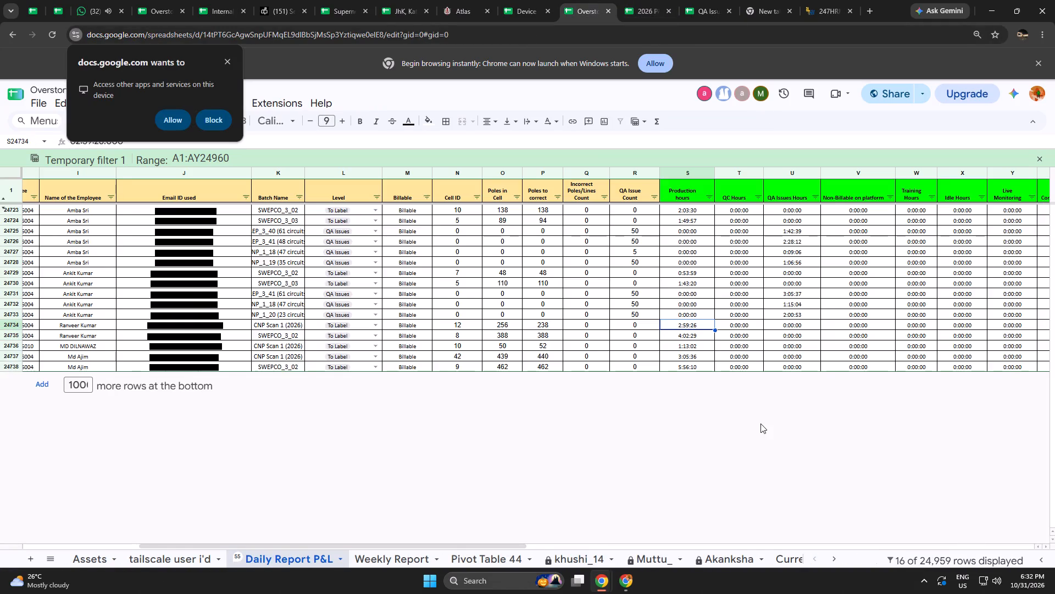
{"action": "key", "text": "ctrl+shift+v"}
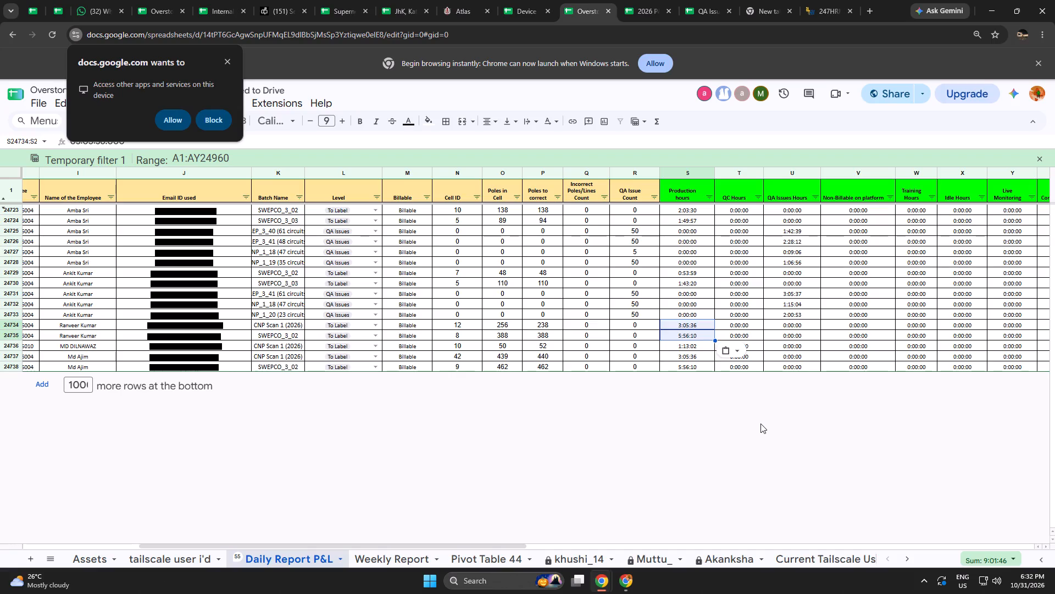
{"action": "left_click", "coordinate": [693, 432]}
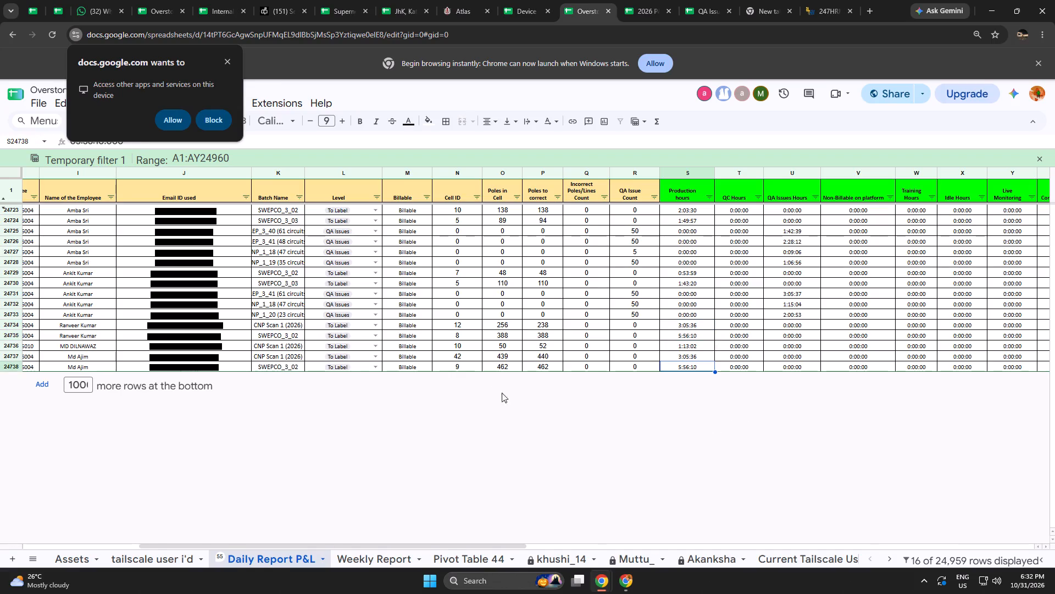
Check the summed pole counts of the first employee's two 31-Oct entries in the Amber production pivot.
{"action": "left_click", "coordinate": [675, 349]}
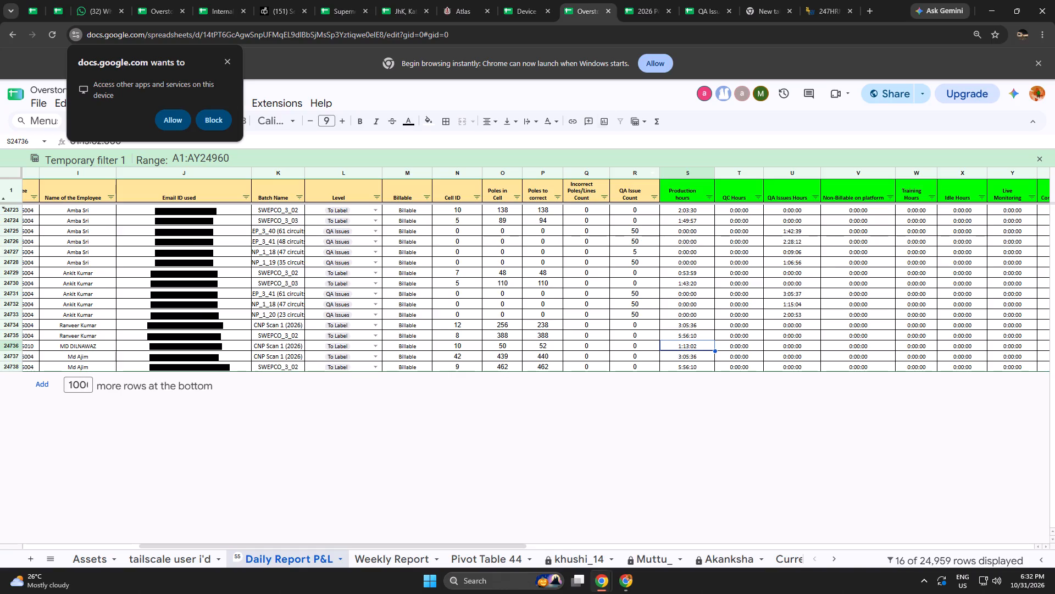
{"action": "left_click", "coordinate": [629, 0]}
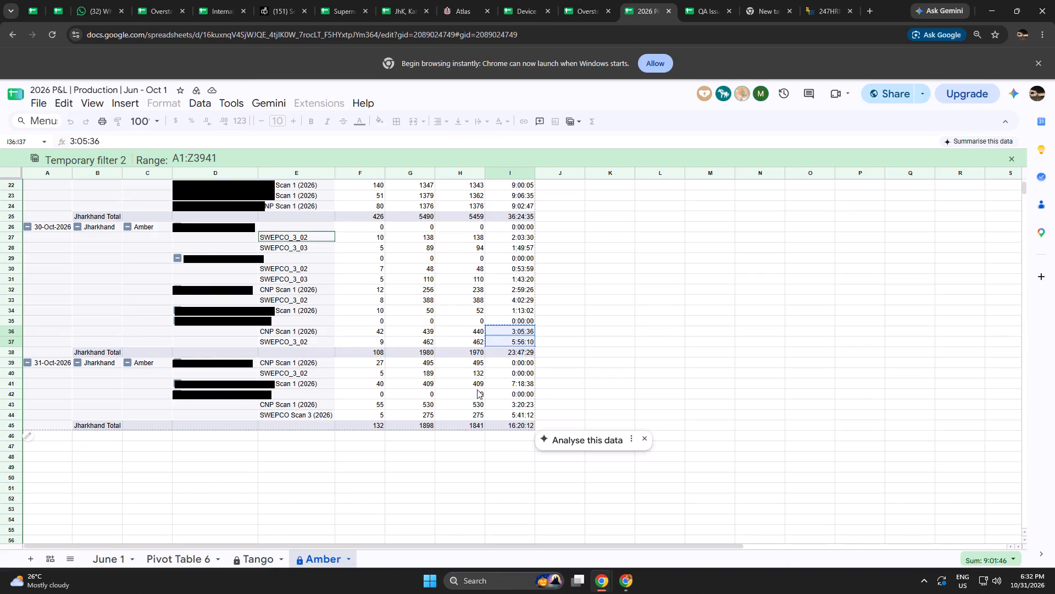
{"action": "left_click_drag", "start_coordinate": [481, 363], "coordinate": [480, 377]}
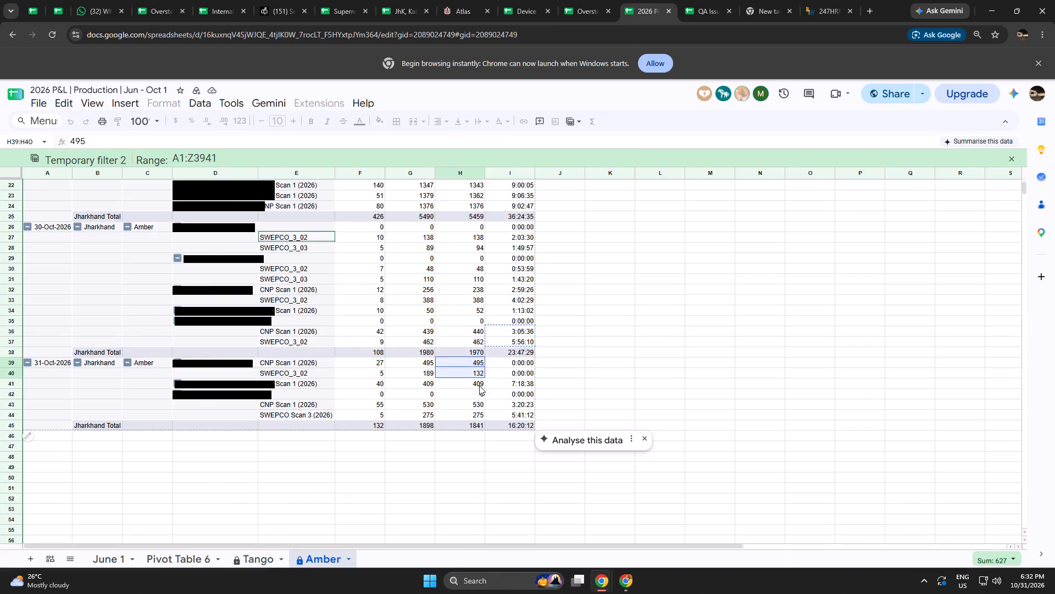
{"action": "left_click", "coordinate": [320, 471]}
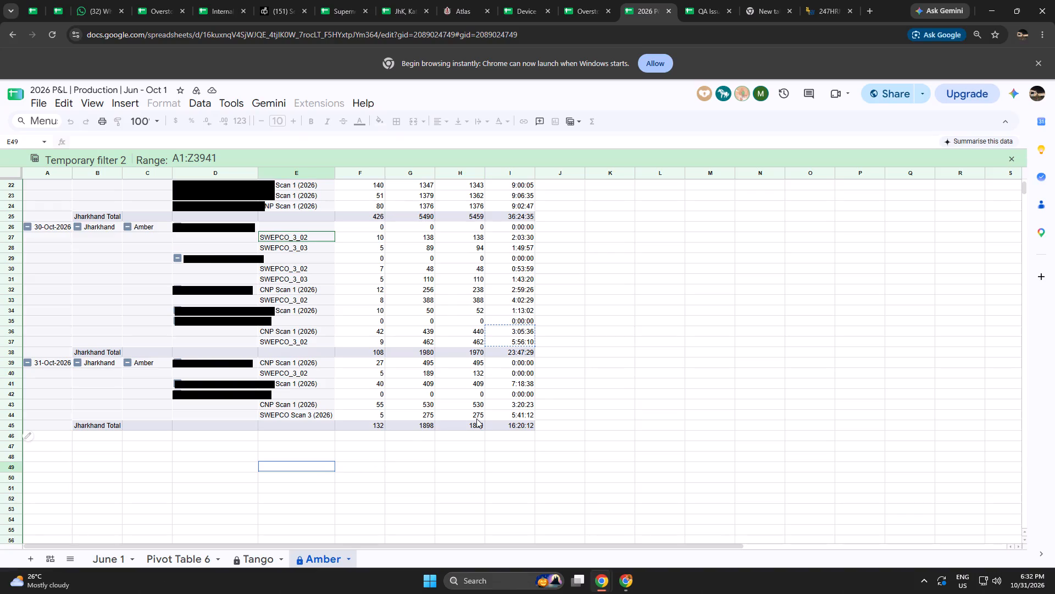
In the daily report, check the summed hours of rows 24734–24735, rows 24737–24738, and rows 24729–24733 from Production through QA Issues.
{"action": "left_click", "coordinate": [583, 2]}
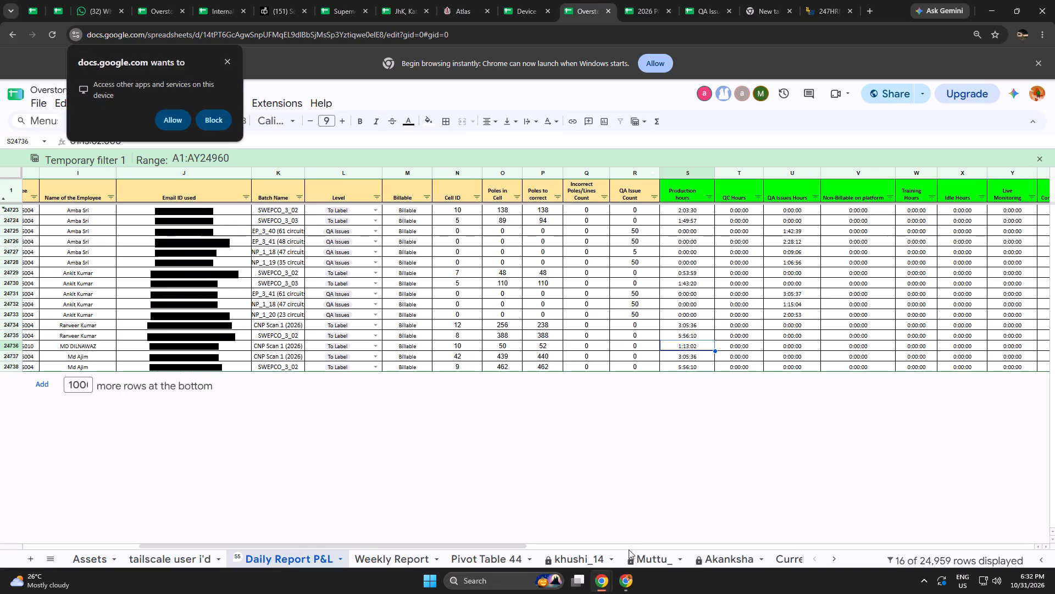
{"action": "left_click", "coordinate": [688, 475]}
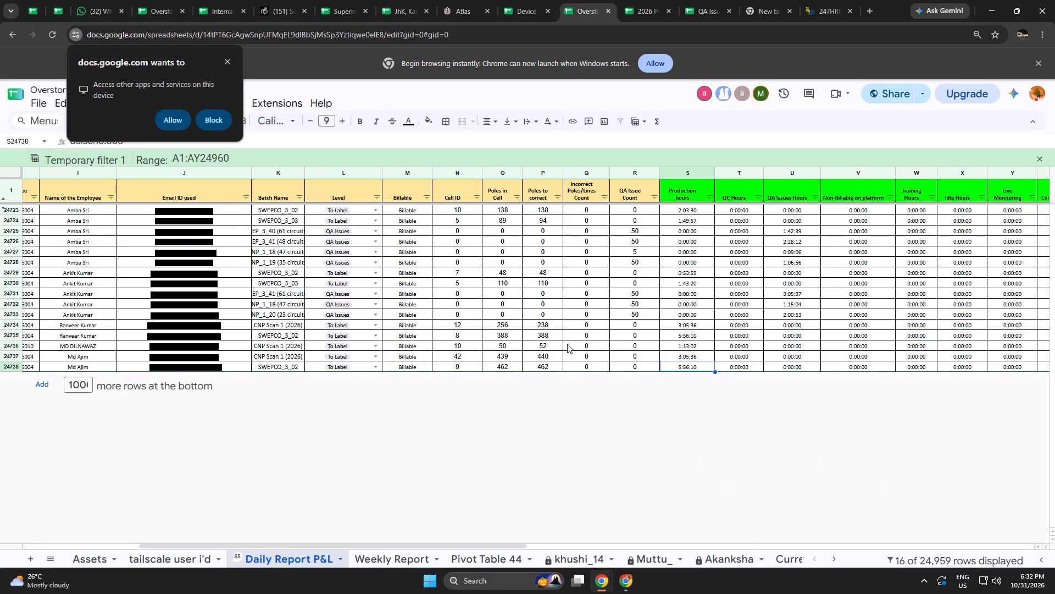
{"action": "left_click", "coordinate": [699, 345]}
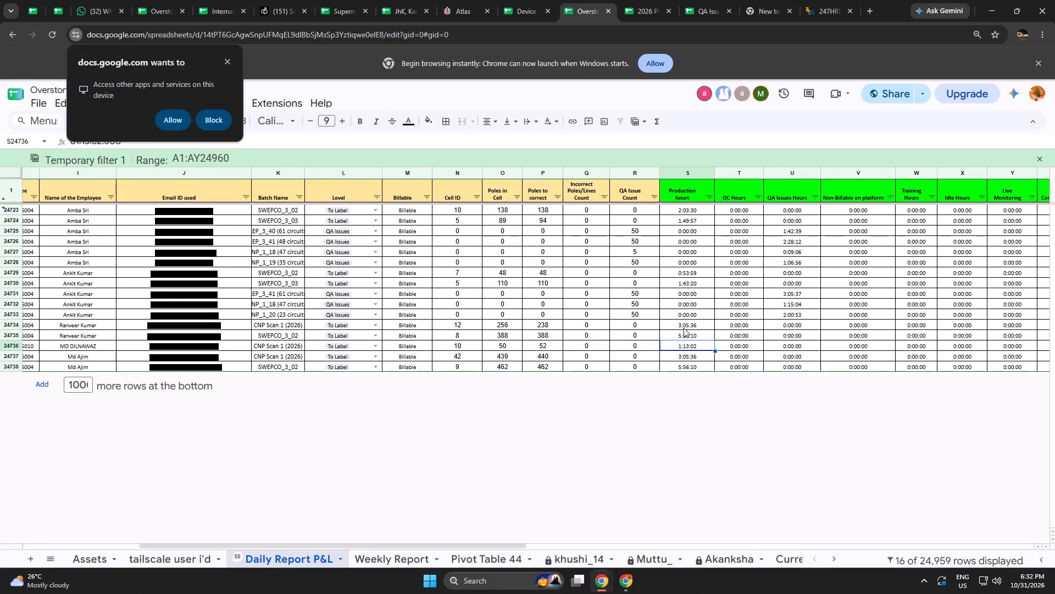
{"action": "left_click_drag", "start_coordinate": [684, 328], "coordinate": [683, 335]}
{"action": "left_click_drag", "start_coordinate": [675, 358], "coordinate": [675, 359]}
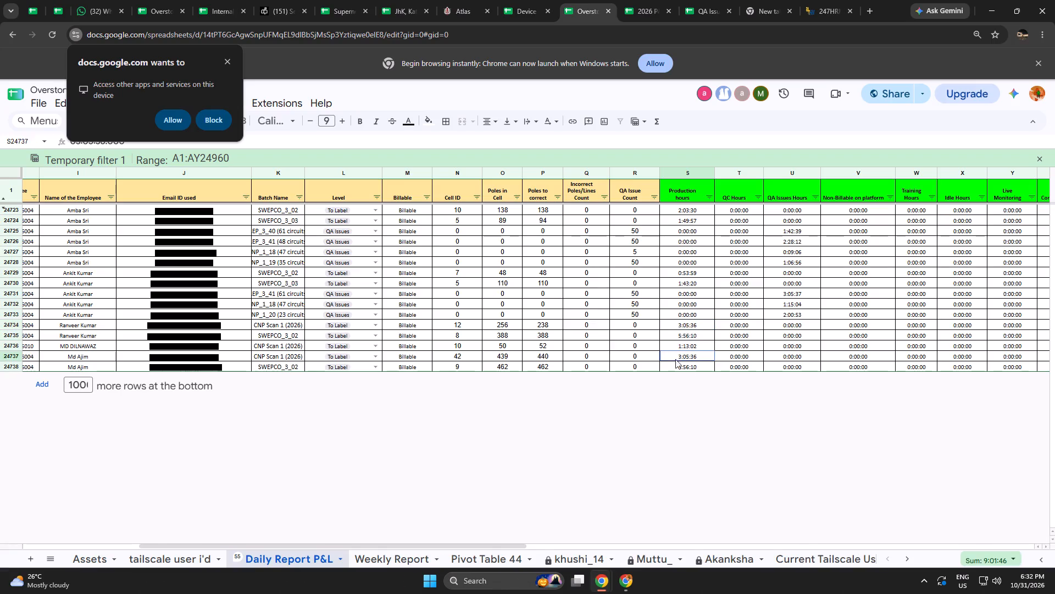
{"action": "left_click_drag", "start_coordinate": [675, 359], "coordinate": [675, 364]}
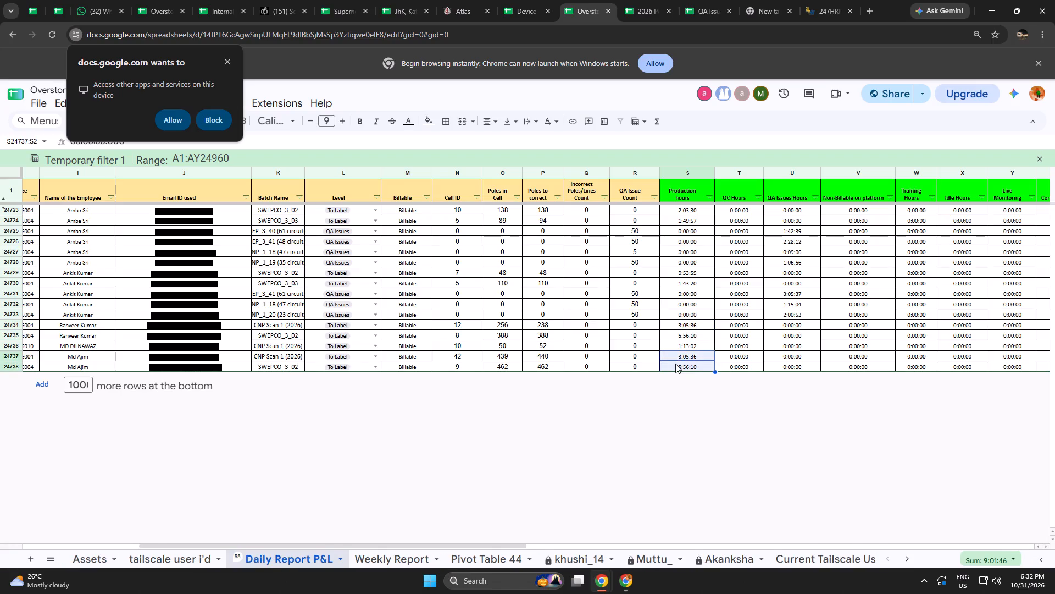
{"action": "left_click", "coordinate": [693, 344]}
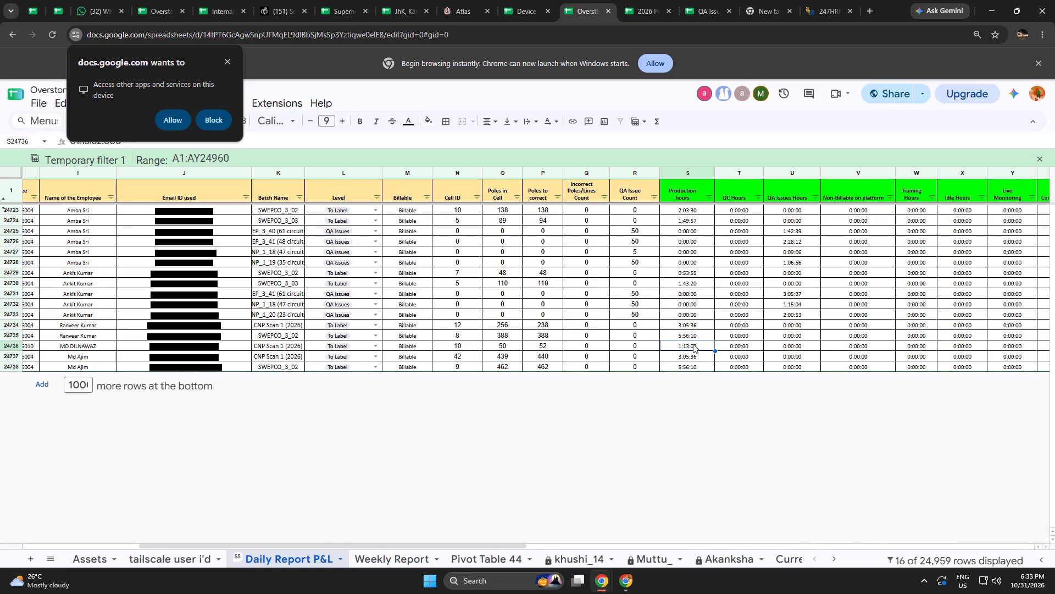
{"action": "left_click_drag", "start_coordinate": [687, 337], "coordinate": [686, 329]}
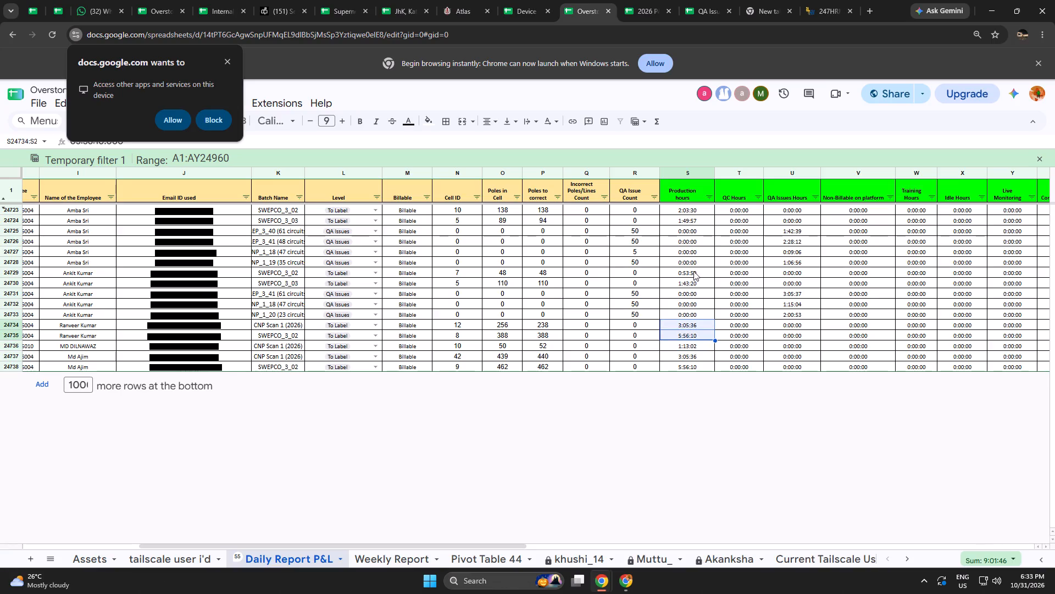
{"action": "left_click_drag", "start_coordinate": [691, 271], "coordinate": [787, 315]}
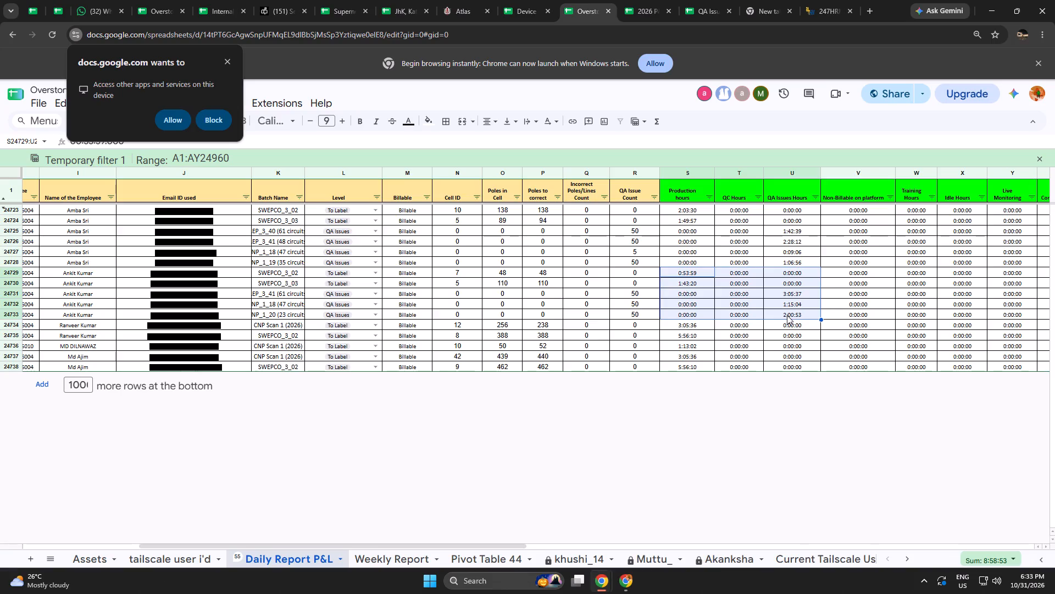
{"action": "left_click", "coordinate": [712, 457]}
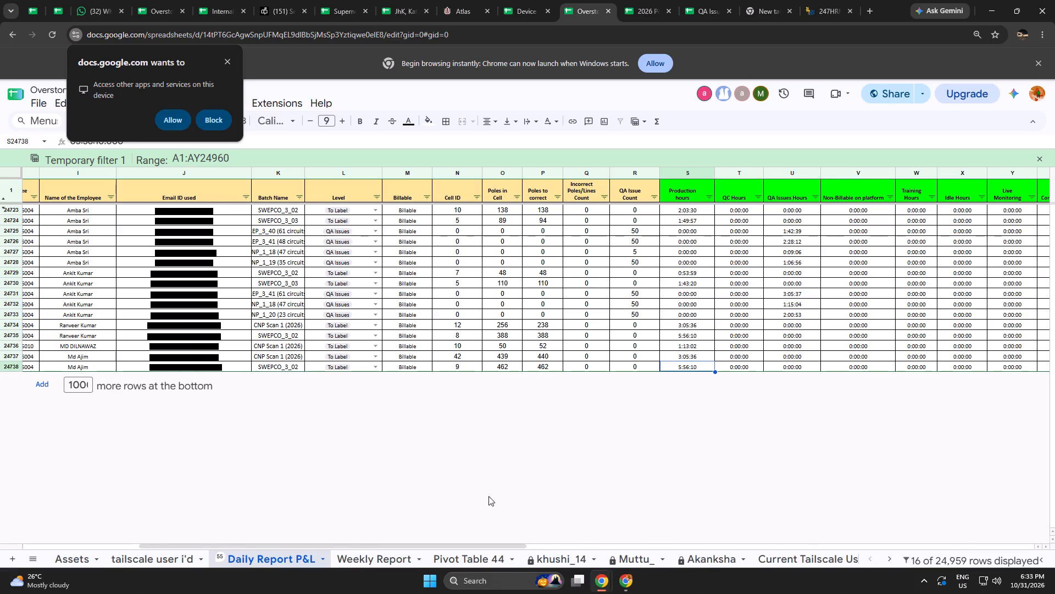
Change the daily report's Date filter to show only 31-Oct-2026.
{"action": "left_click_drag", "start_coordinate": [453, 544], "coordinate": [254, 530]}
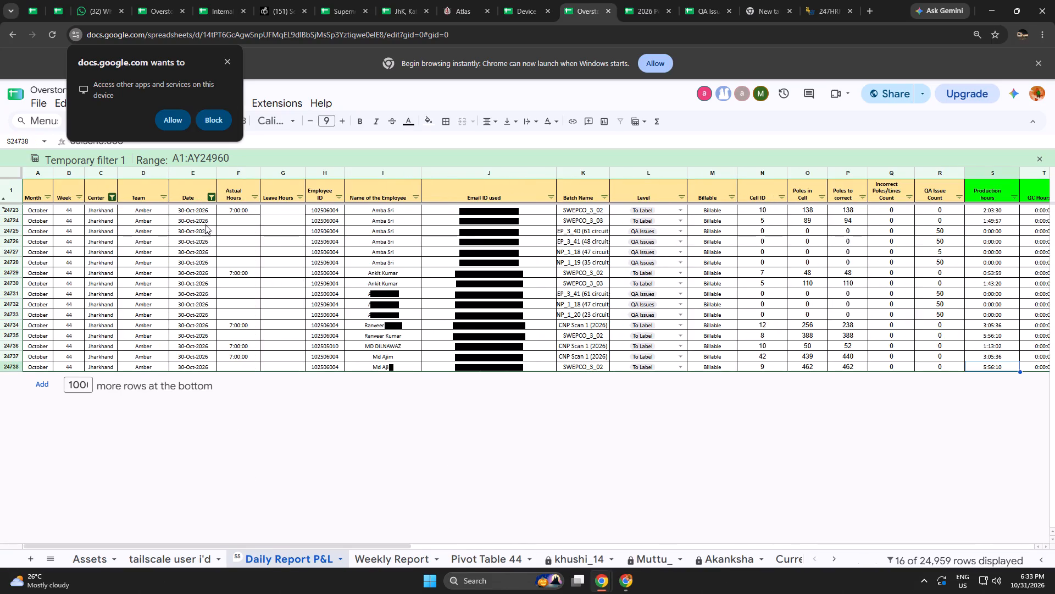
{"action": "left_click", "coordinate": [210, 194]}
{"action": "left_click", "coordinate": [148, 443]}
{"action": "left_click", "coordinate": [132, 414]}
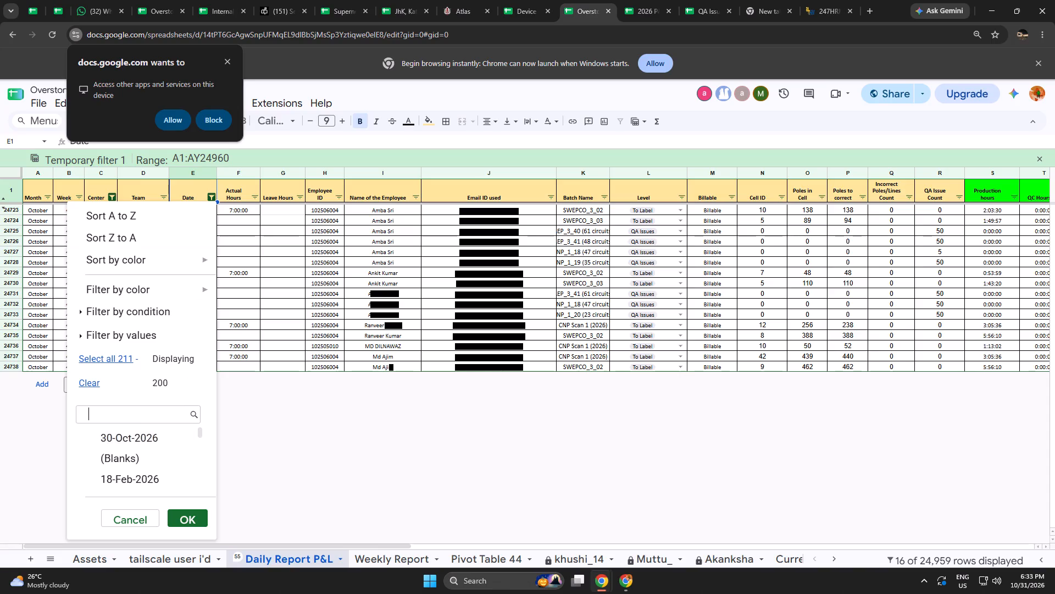
{"action": "type", "text": "31"}
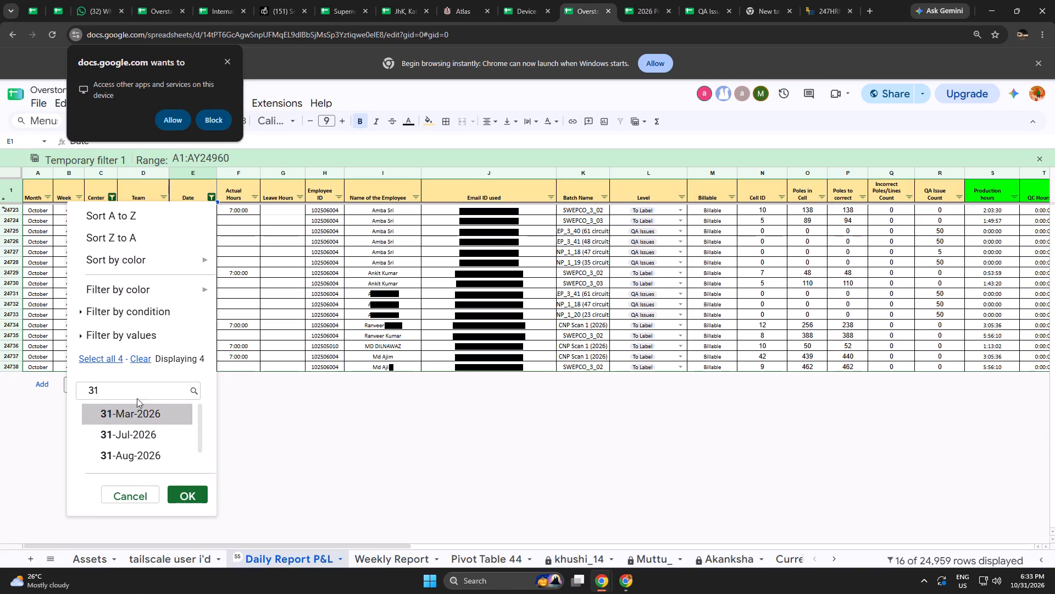
{"action": "scroll", "coordinate": [120, 427], "scroll_direction": "down", "scroll_amount": 6}
{"action": "left_click", "coordinate": [126, 453]}
{"action": "left_click", "coordinate": [191, 498]}
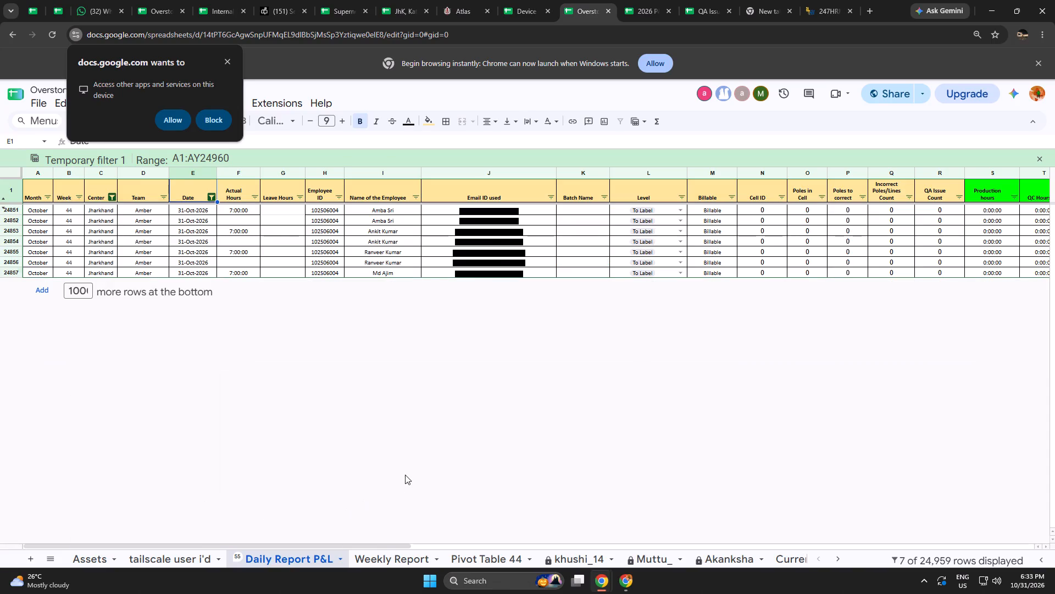
{"action": "left_click", "coordinate": [405, 475]}
Review the team's 31-Oct-2026 entries in the Amber production pivot and the QA Issues pivot.
{"action": "left_click", "coordinate": [643, 0]}
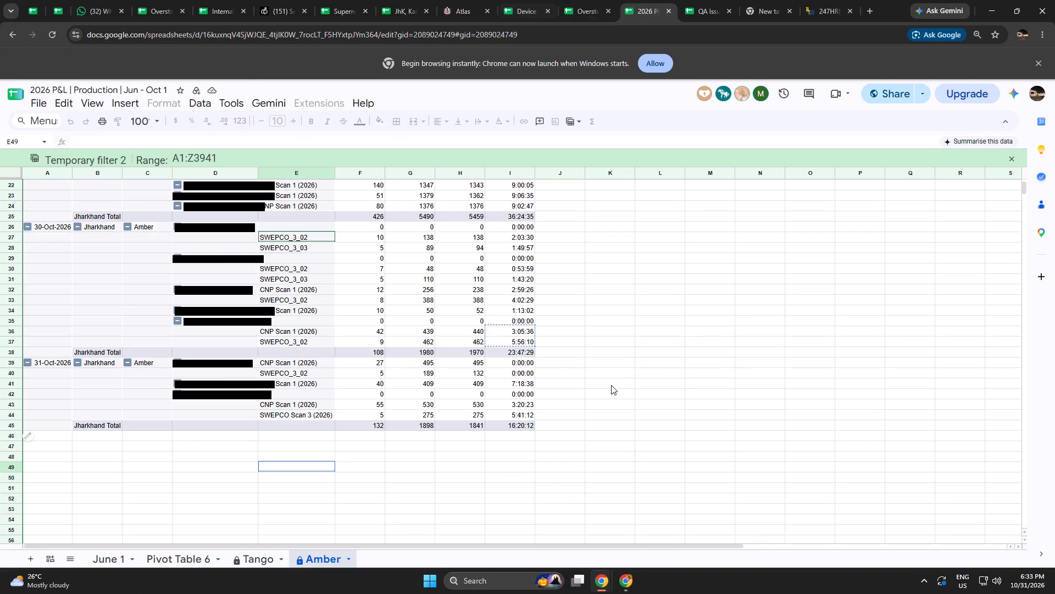
{"action": "left_click", "coordinate": [611, 385]}
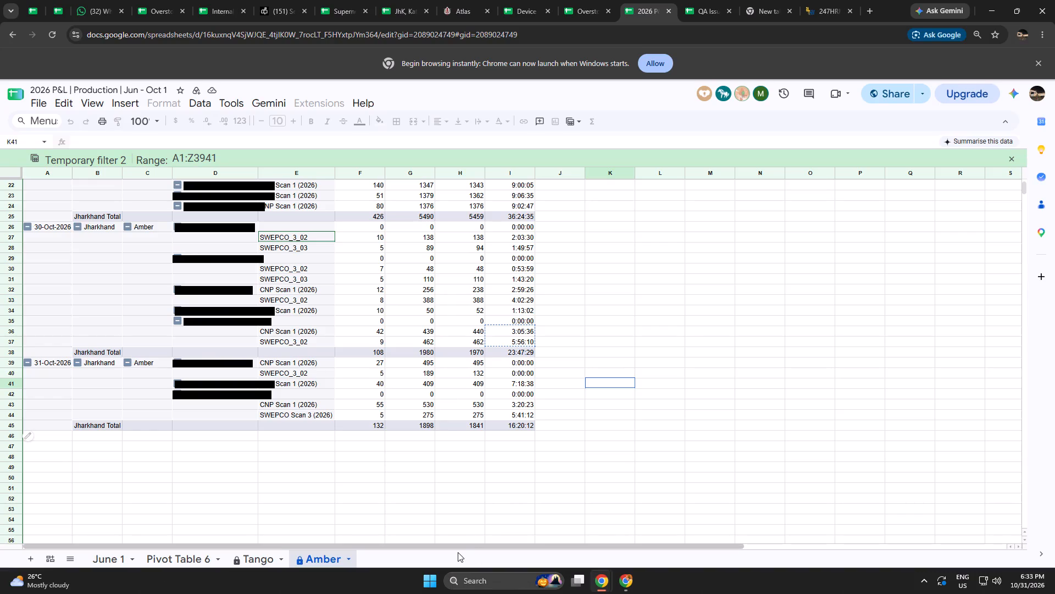
{"action": "left_click", "coordinate": [710, 0]}
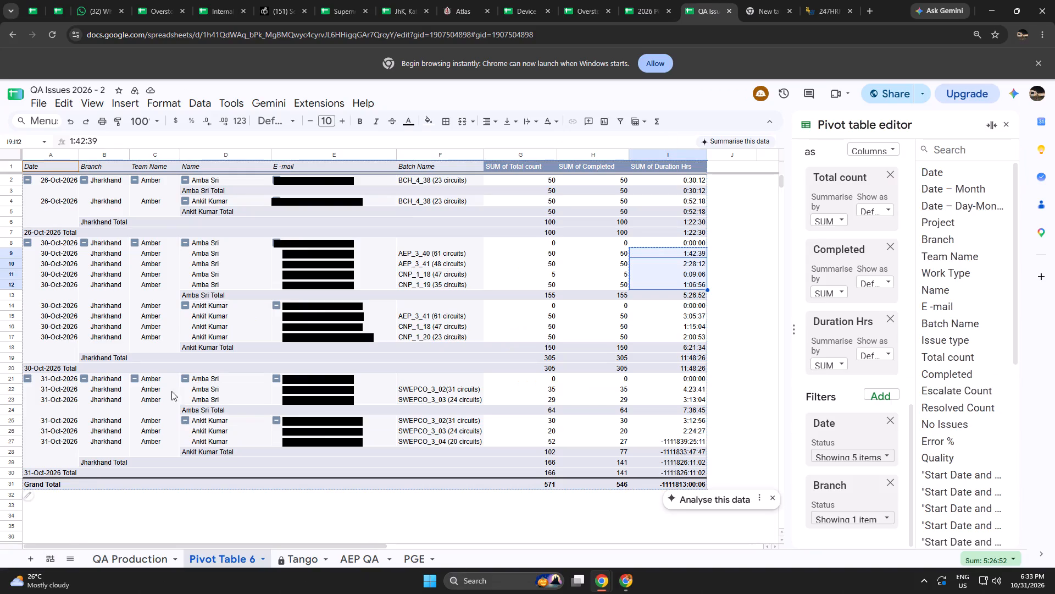
{"action": "left_click", "coordinate": [304, 512]}
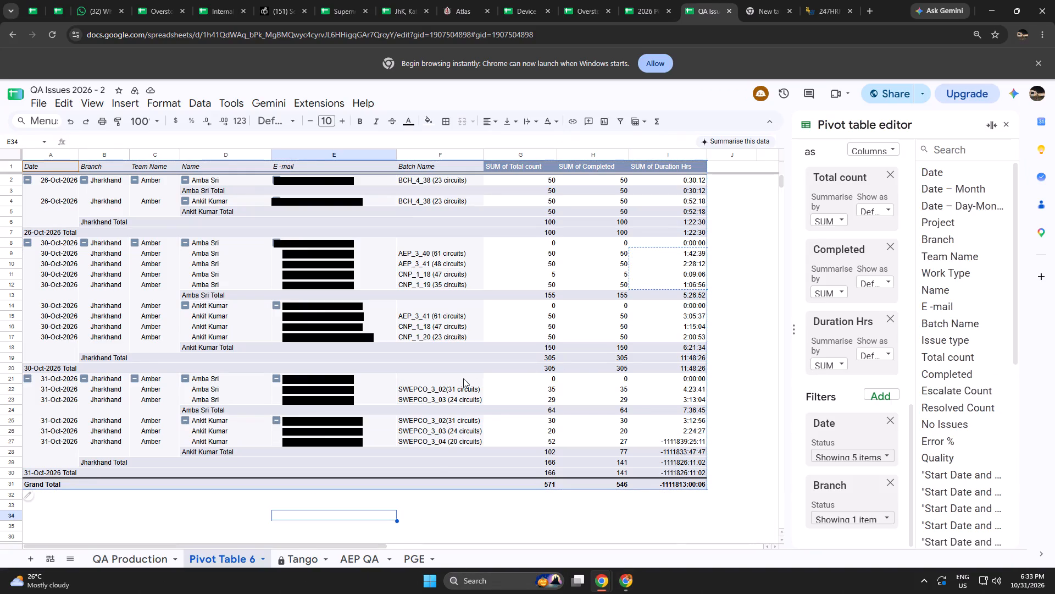
{"action": "left_click", "coordinate": [644, 0]}
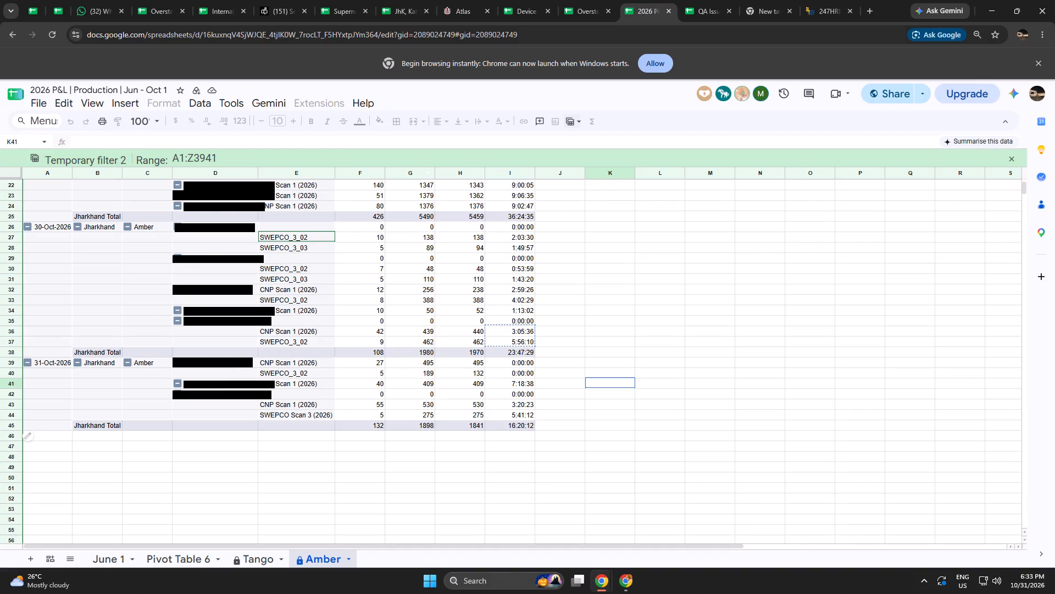
Insert one blank row above row 24855 in the daily report, directly after the second employee's two 31-Oct entries.
{"action": "left_click", "coordinate": [585, 0]}
{"action": "left_click", "coordinate": [424, 369]}
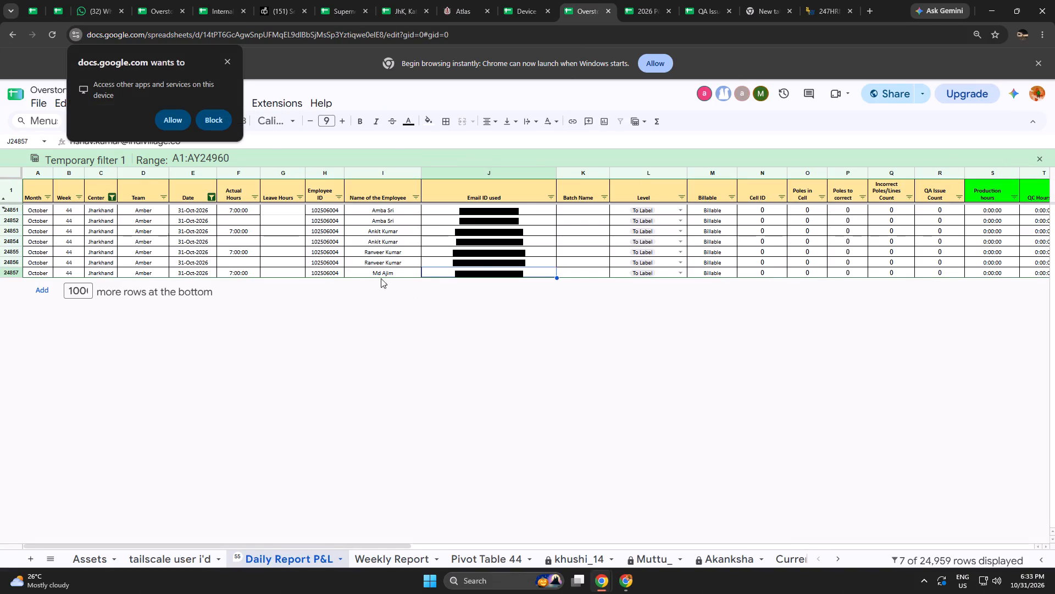
{"action": "left_click", "coordinate": [375, 241]}
{"action": "right_click", "coordinate": [375, 241]}
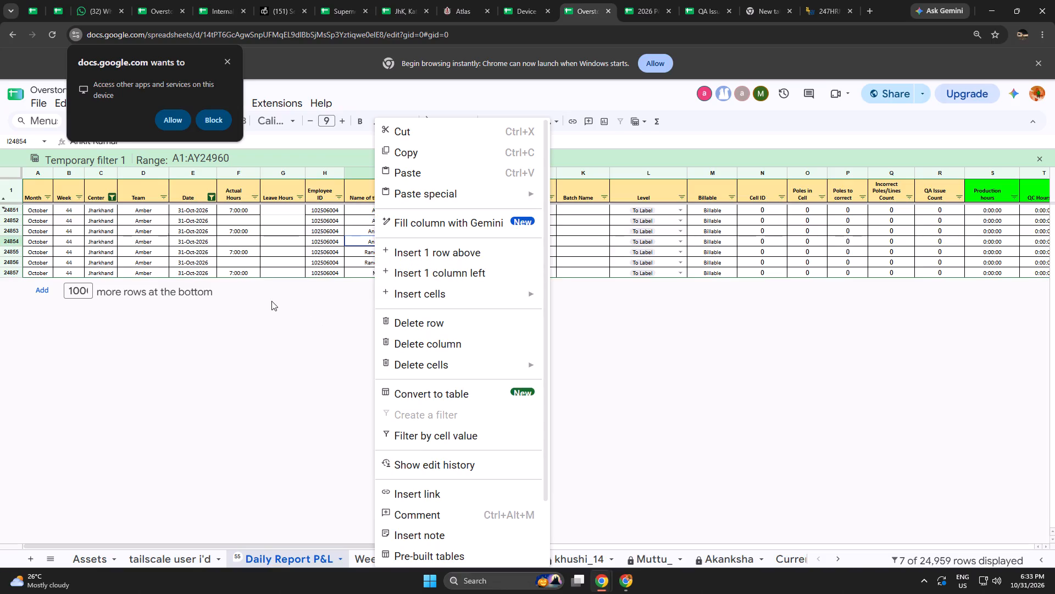
{"action": "left_click", "coordinate": [281, 322]}
{"action": "left_click", "coordinate": [372, 251]}
{"action": "right_click", "coordinate": [372, 251]}
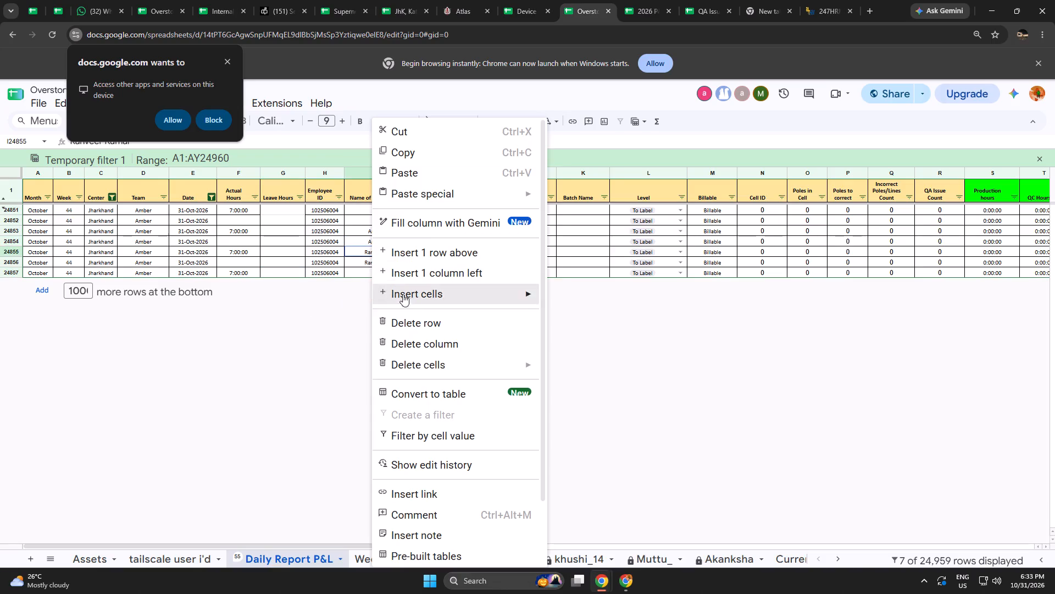
{"action": "left_click", "coordinate": [432, 253]}
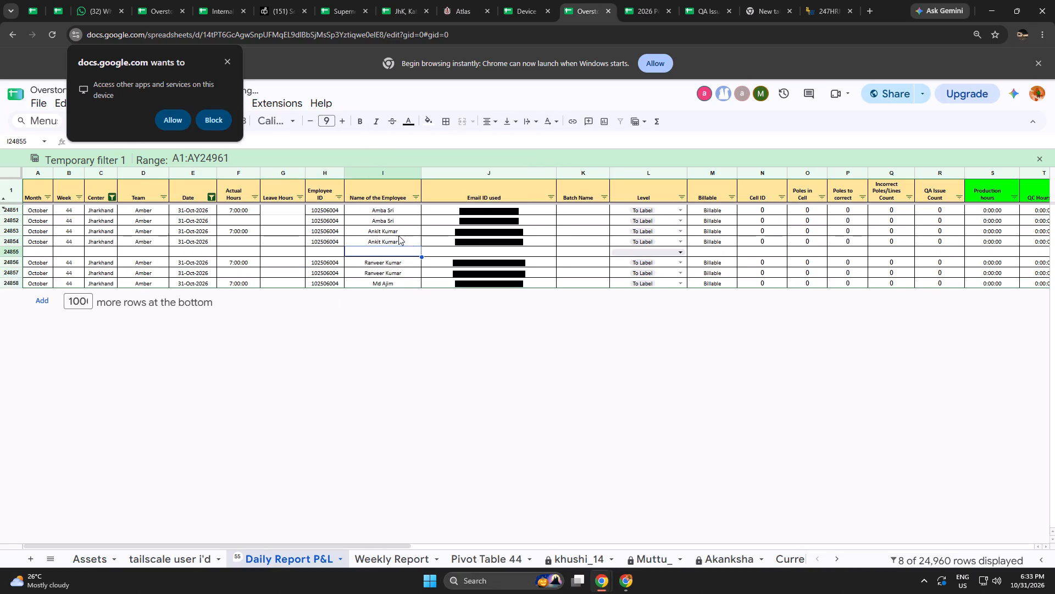
Fill blank row 24855 of the daily report with the contents of row 24854 above it.
{"action": "left_click_drag", "start_coordinate": [18, 240], "coordinate": [12, 254]}
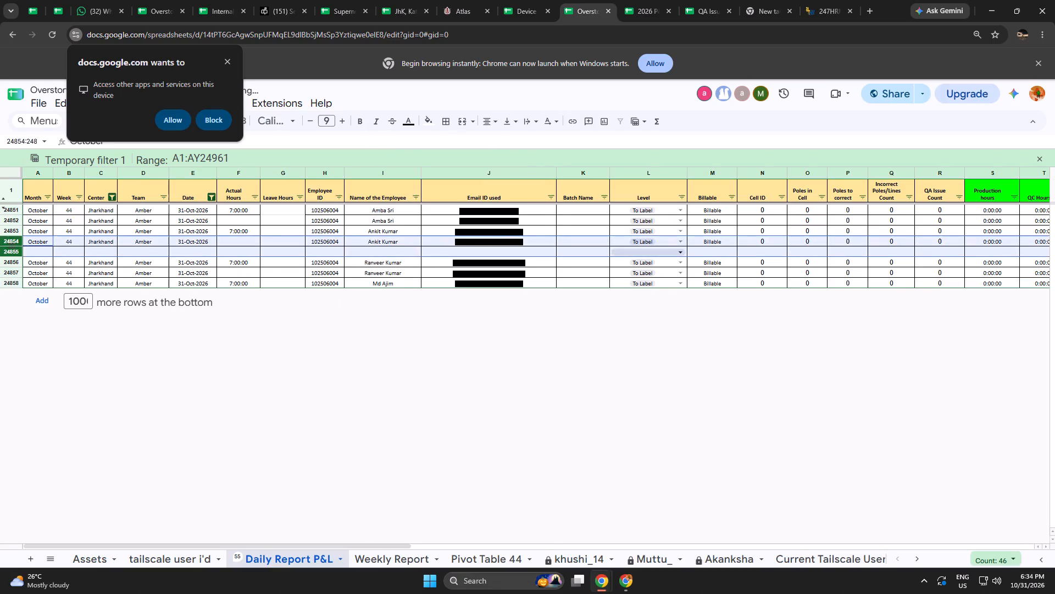
{"action": "key", "text": "ctrl+d"}
{"action": "left_click", "coordinate": [259, 421]}
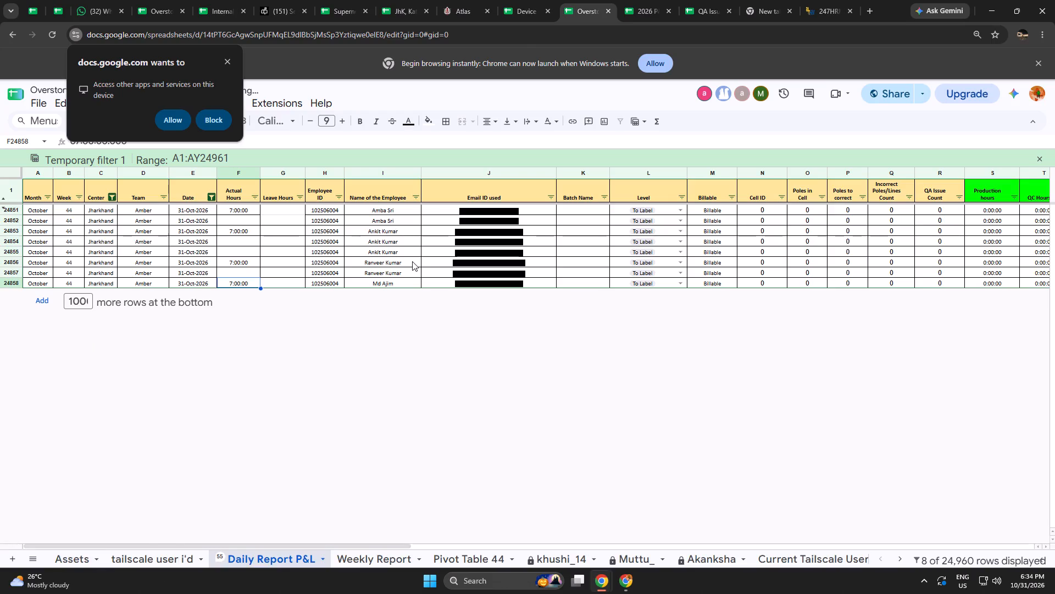
{"action": "left_click", "coordinate": [526, 0]}
{"action": "left_click", "coordinate": [596, 0]}
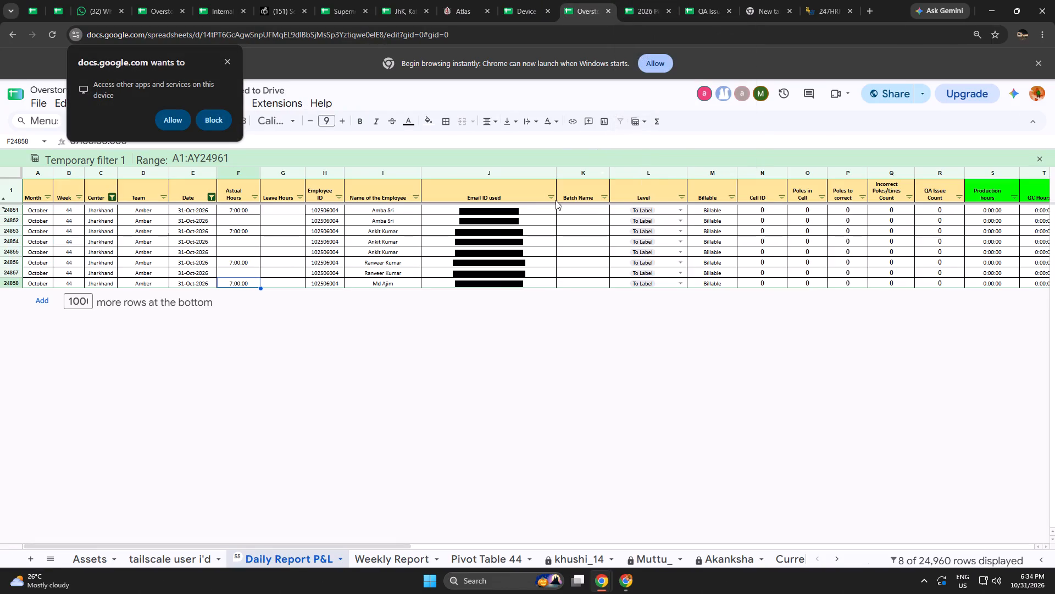
Add 30-Oct-2026 to the daily report's Date filter alongside 31-Oct-2026.
{"action": "left_click", "coordinate": [214, 197]}
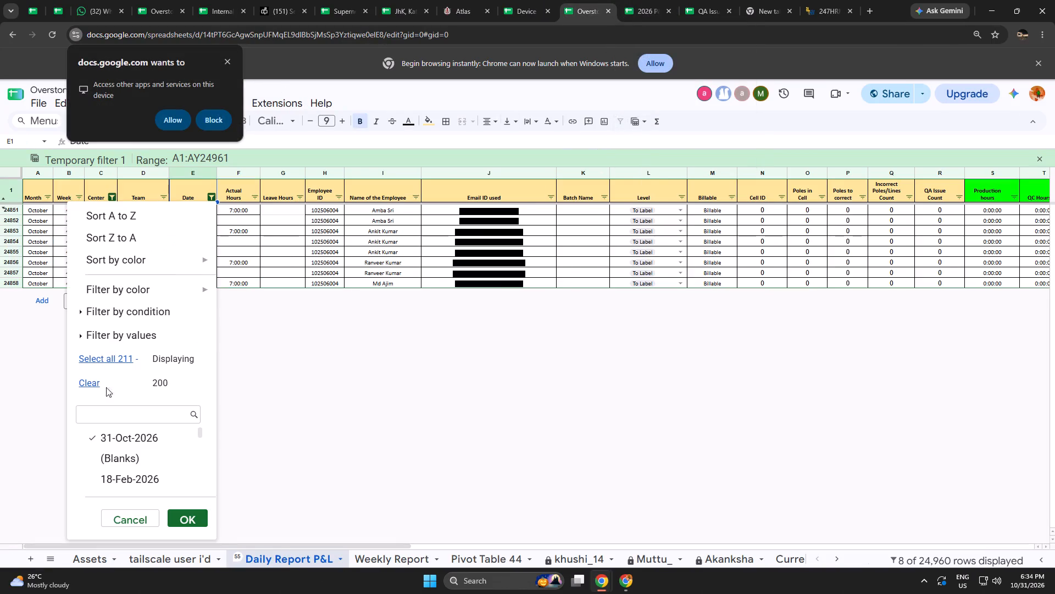
{"action": "left_click", "coordinate": [113, 410]}
{"action": "type", "text": "30"}
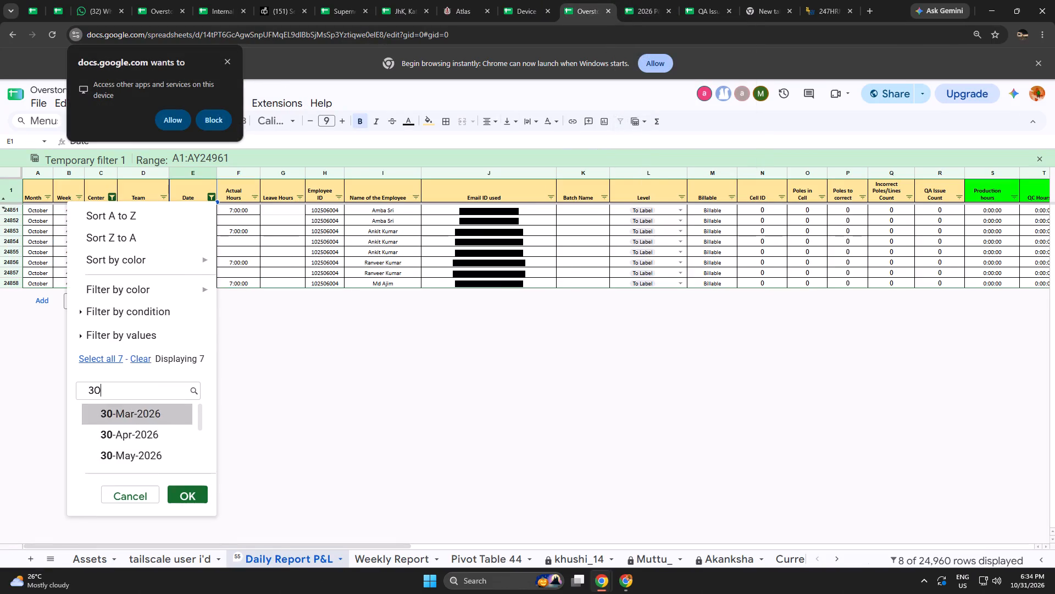
{"action": "scroll", "coordinate": [77, 447], "scroll_direction": "down", "scroll_amount": 7}
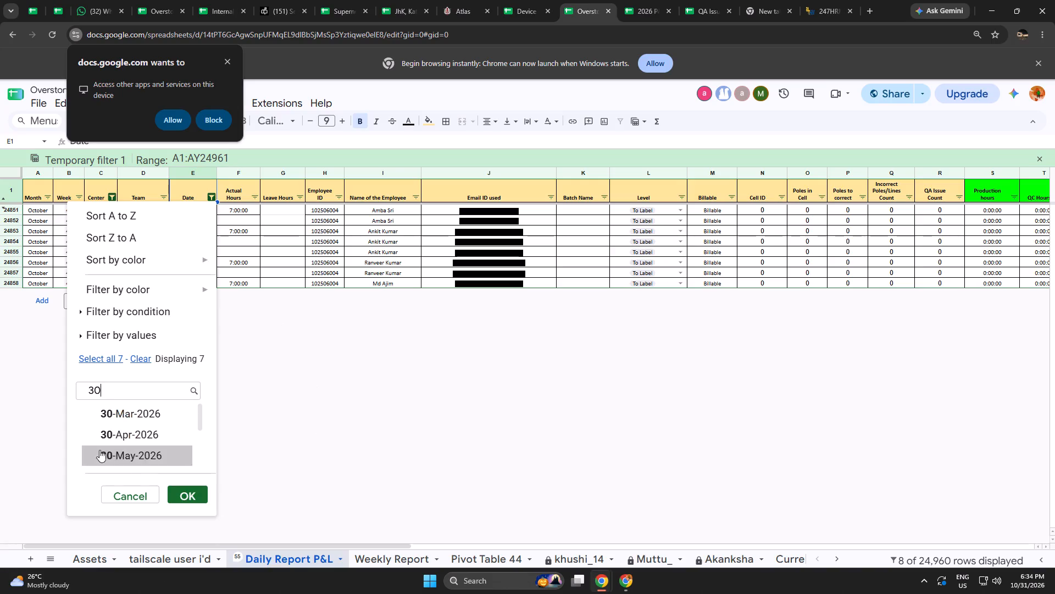
{"action": "scroll", "coordinate": [101, 450], "scroll_direction": "down", "scroll_amount": 2}
{"action": "scroll", "coordinate": [101, 450], "scroll_direction": "up", "scroll_amount": 1}
{"action": "scroll", "coordinate": [101, 450], "scroll_direction": "down", "scroll_amount": 7}
{"action": "left_click", "coordinate": [115, 452]}
{"action": "left_click", "coordinate": [204, 498]}
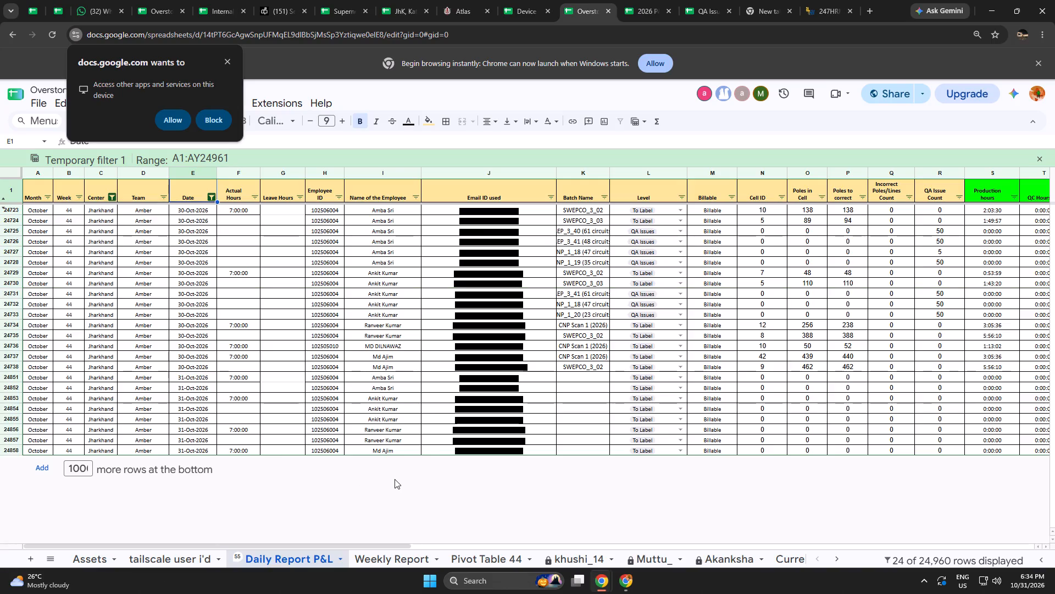
{"action": "left_click", "coordinate": [16, 346]}
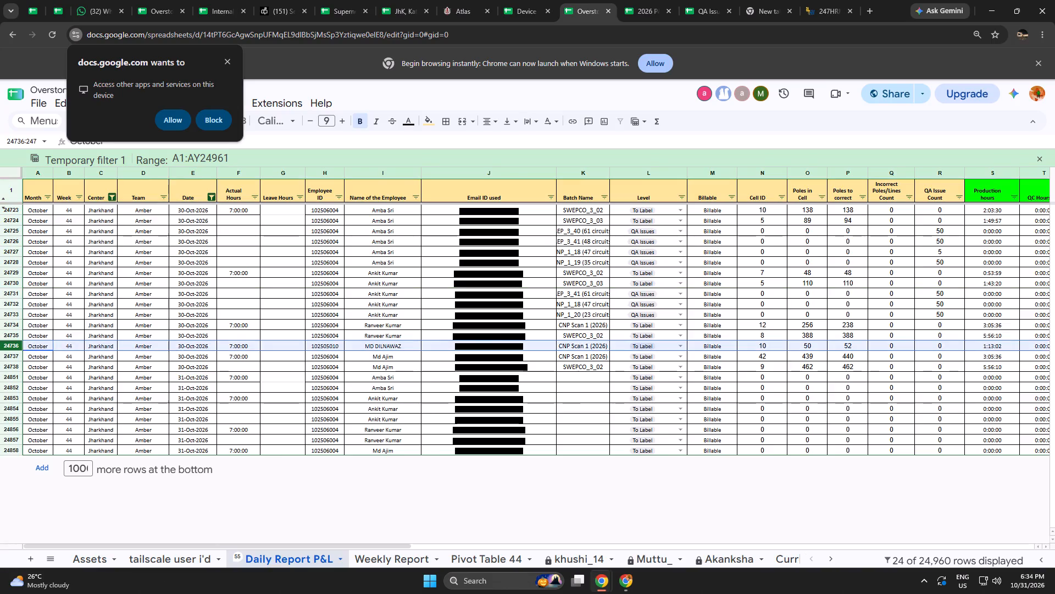
{"action": "key", "text": "ctrl+c"}
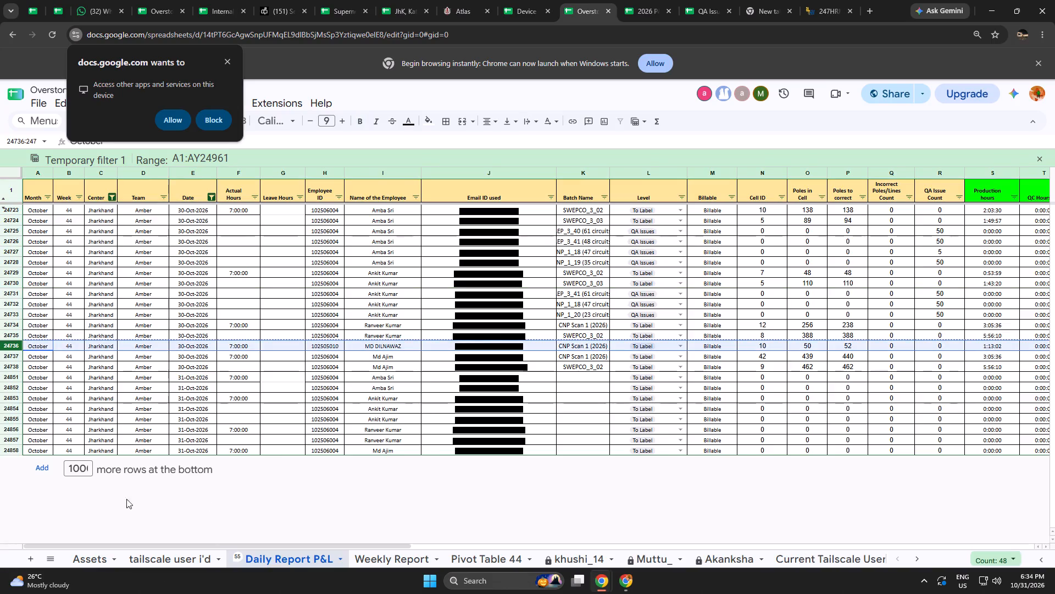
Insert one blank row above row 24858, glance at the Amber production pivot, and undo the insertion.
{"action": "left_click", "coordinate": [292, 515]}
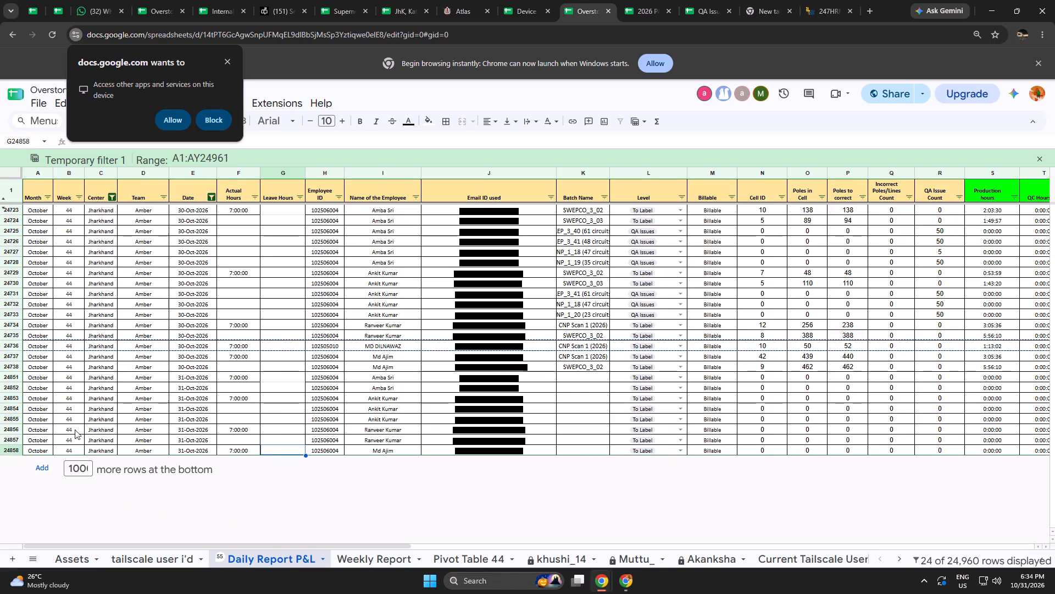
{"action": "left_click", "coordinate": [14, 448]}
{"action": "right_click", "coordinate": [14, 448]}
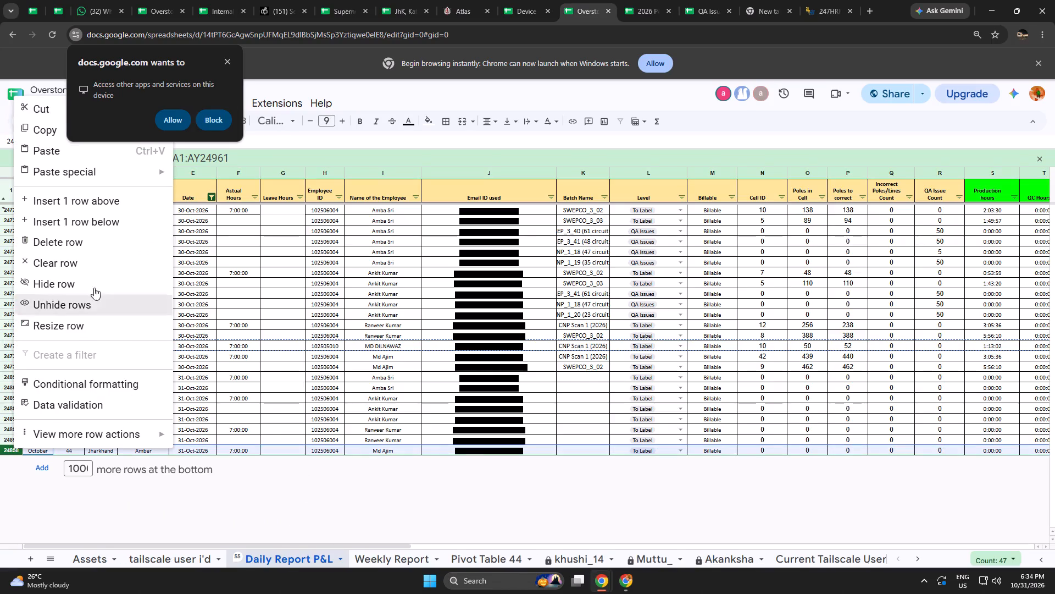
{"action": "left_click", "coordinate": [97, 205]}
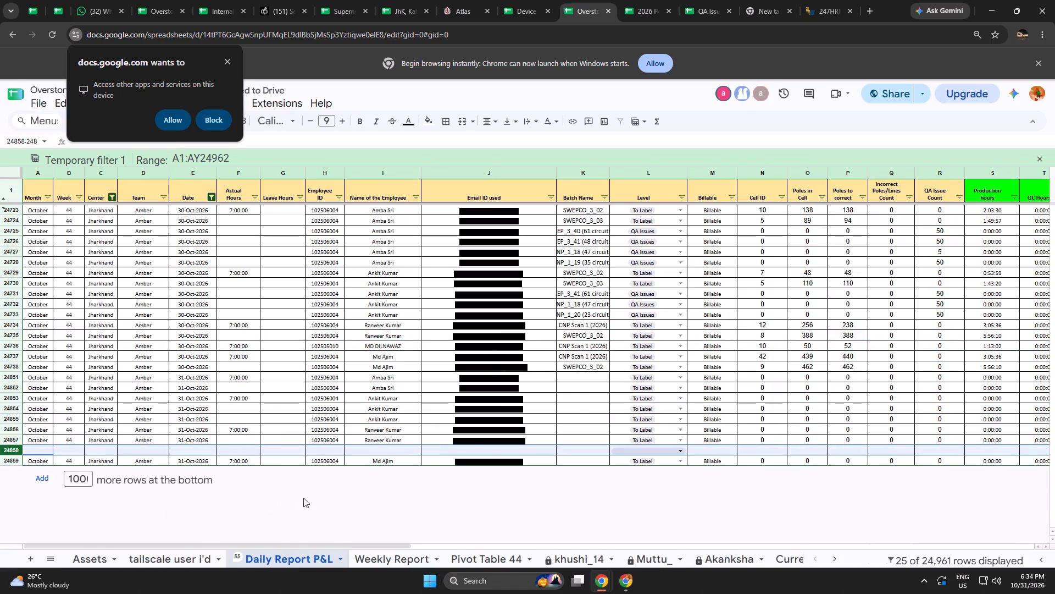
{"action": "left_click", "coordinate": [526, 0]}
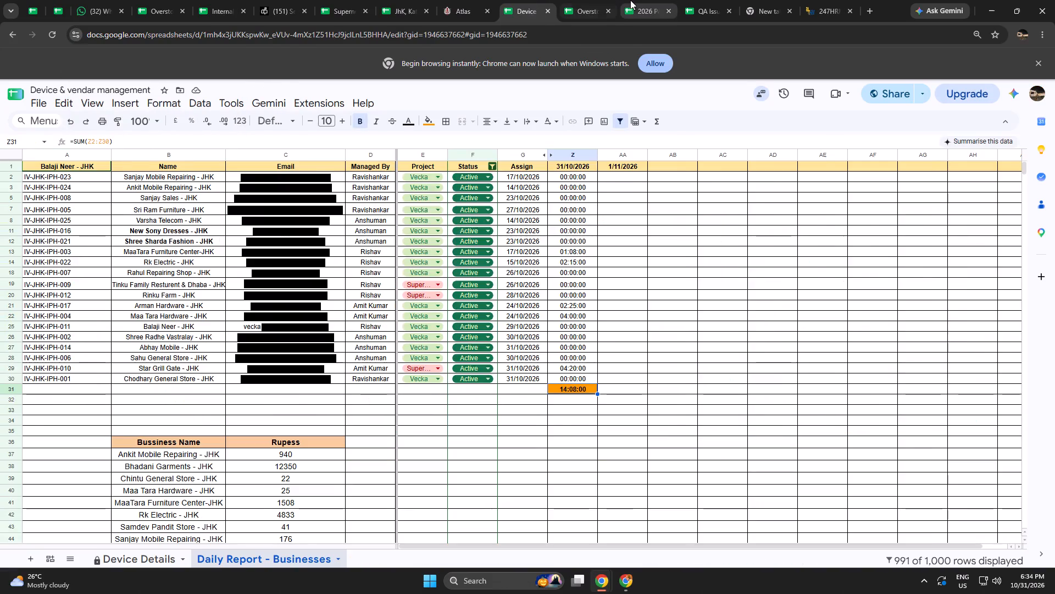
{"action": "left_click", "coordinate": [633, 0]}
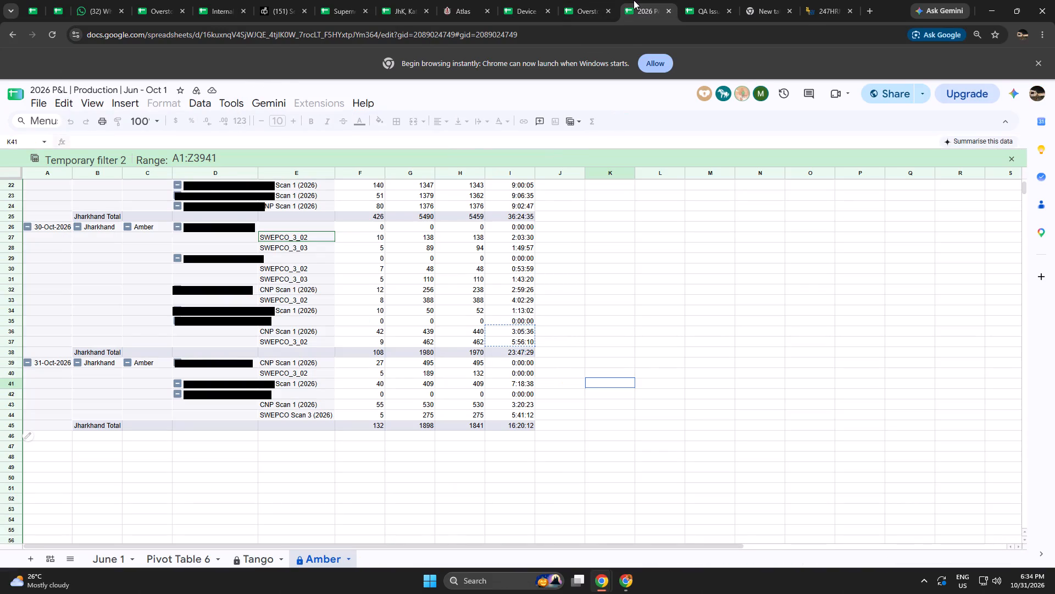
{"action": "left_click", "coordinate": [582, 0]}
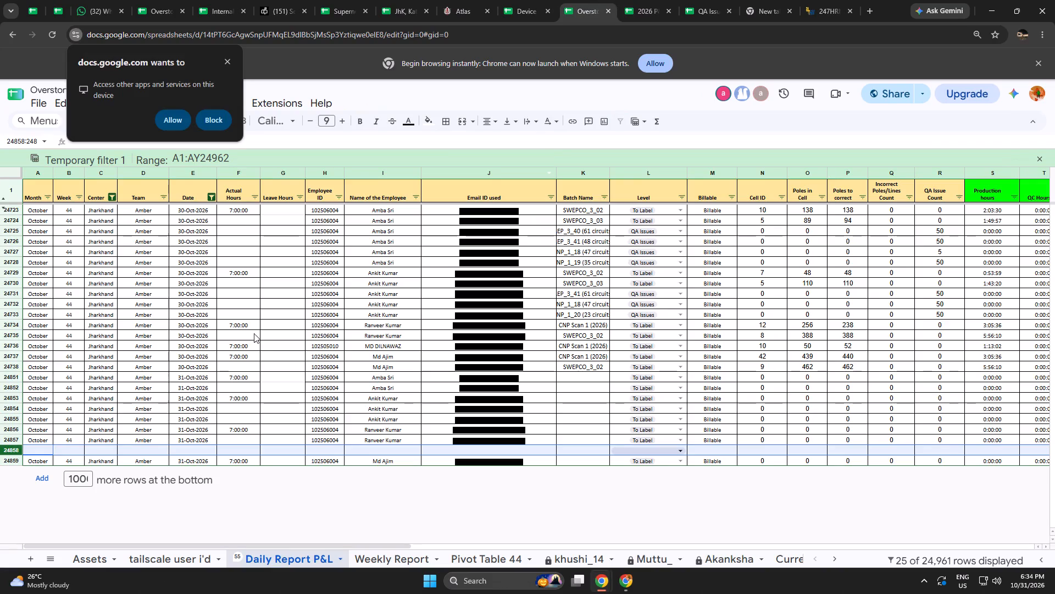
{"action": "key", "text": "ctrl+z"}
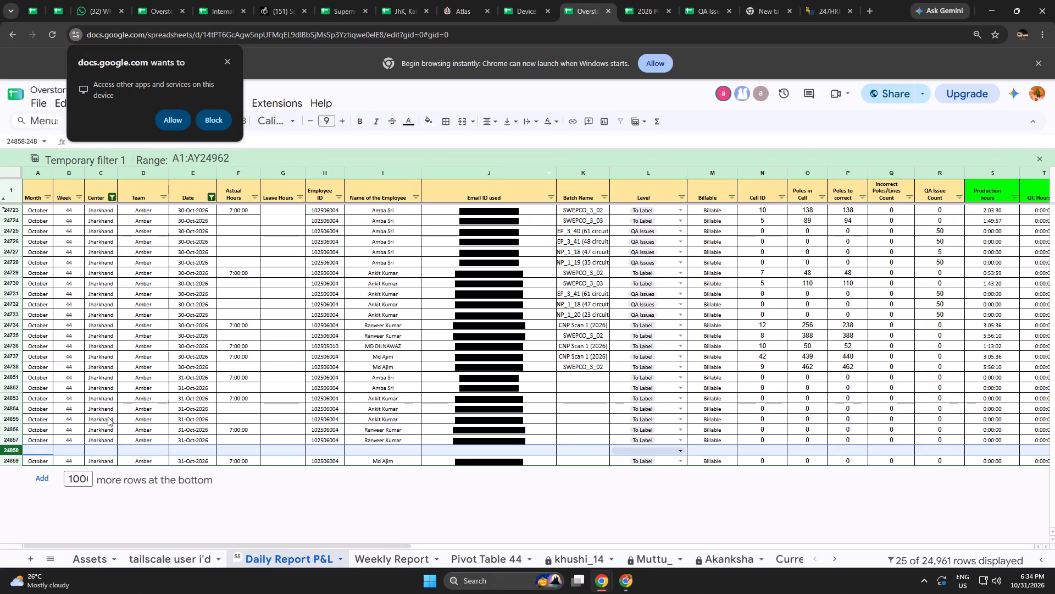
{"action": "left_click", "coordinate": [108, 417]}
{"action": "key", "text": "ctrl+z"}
Insert one row above row 24856 and paste the copied row 24736 into it as values only.
{"action": "left_click", "coordinate": [13, 432]}
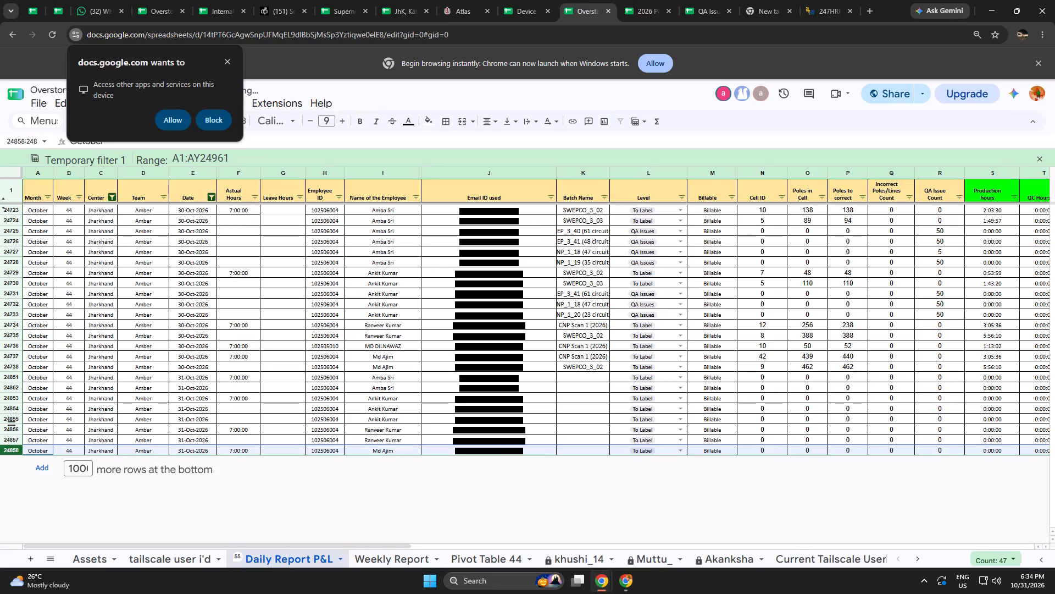
{"action": "left_click", "coordinate": [14, 424]}
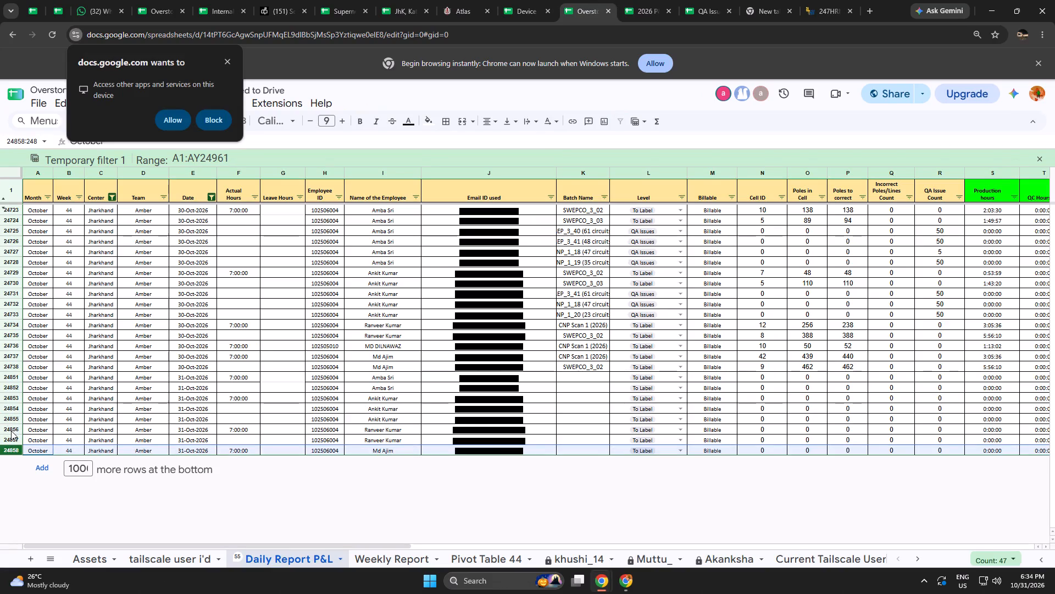
{"action": "left_click", "coordinate": [13, 431]}
{"action": "right_click", "coordinate": [13, 430]}
{"action": "left_click", "coordinate": [92, 202]}
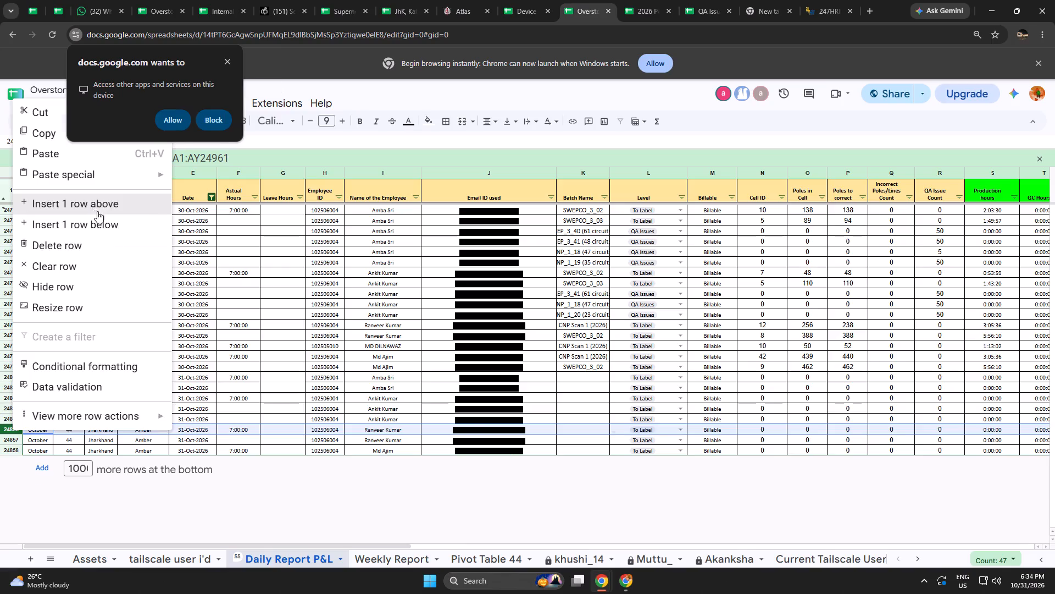
{"action": "key", "text": "ctrl+shift+v"}
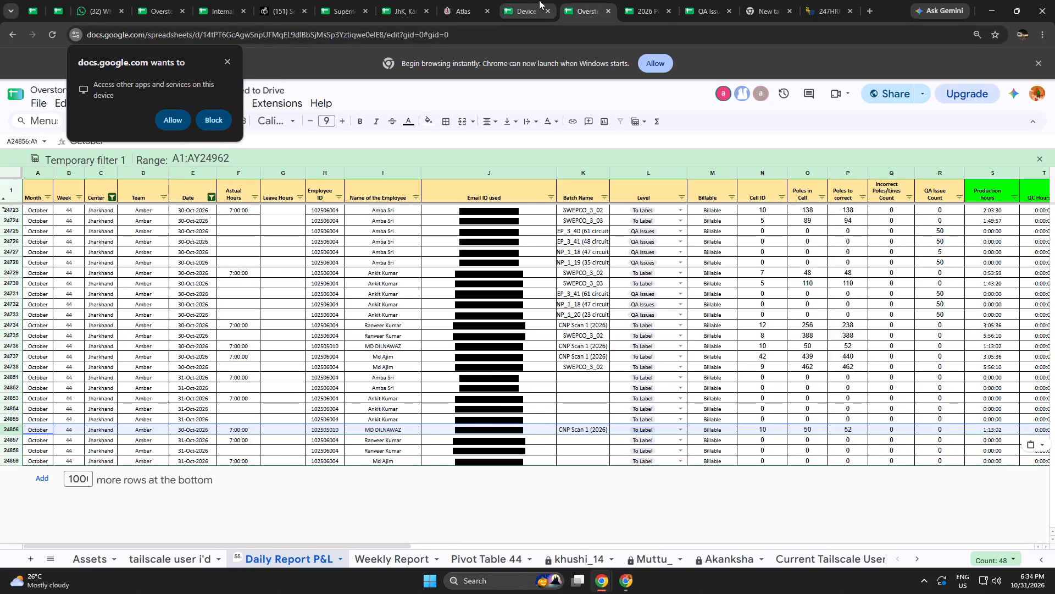
Copy 40, 409 and 409 from row 41 of the Amber pivot into row 24856's Cell ID, Poles in Cell and Poles to correct as values.
{"action": "left_click", "coordinate": [642, 0]}
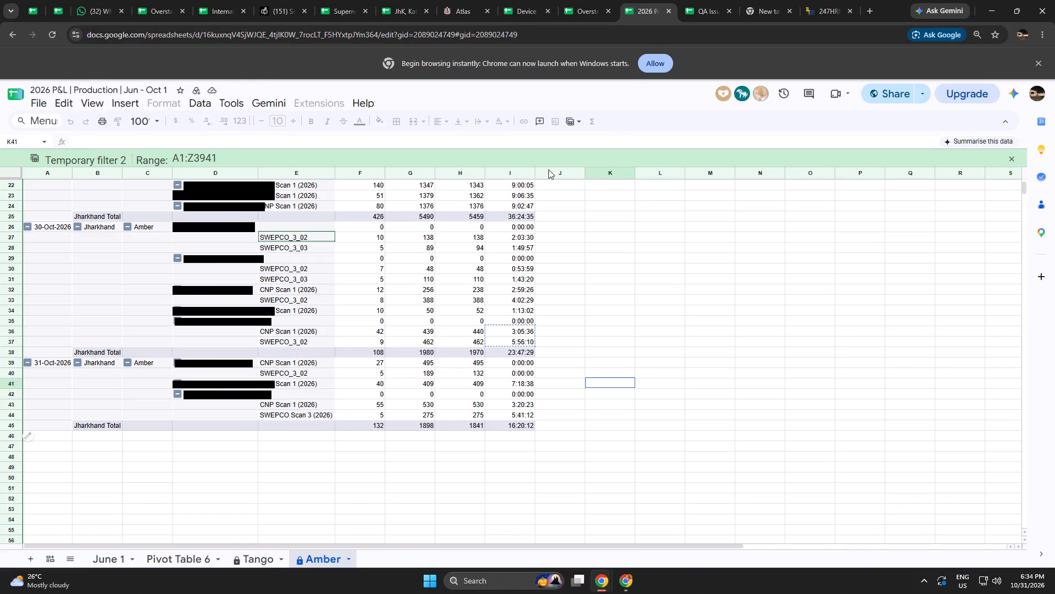
{"action": "left_click_drag", "start_coordinate": [365, 386], "coordinate": [457, 390]}
{"action": "left_click", "coordinate": [457, 390]}
{"action": "left_click_drag", "start_coordinate": [374, 387], "coordinate": [456, 386]}
{"action": "key", "text": "ctrl+c"}
{"action": "left_click", "coordinate": [588, 0]}
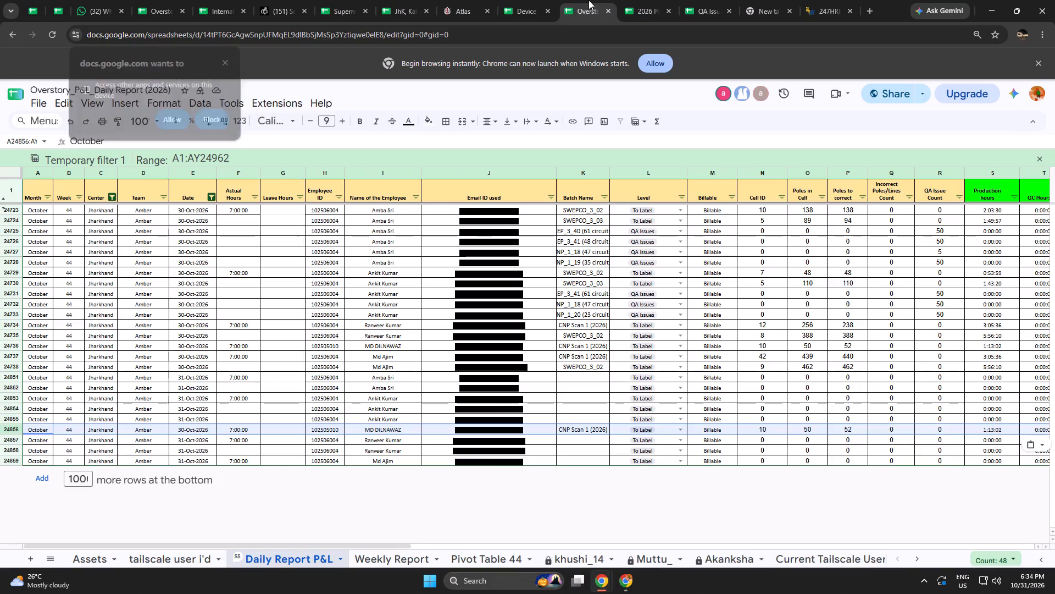
{"action": "left_click", "coordinate": [768, 430]}
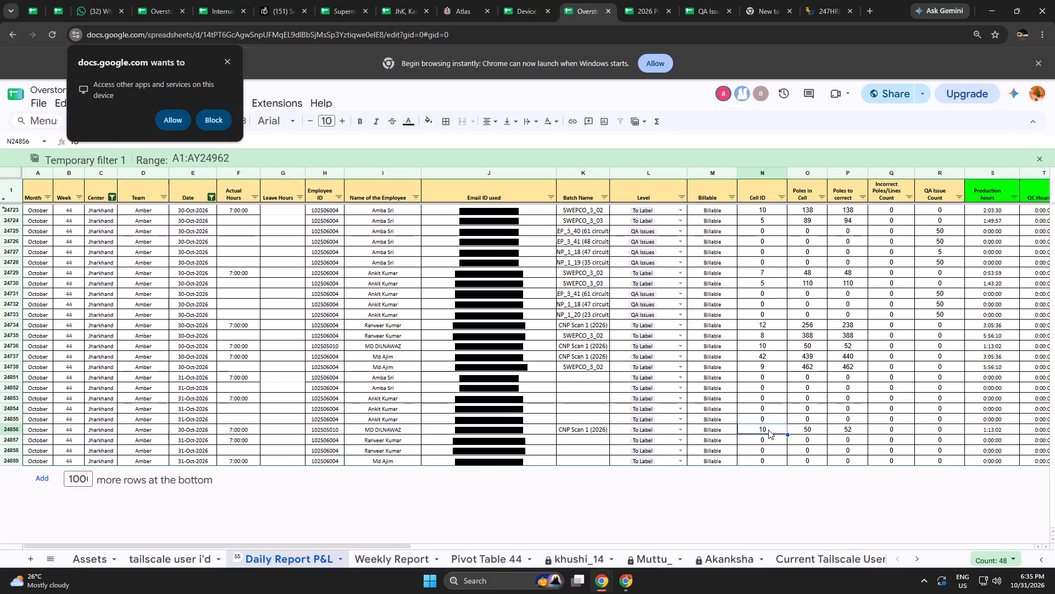
{"action": "key", "text": "ctrl+shift+v"}
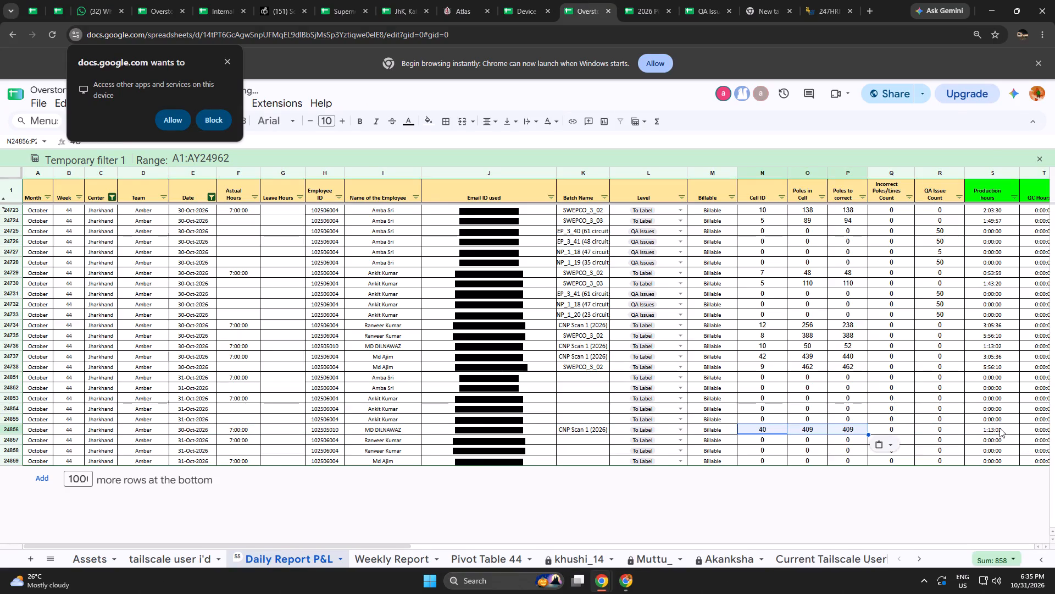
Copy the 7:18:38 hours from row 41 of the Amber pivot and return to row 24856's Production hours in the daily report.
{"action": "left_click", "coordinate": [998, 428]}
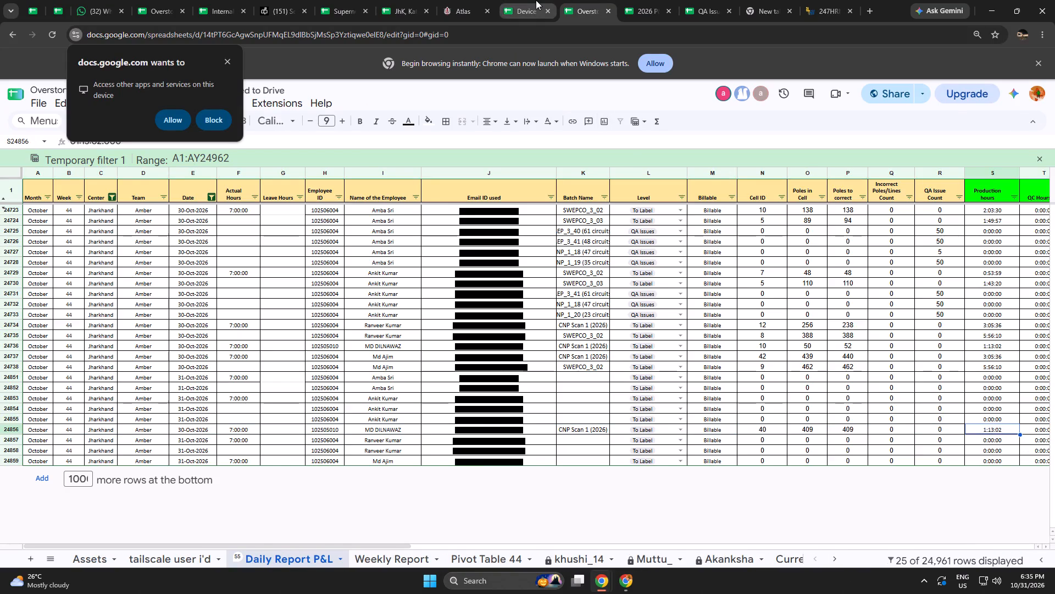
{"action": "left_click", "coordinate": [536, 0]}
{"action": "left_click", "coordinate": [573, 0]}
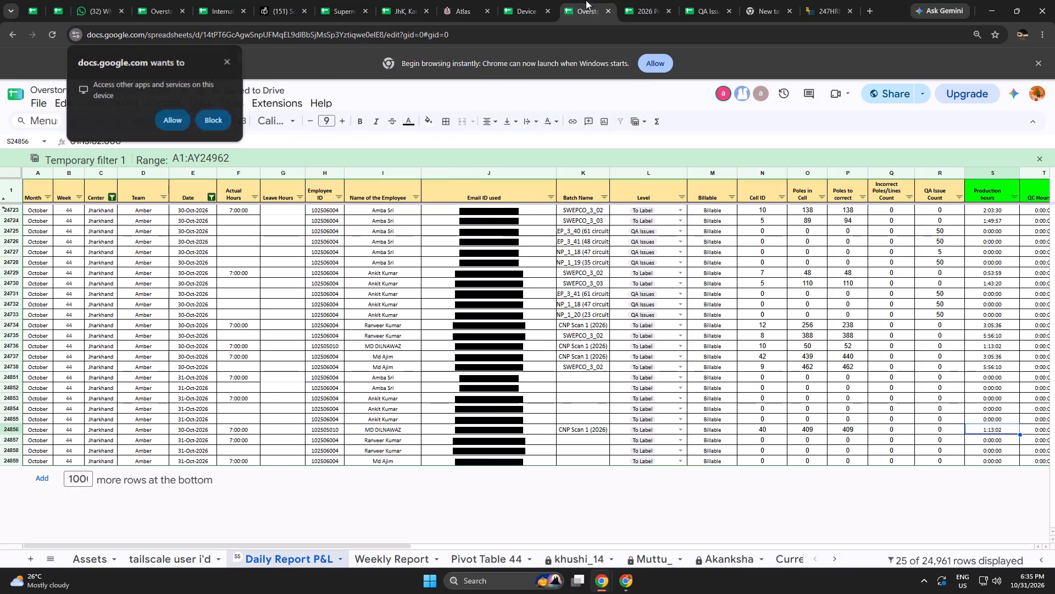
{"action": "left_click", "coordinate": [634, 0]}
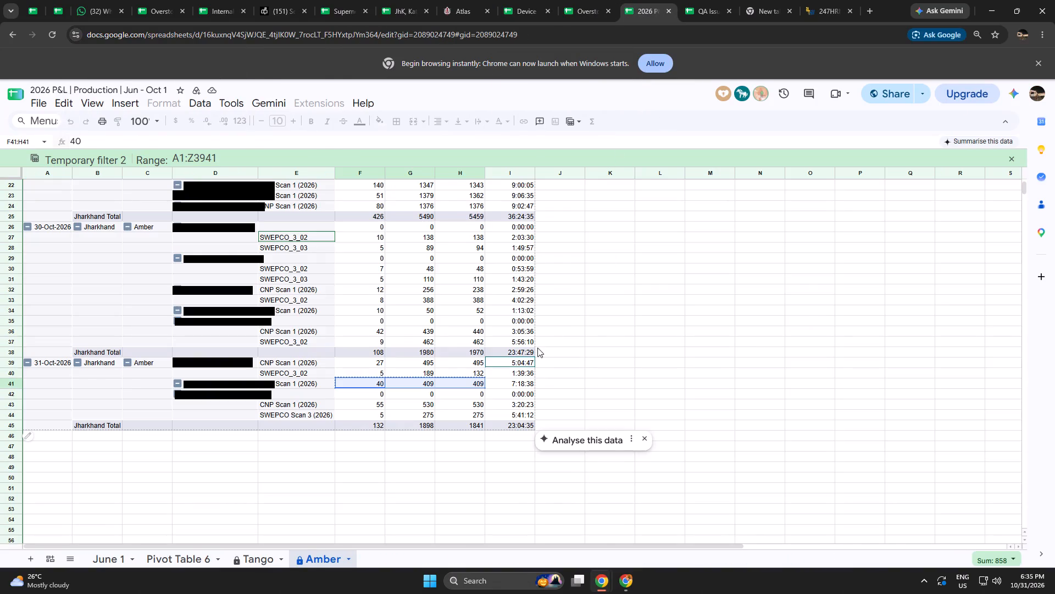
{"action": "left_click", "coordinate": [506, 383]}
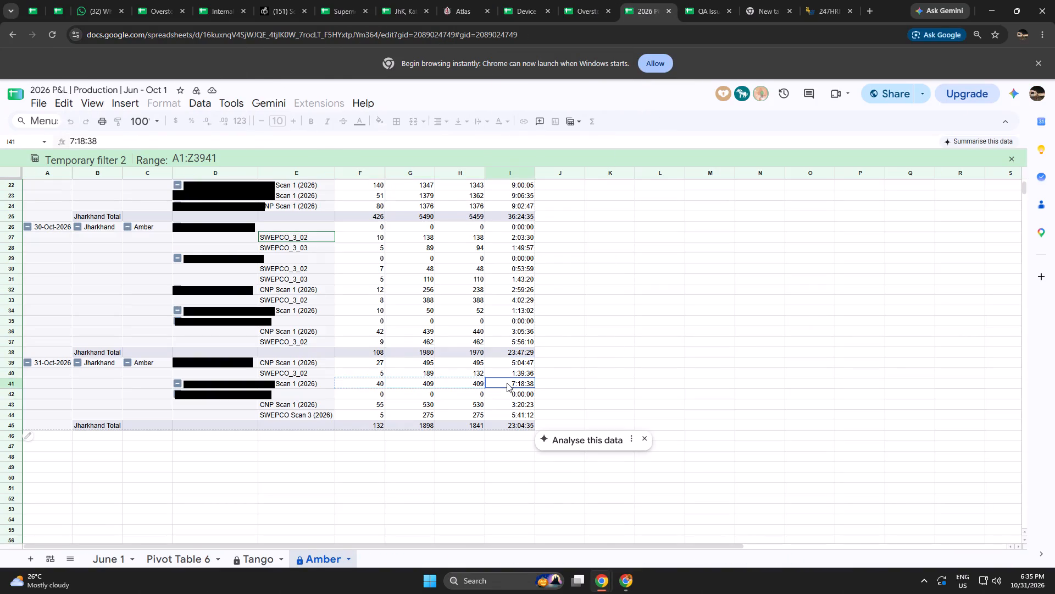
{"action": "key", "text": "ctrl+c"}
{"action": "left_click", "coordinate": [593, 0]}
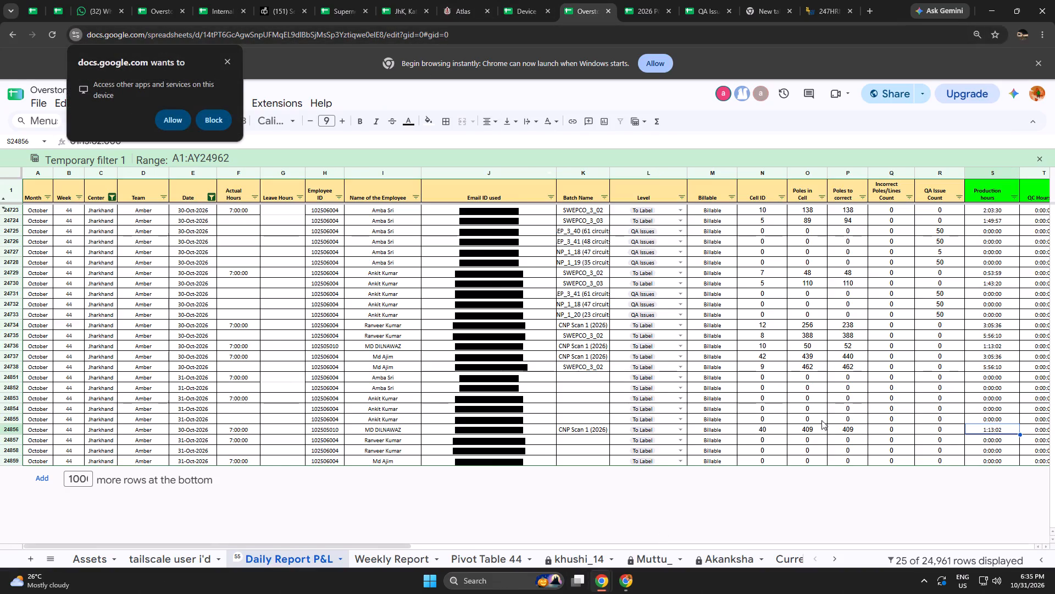
In the Amber pivot, check the summed 31-Oct-2026 hours of rows 39–40 and of rows 43–44.
{"action": "left_click", "coordinate": [648, 0]}
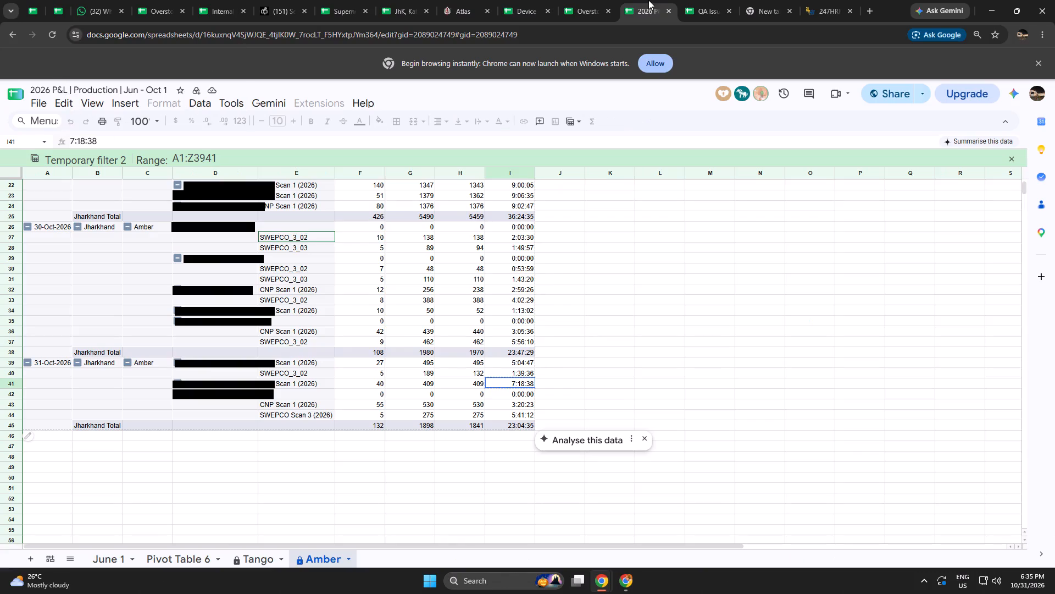
{"action": "left_click", "coordinate": [635, 346]}
{"action": "left_click_drag", "start_coordinate": [518, 365], "coordinate": [518, 371]}
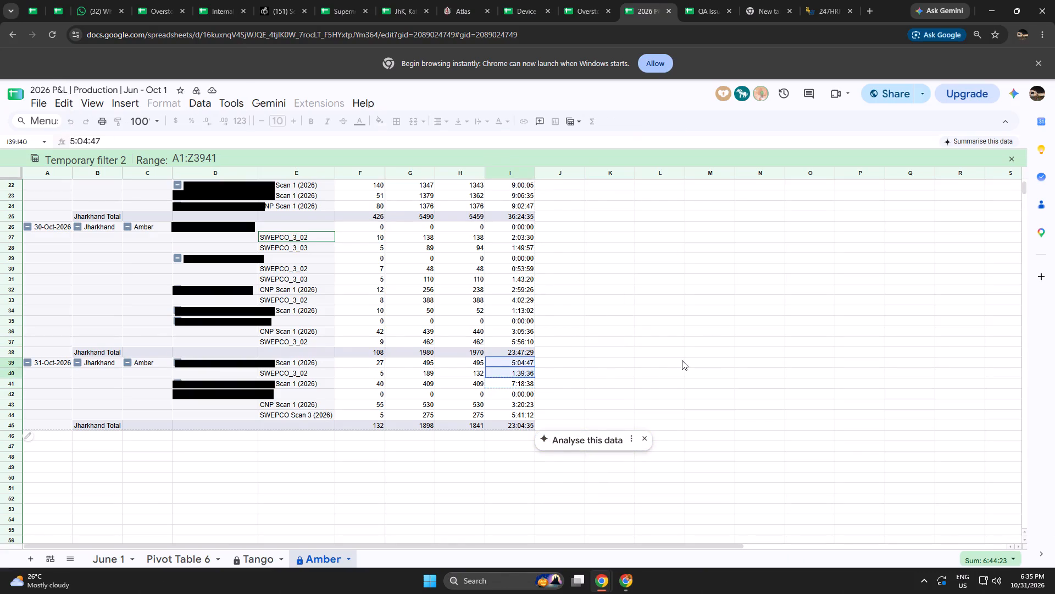
{"action": "left_click_drag", "start_coordinate": [507, 403], "coordinate": [507, 409]}
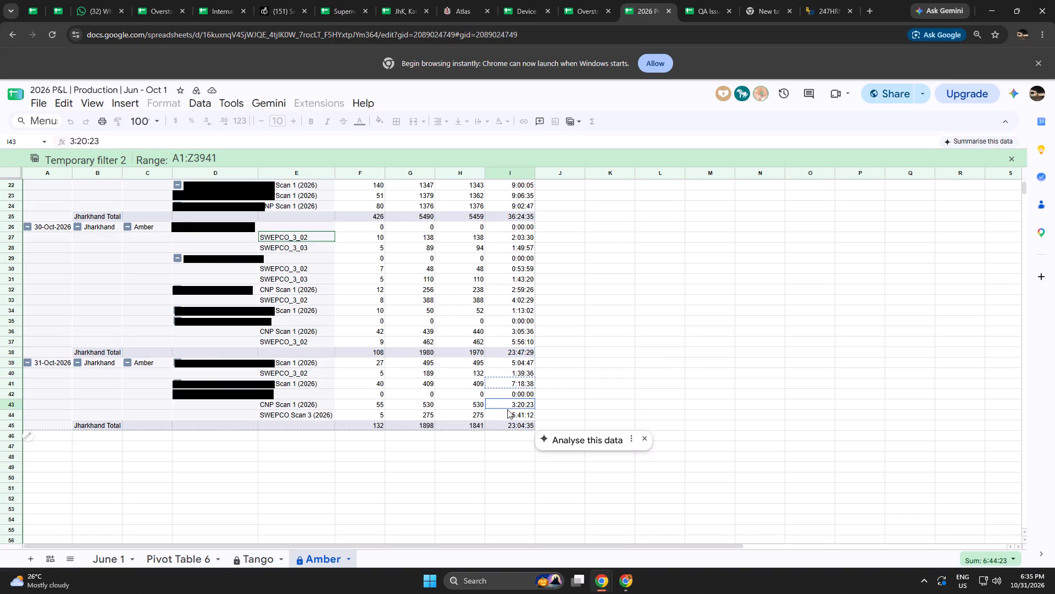
{"action": "left_click_drag", "start_coordinate": [507, 409], "coordinate": [507, 410]}
{"action": "left_click", "coordinate": [786, 362]}
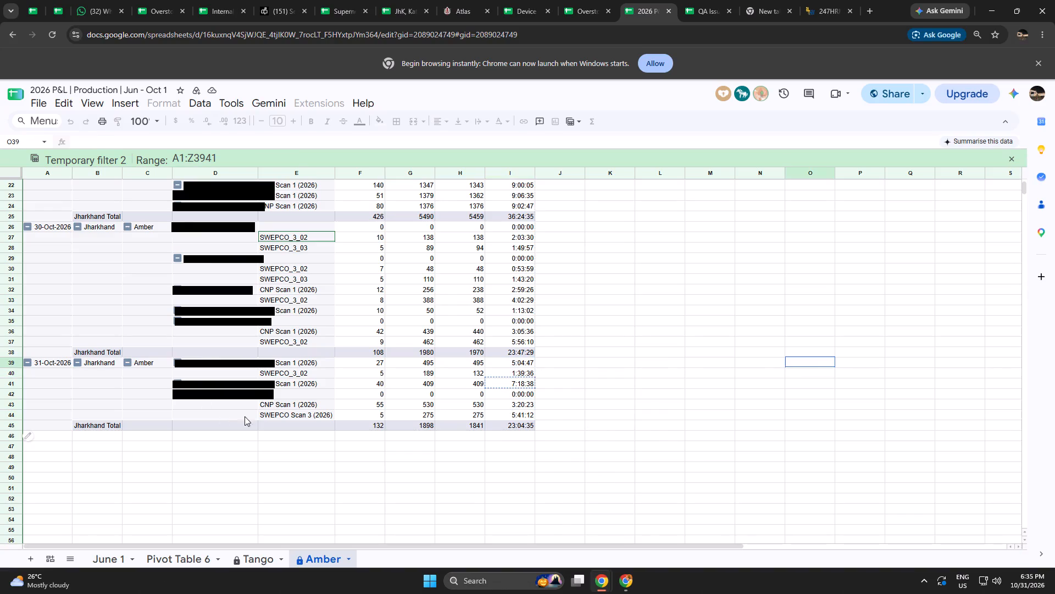
Copy CNP Scan 1 (2026) and SWEPCO Scan 3 (2026) from Amber pivot rows 43–44 into the Batch Name cells of daily report rows 24857–24858 as values.
{"action": "left_click_drag", "start_coordinate": [274, 405], "coordinate": [297, 414]}
{"action": "key", "text": "ctrl+c"}
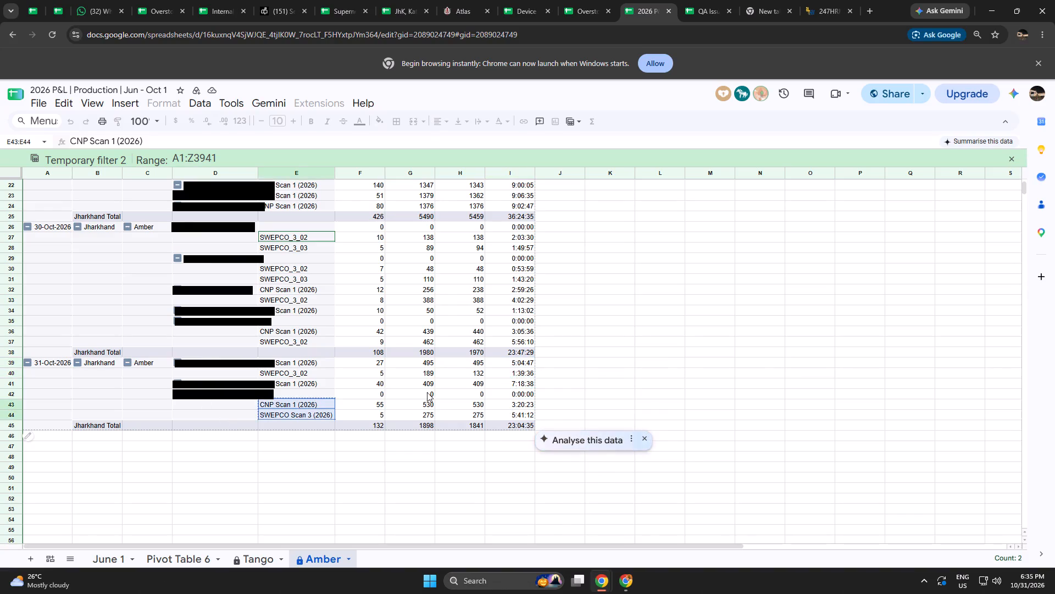
{"action": "left_click", "coordinate": [585, 0]}
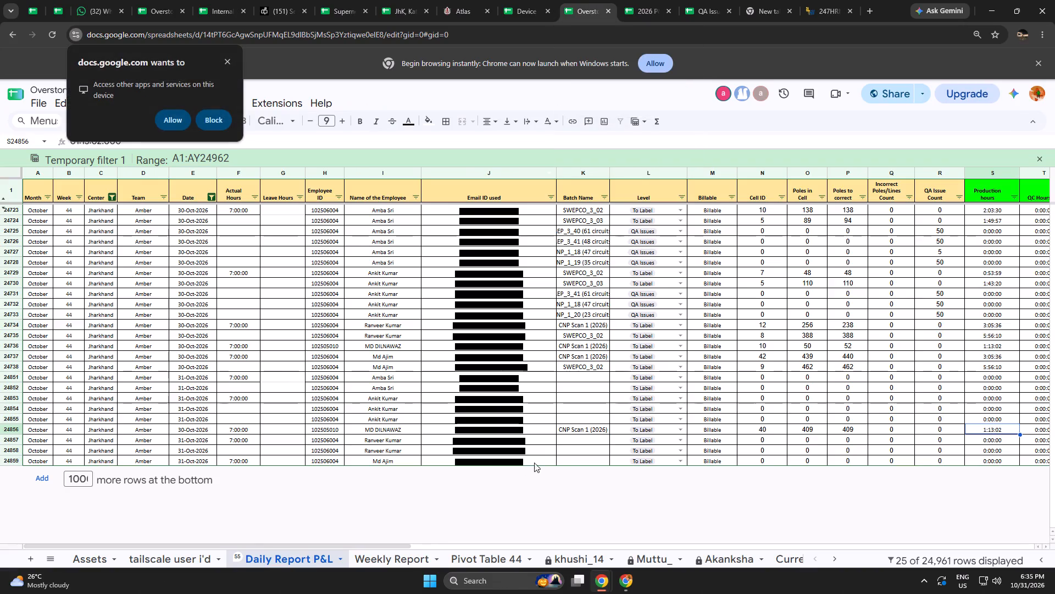
{"action": "left_click", "coordinate": [558, 439]}
{"action": "key", "text": "ctrl+shift+v"}
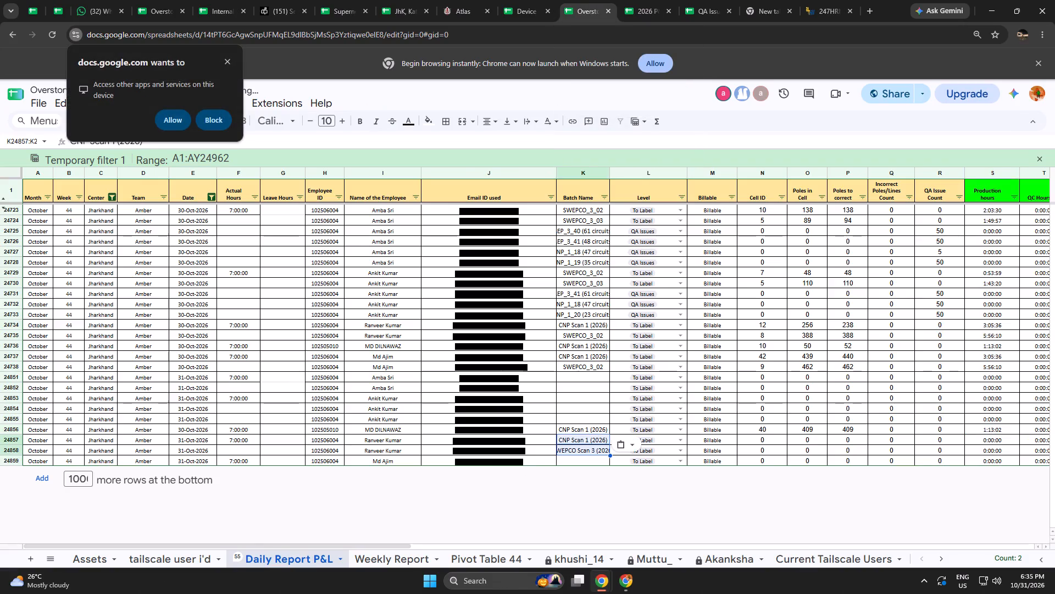
{"action": "left_click", "coordinate": [590, 502]}
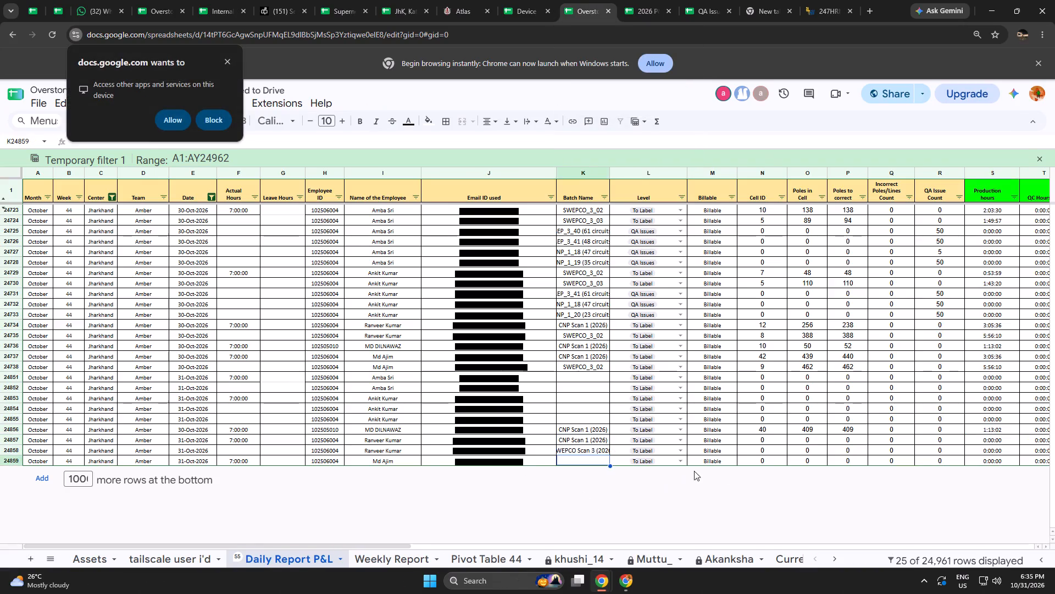
Copy 55, 530, 530 and 5, 275, 275 from Amber pivot rows 43–44 into rows 24857–24858's Cell ID, Poles in Cell and Poles to correct as values.
{"action": "left_click", "coordinate": [757, 438]}
{"action": "left_click", "coordinate": [641, 0]}
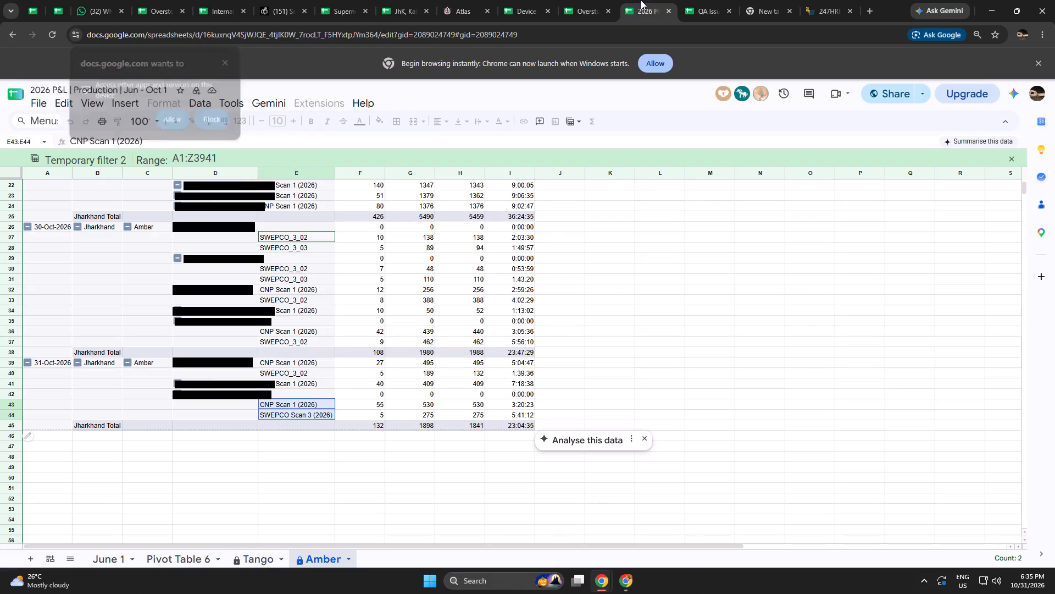
{"action": "left_click_drag", "start_coordinate": [372, 404], "coordinate": [454, 412]}
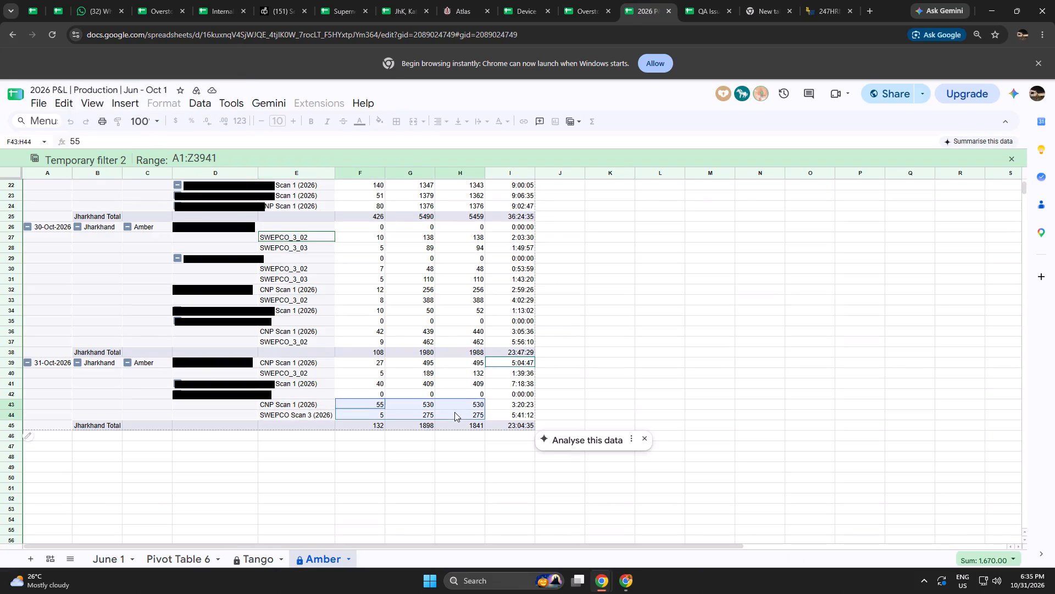
{"action": "key", "text": "ctrl+c"}
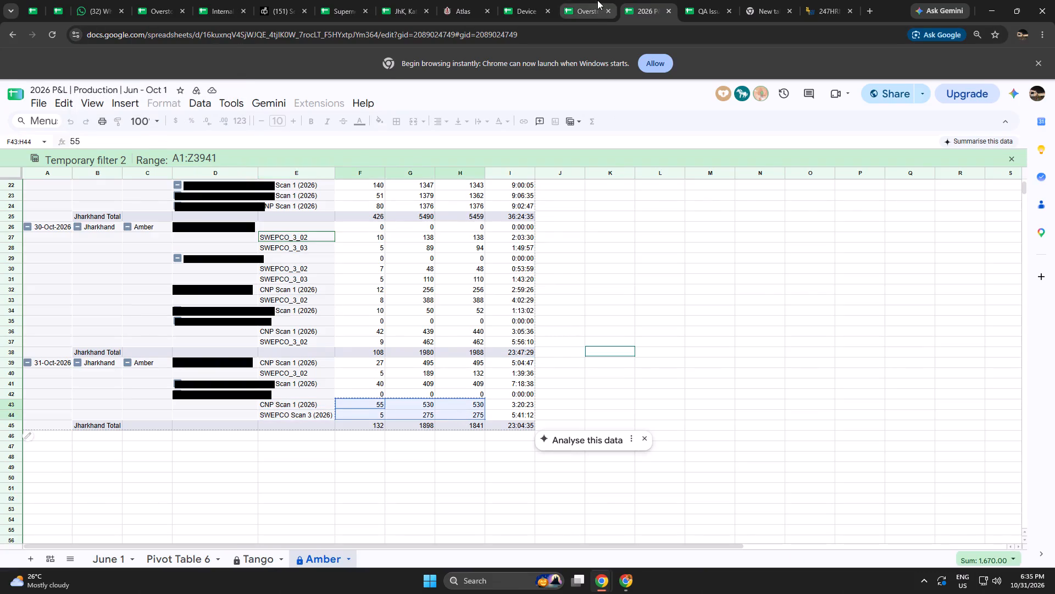
{"action": "left_click", "coordinate": [595, 0]}
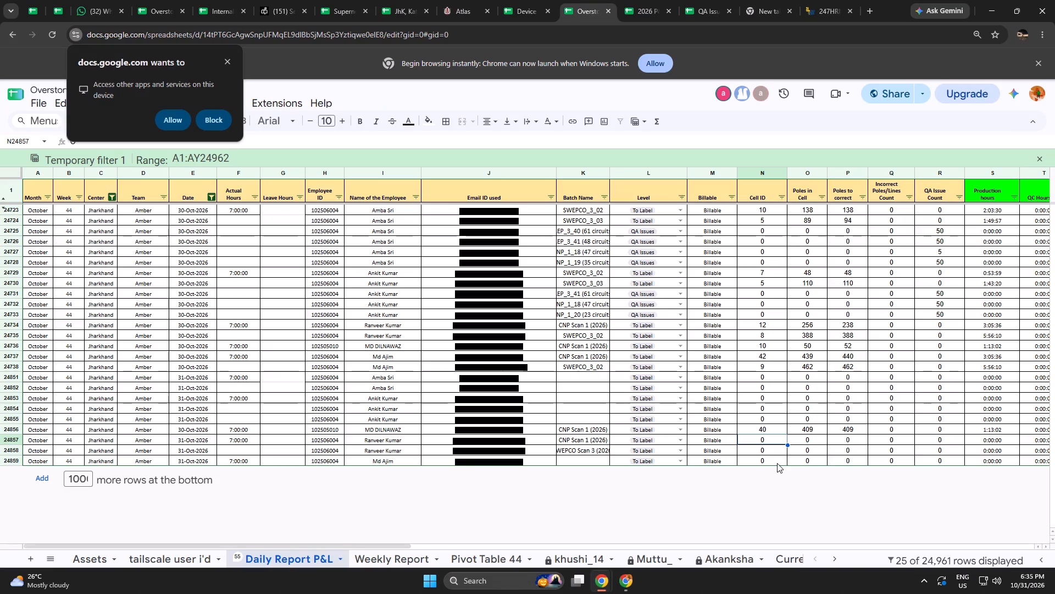
{"action": "key", "text": "ctrl+shift+v"}
{"action": "left_click", "coordinate": [768, 440]}
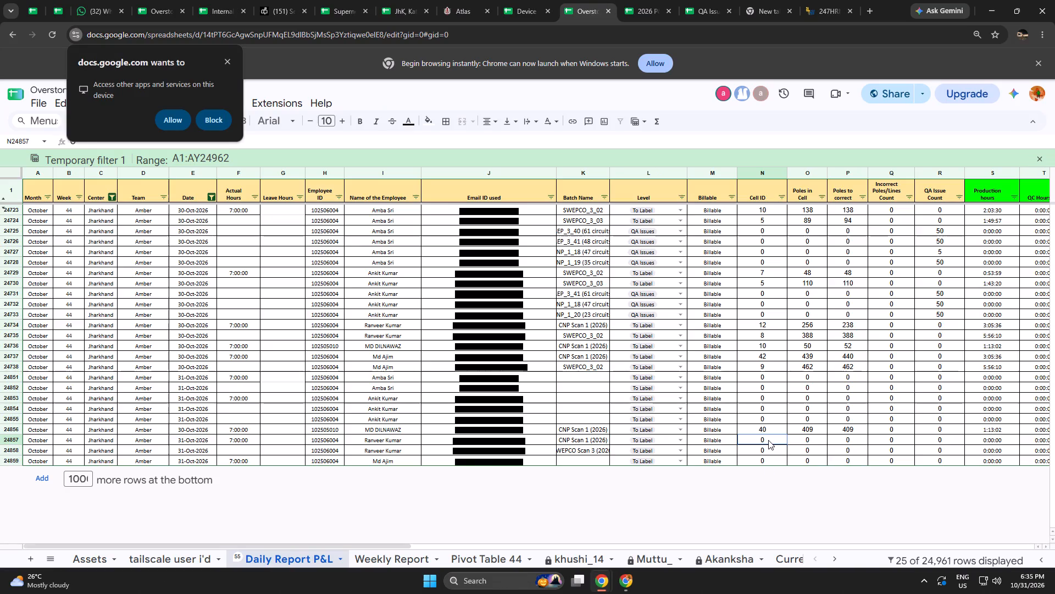
{"action": "key", "text": "ctrl+shift+v"}
Copy the hours 3:20:23 and 5:41:12 from Amber pivot rows 43–44 into the Production hours of rows 24857–24858 as values.
{"action": "left_click", "coordinate": [976, 439]}
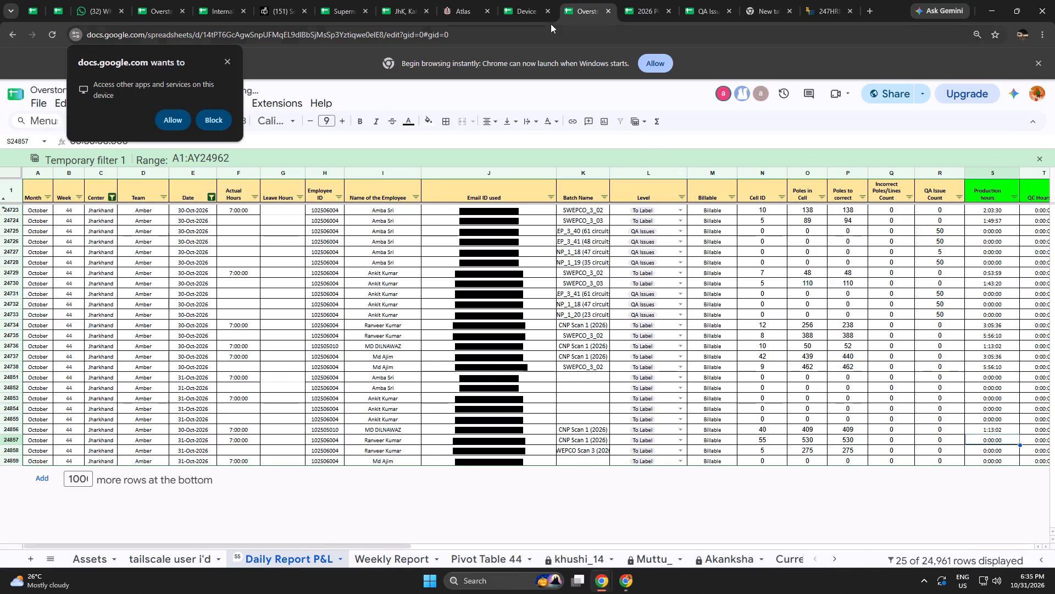
{"action": "left_click", "coordinate": [635, 0]}
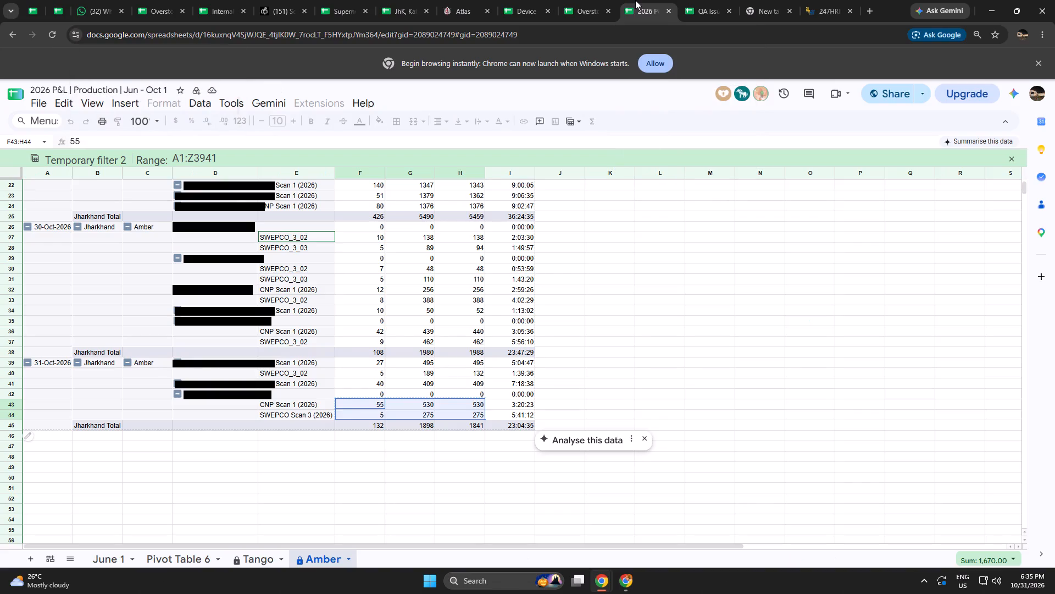
{"action": "left_click_drag", "start_coordinate": [522, 403], "coordinate": [517, 415]}
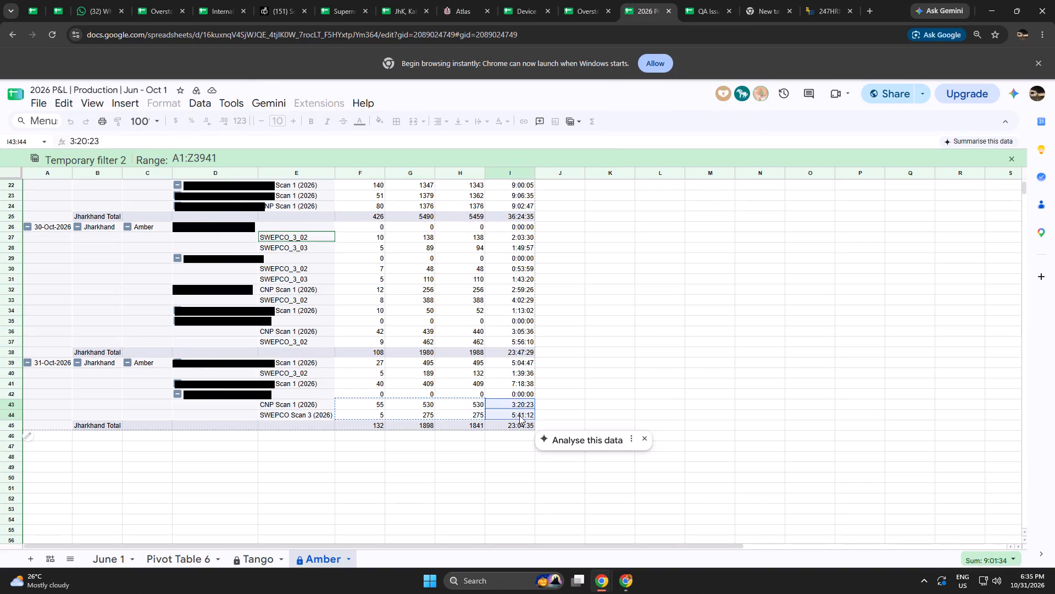
{"action": "key", "text": "ctrl+c"}
{"action": "left_click", "coordinate": [532, 0]}
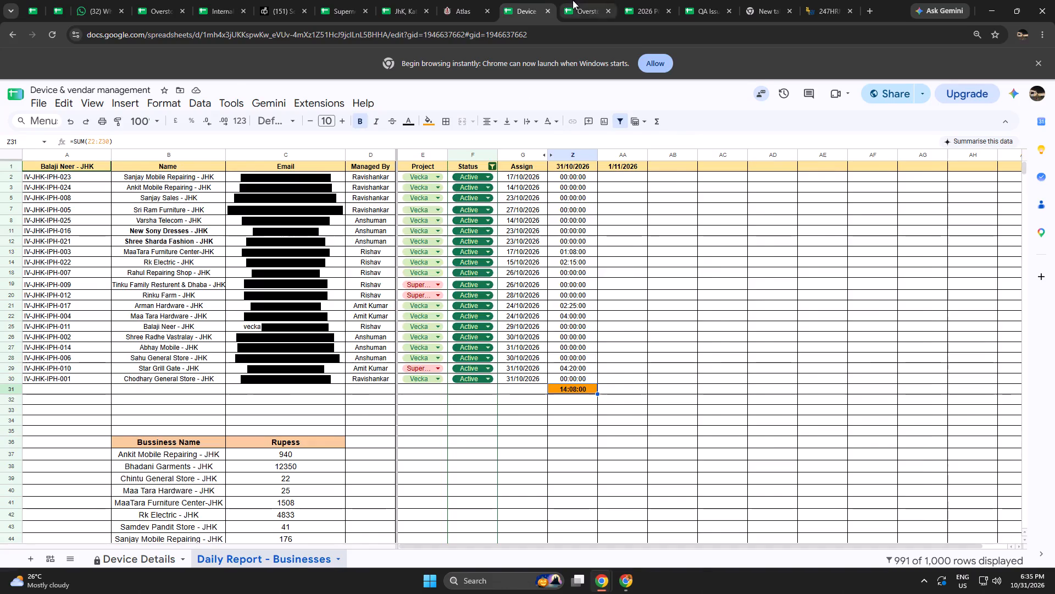
{"action": "left_click", "coordinate": [576, 0]}
{"action": "key", "text": "ctrl+shift+v"}
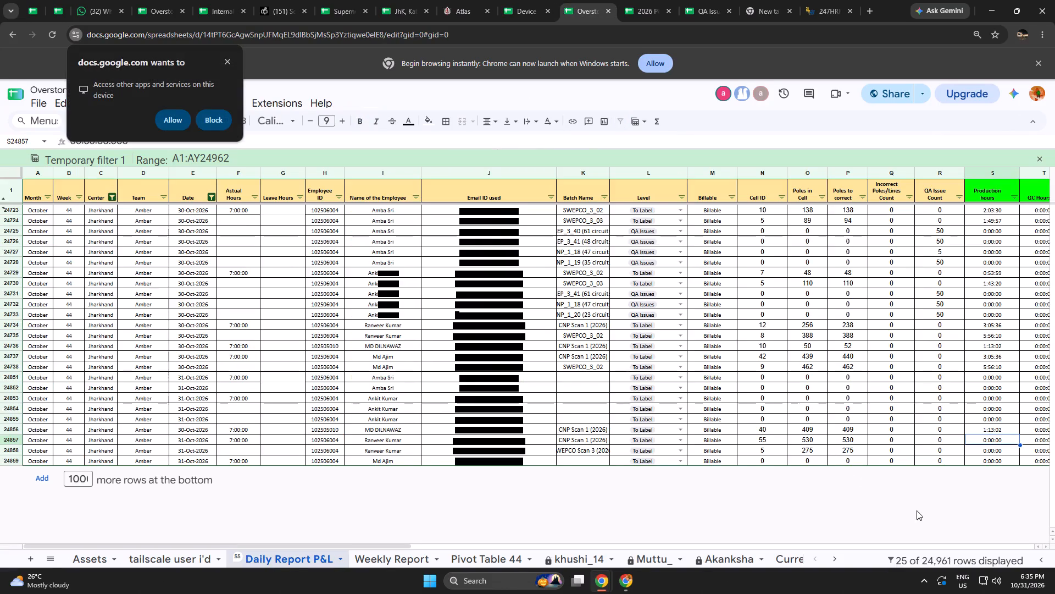
{"action": "left_click", "coordinate": [987, 441]}
{"action": "key", "text": "ctrl+shift+v"}
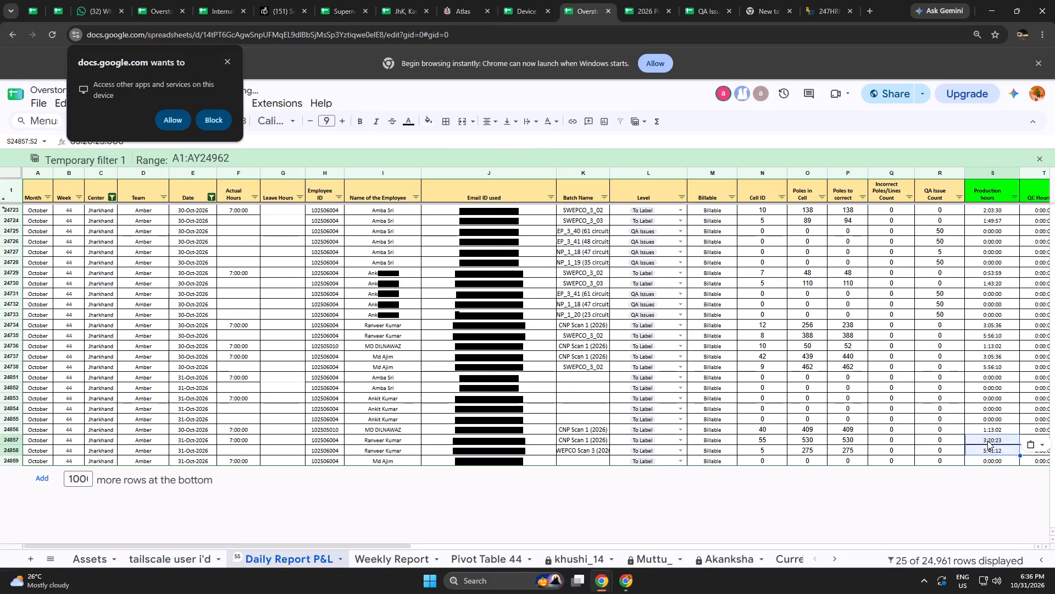
Reset row 24856's Conductor Issue hours to 0:00:00 by filling down from row 24855.
{"action": "key", "text": "Right"}
{"action": "key", "text": "Right"}
{"action": "key", "text": "Right"}
{"action": "key", "text": "Right"}
{"action": "key", "text": "Right"}
{"action": "key", "text": "Right"}
{"action": "key", "text": "Right"}
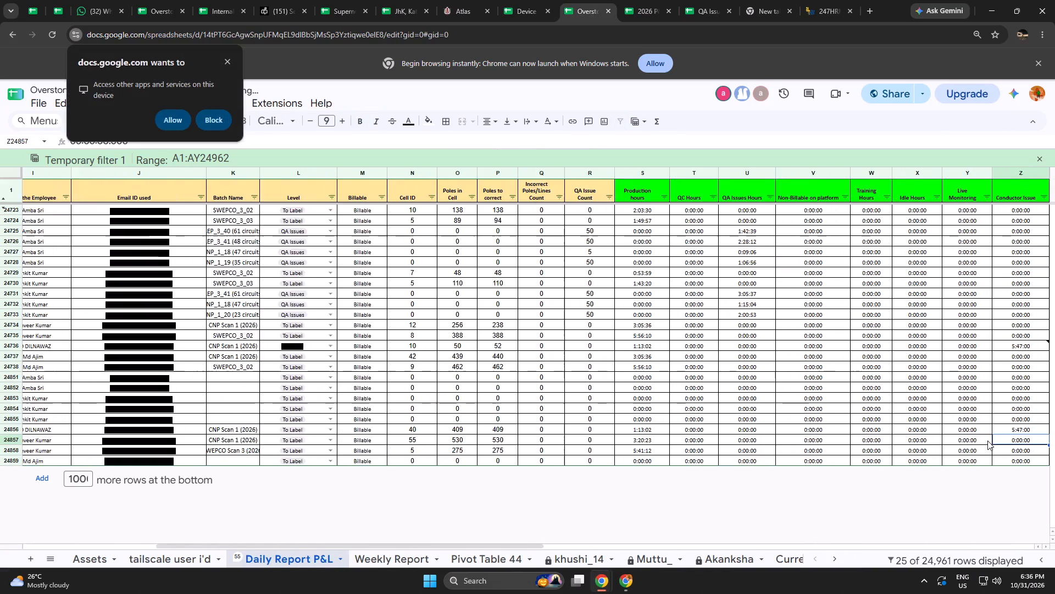
{"action": "key", "text": "Right"}
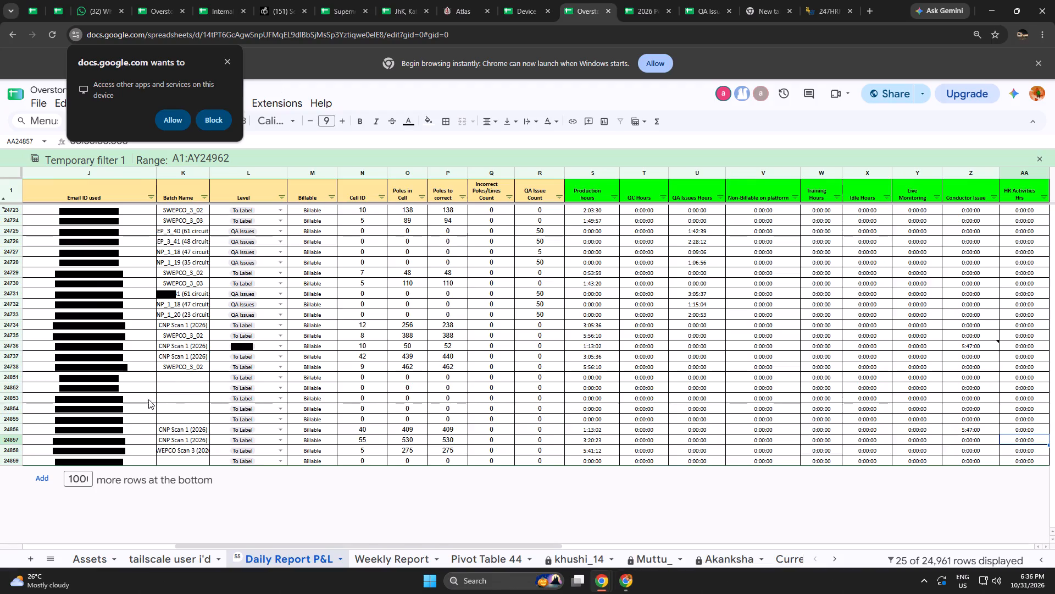
{"action": "left_click", "coordinate": [955, 428]}
{"action": "right_click", "coordinate": [955, 428]}
{"action": "left_click", "coordinate": [839, 438]}
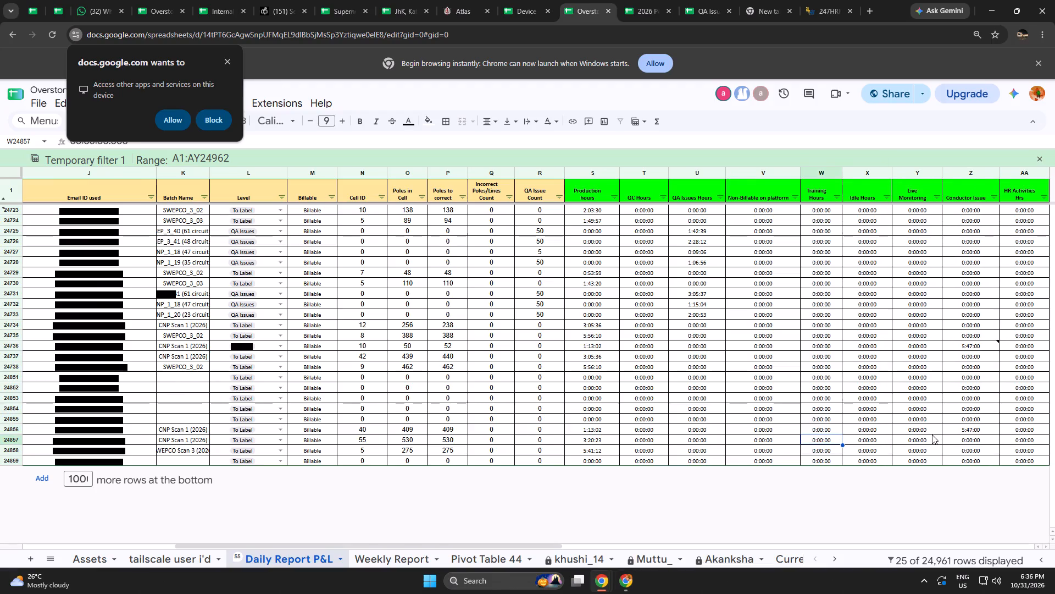
{"action": "left_click_drag", "start_coordinate": [979, 420], "coordinate": [973, 431]}
{"action": "key", "text": "ctrl+d"}
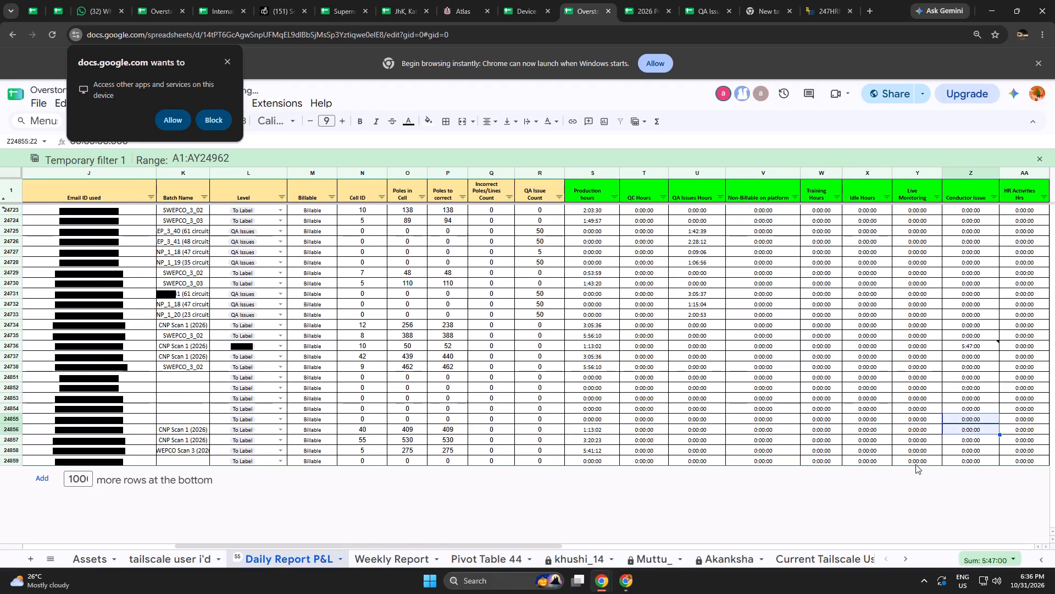
{"action": "left_click", "coordinate": [843, 524]}
Check the summed 31-Oct hours in daily report rows 24857–24858, Amber pivot rows 39–40 and QA Issues pivot rows 22–23.
{"action": "left_click_drag", "start_coordinate": [550, 544], "coordinate": [517, 544]}
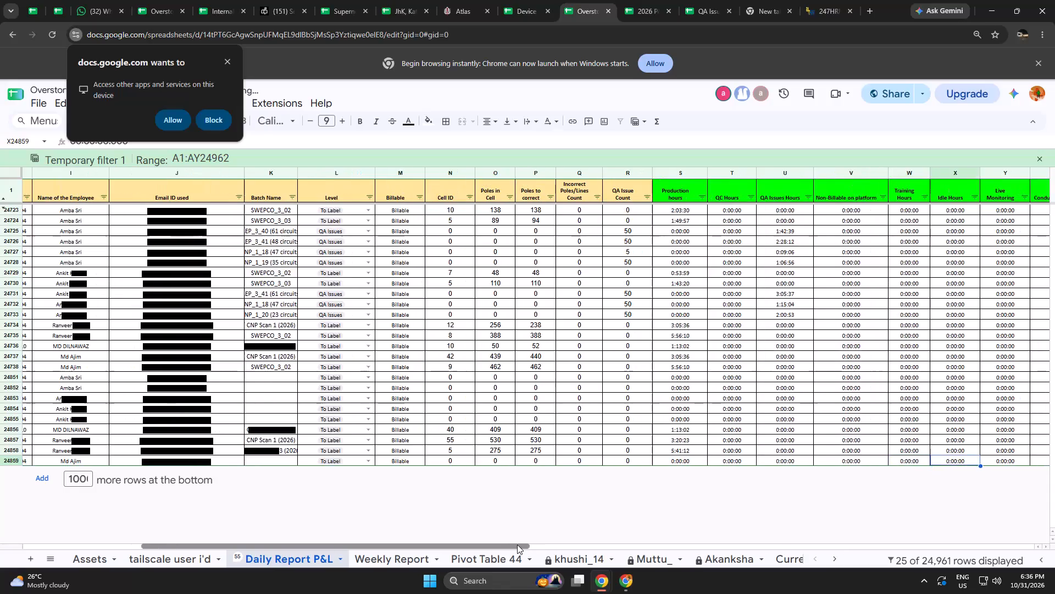
{"action": "left_click_drag", "start_coordinate": [517, 544], "coordinate": [407, 520]}
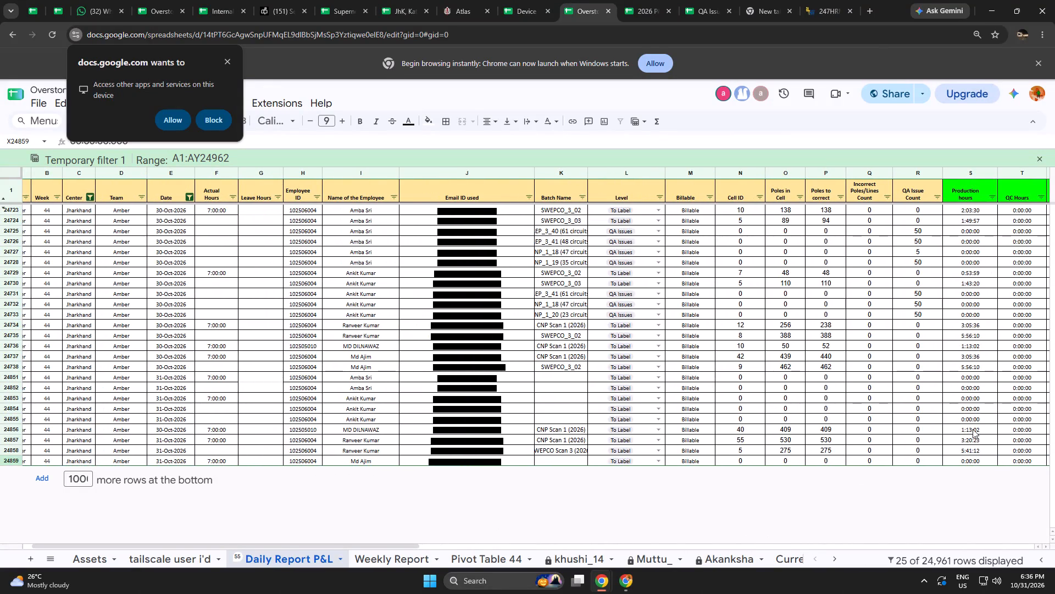
{"action": "left_click_drag", "start_coordinate": [968, 441], "coordinate": [959, 447]}
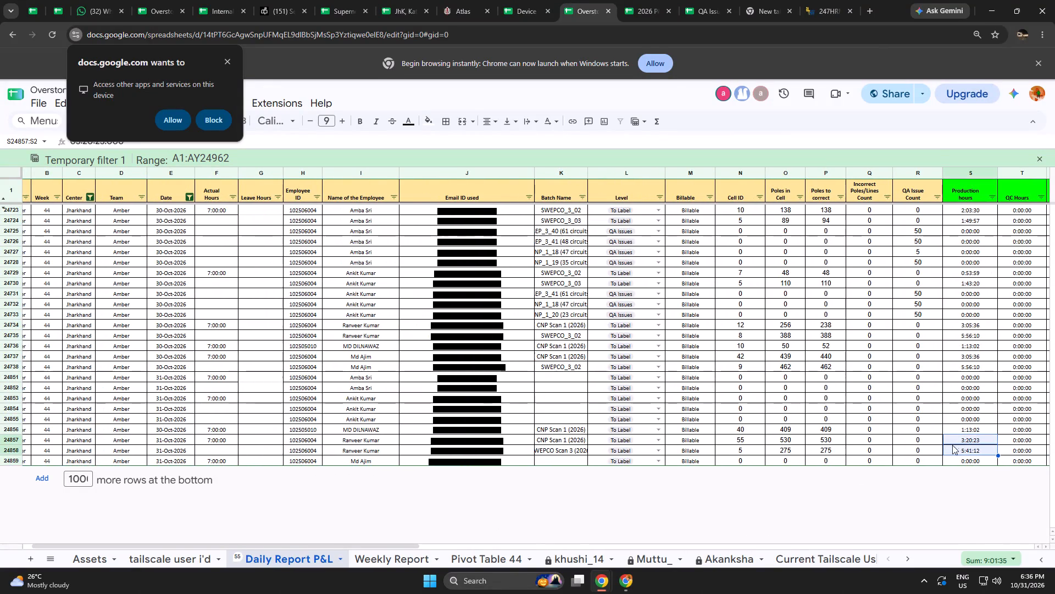
{"action": "left_click", "coordinate": [631, 0]}
{"action": "left_click_drag", "start_coordinate": [521, 365], "coordinate": [519, 377]}
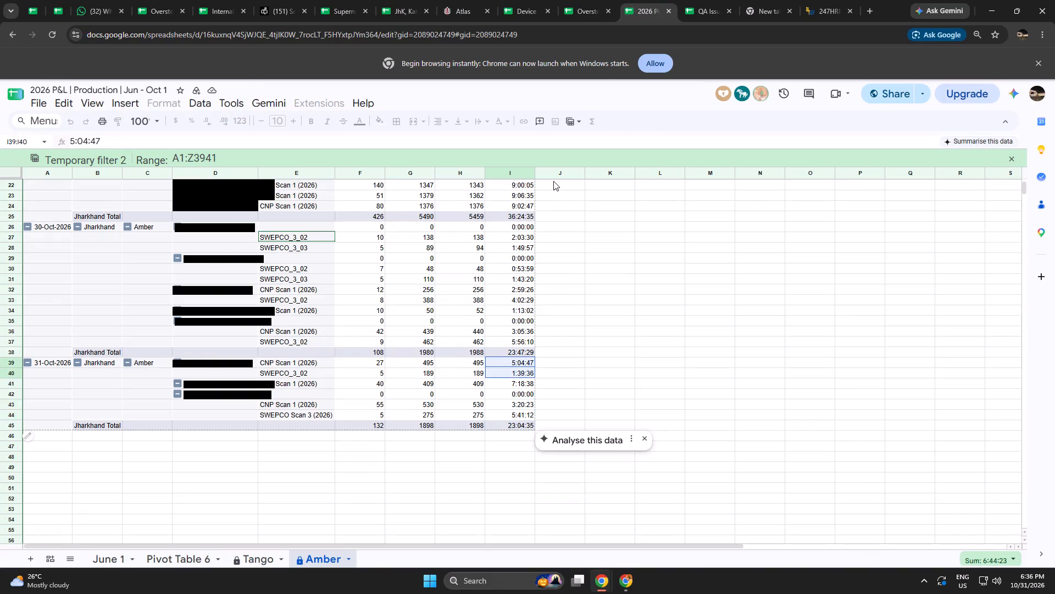
{"action": "left_click", "coordinate": [706, 0]}
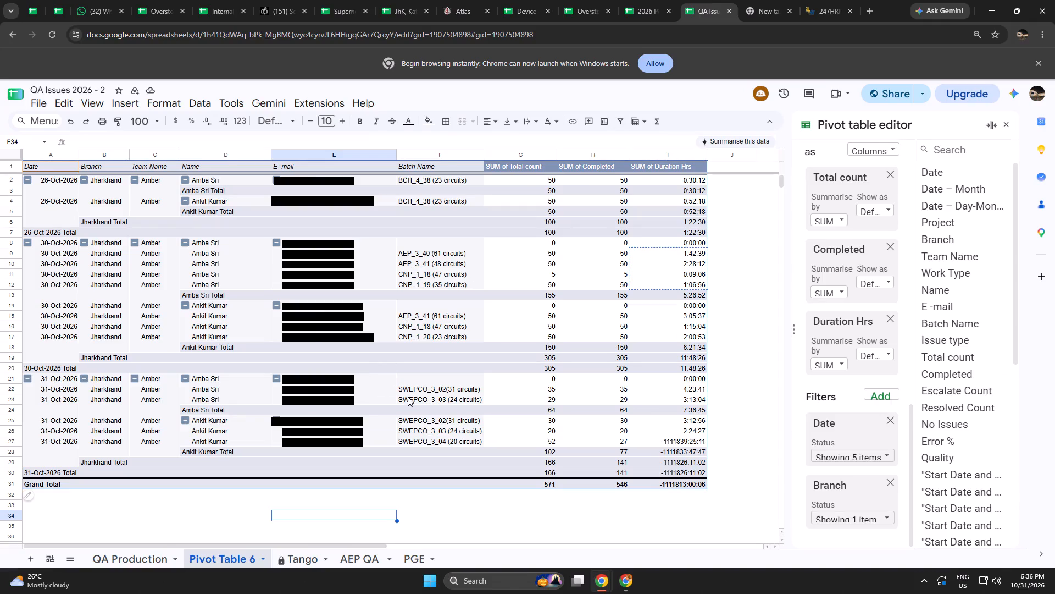
{"action": "left_click_drag", "start_coordinate": [698, 388], "coordinate": [696, 392]}
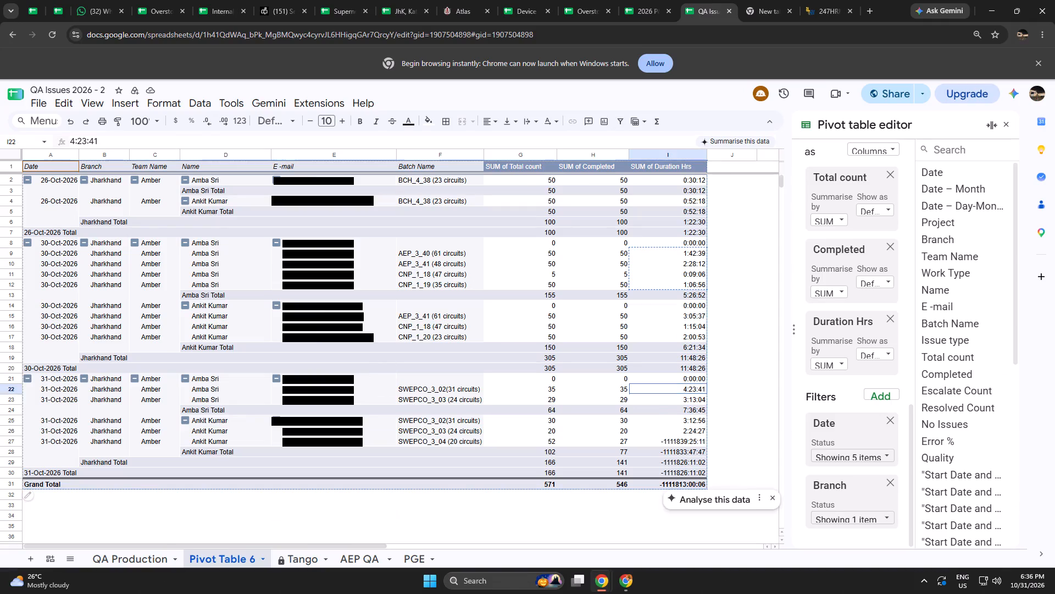
{"action": "left_click_drag", "start_coordinate": [696, 392], "coordinate": [693, 399]}
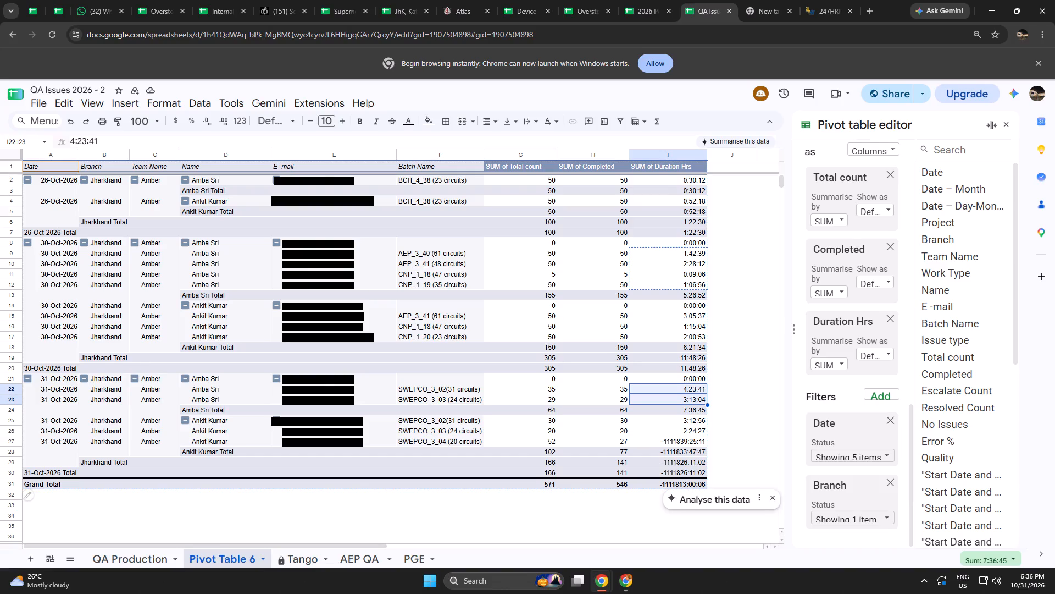
Copy SWEPCO_3_02(31 circuits) and SWEPCO_3_03 (24 circuits) from QA Issues pivot rows 22–23 into the Batch Name cells of daily report rows 24851–24852 as values.
{"action": "left_click_drag", "start_coordinate": [457, 387], "coordinate": [448, 390]}
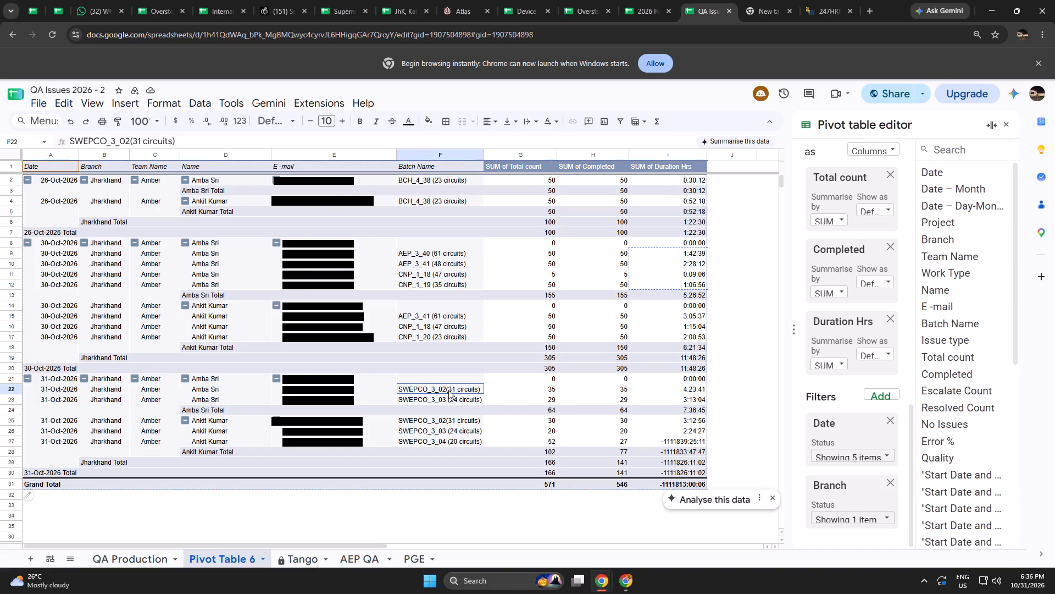
{"action": "left_click_drag", "start_coordinate": [448, 390], "coordinate": [445, 397]}
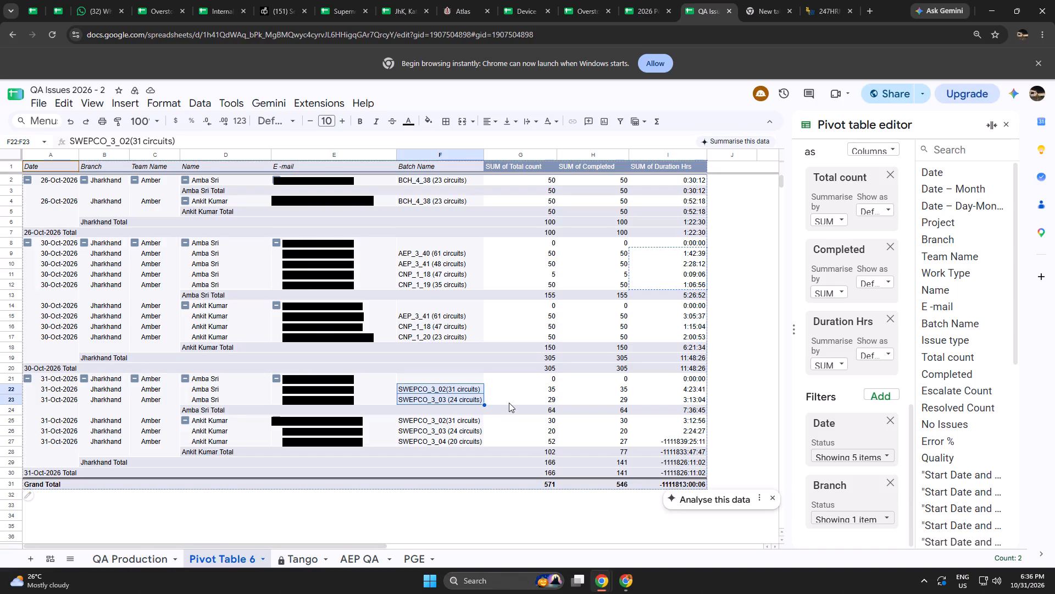
{"action": "key", "text": "ctrl+c"}
{"action": "left_click", "coordinate": [650, 0]}
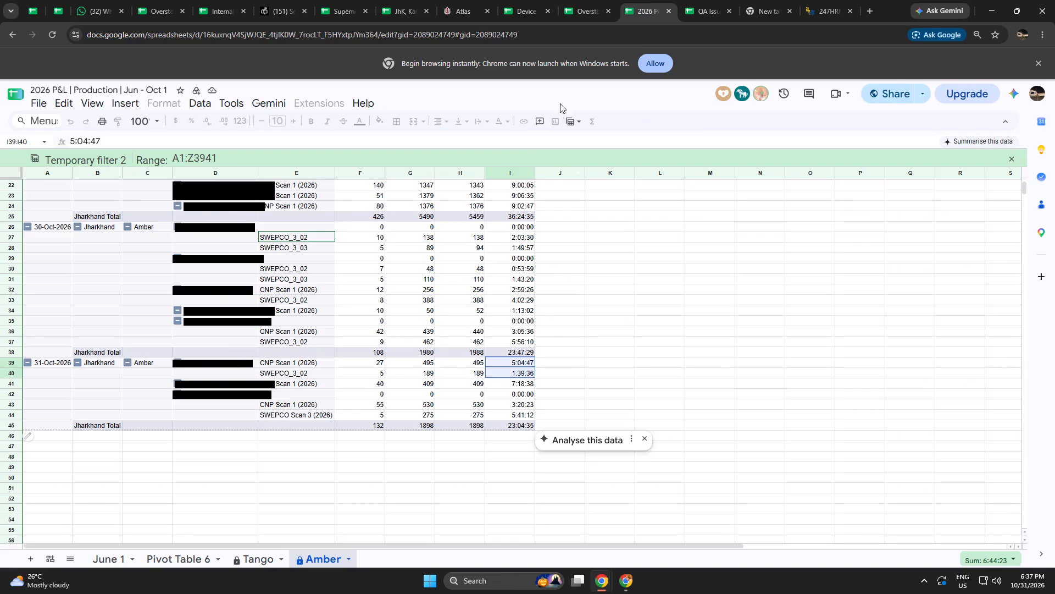
{"action": "left_click", "coordinate": [582, 0]}
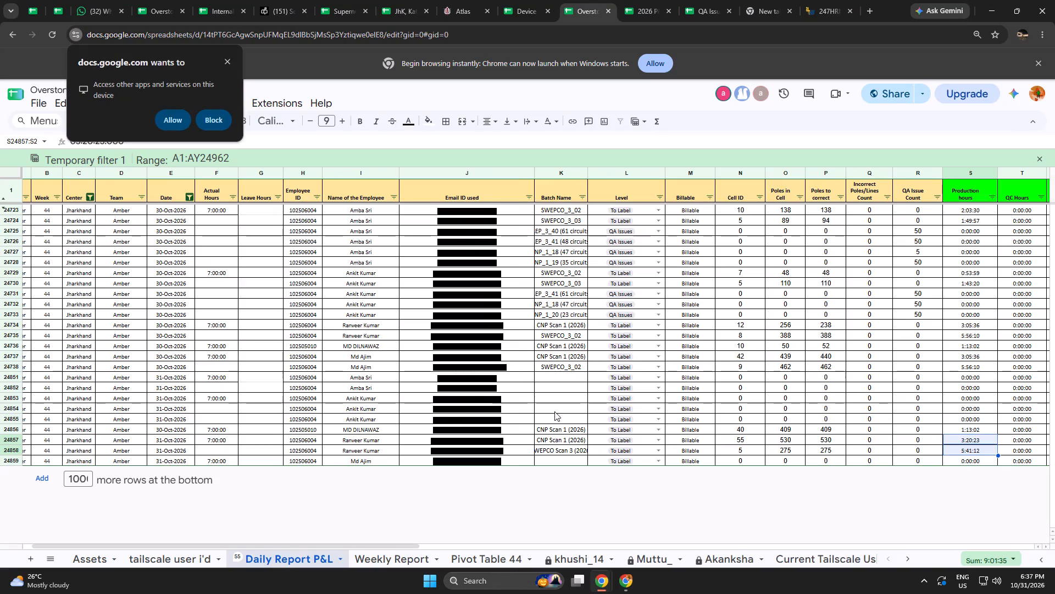
{"action": "left_click", "coordinate": [557, 377]}
{"action": "key", "text": "ctrl+shift+v"}
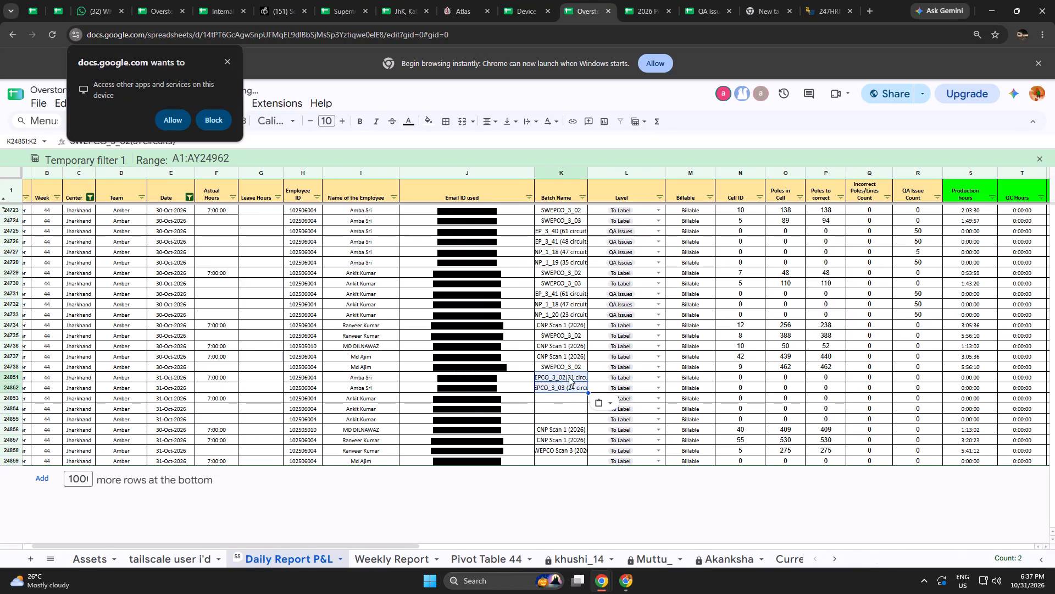
Set the Level of row 24851 to QA Issues.
{"action": "left_click", "coordinate": [618, 377]}
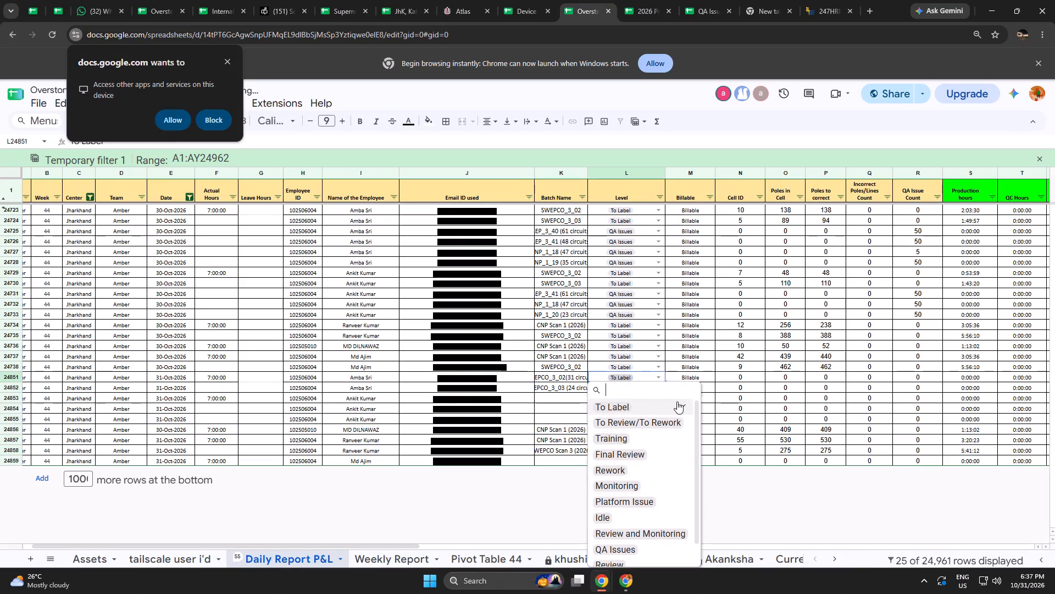
{"action": "left_click", "coordinate": [677, 402]}
{"action": "left_click", "coordinate": [629, 538]}
{"action": "left_click", "coordinate": [548, 405]}
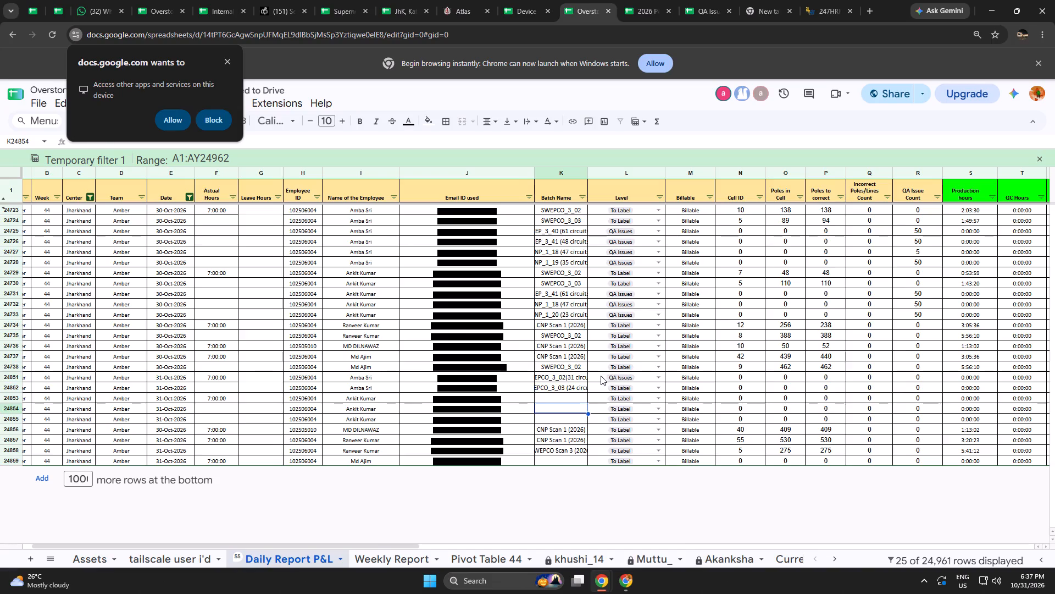
Fill the QA Issues level from row 24851 down through rows 24852–24855 of the daily report.
{"action": "left_click_drag", "start_coordinate": [601, 376], "coordinate": [597, 386]}
{"action": "key", "text": "ctrl+d"}
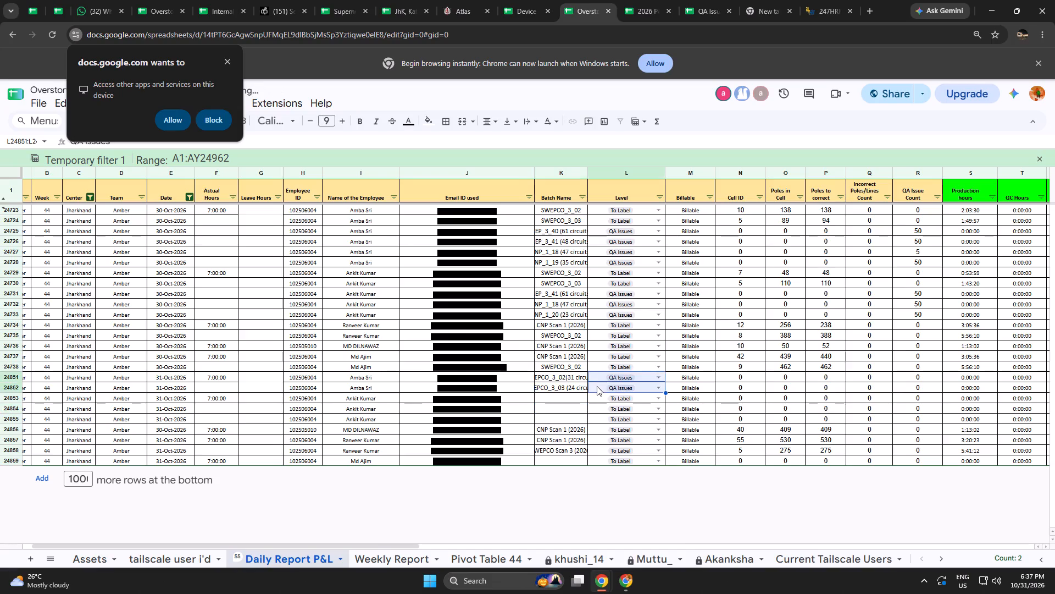
{"action": "left_click_drag", "start_coordinate": [594, 389], "coordinate": [597, 417]}
{"action": "key", "text": "ctrl+d"}
Copy the completed counts 35 and 29 from QA Issues pivot rows 22–23 into QA Issue Count of daily report rows 24851–24852 as values.
{"action": "left_click", "coordinate": [732, 376]}
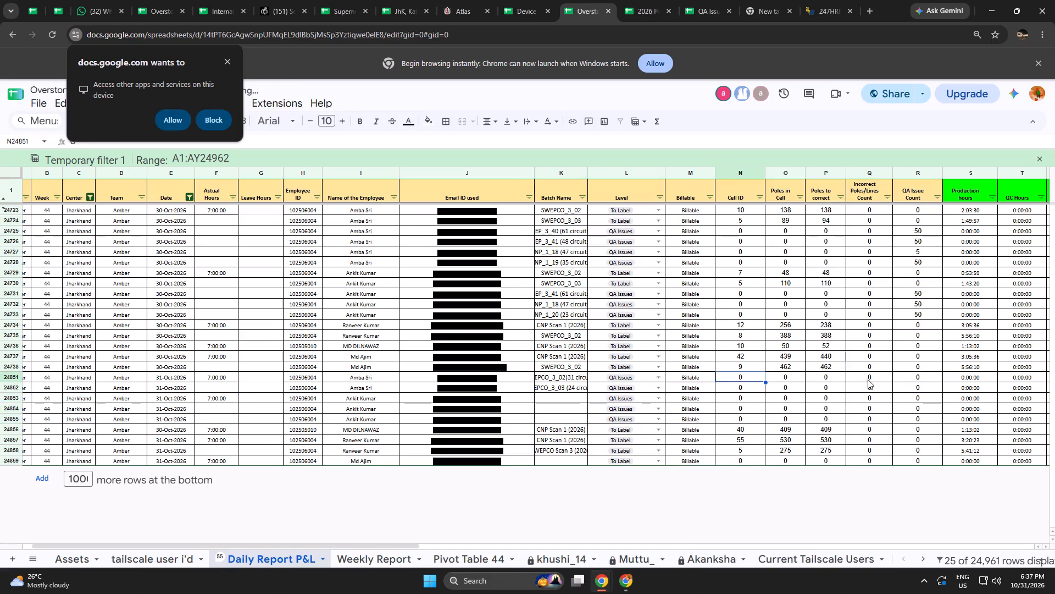
{"action": "left_click", "coordinate": [912, 376]}
{"action": "right_click_drag", "start_coordinate": [769, 171], "coordinate": [719, 212]}
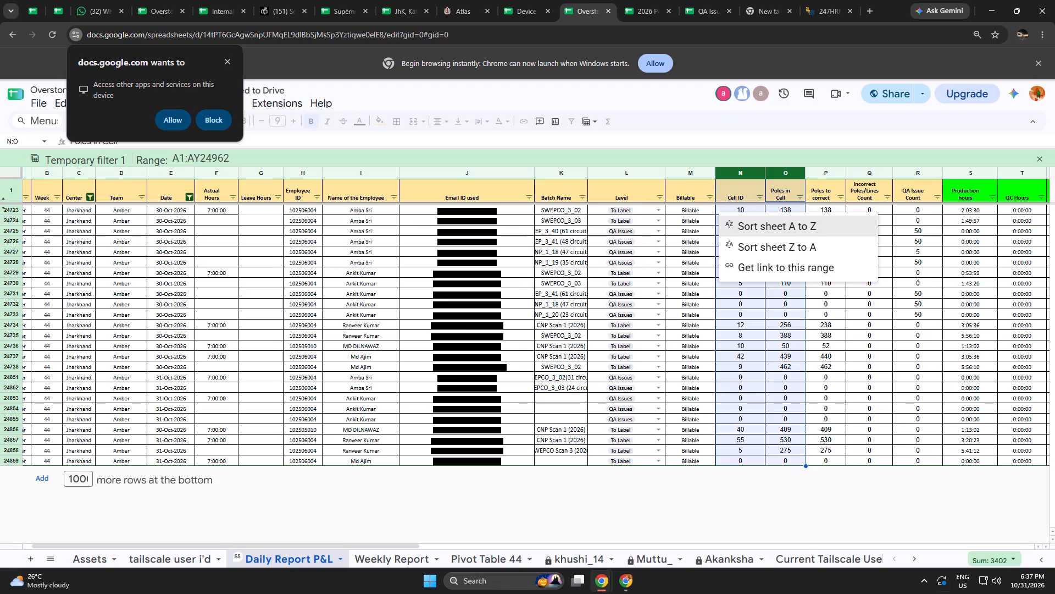
{"action": "left_click", "coordinate": [638, 0]}
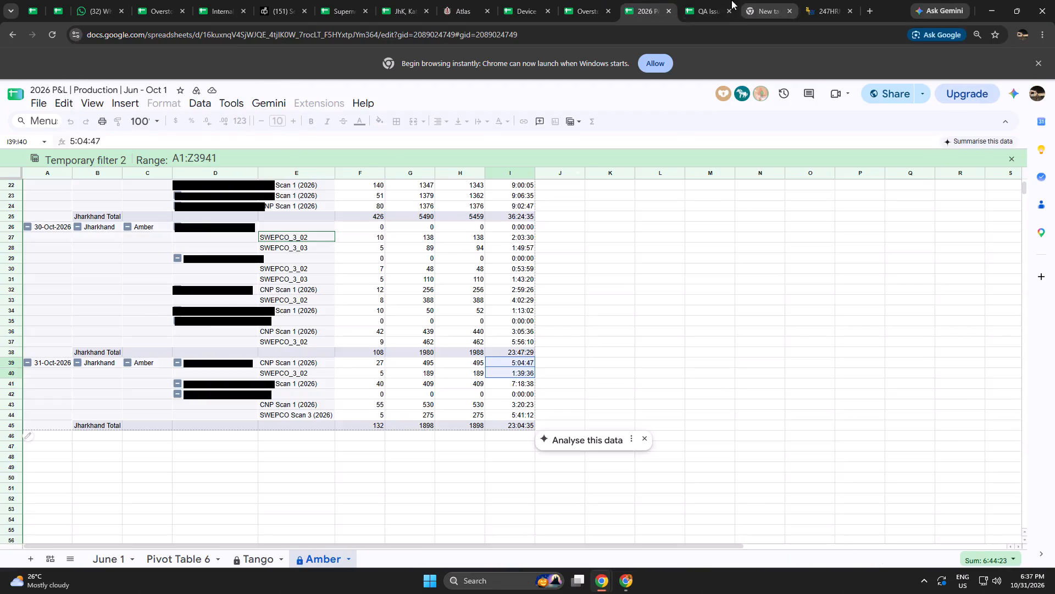
{"action": "left_click", "coordinate": [698, 0]}
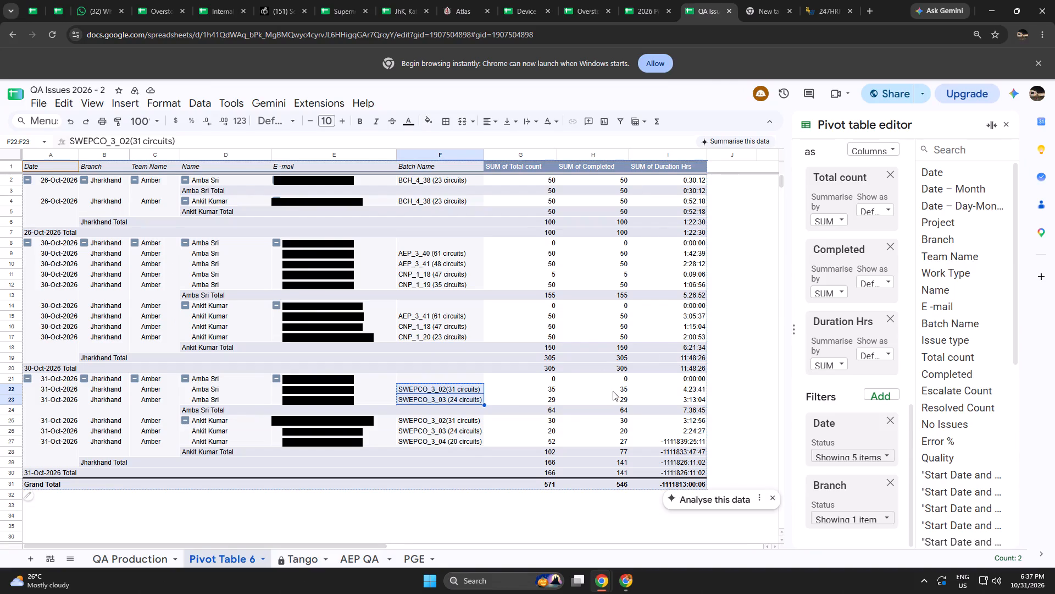
{"action": "left_click_drag", "start_coordinate": [620, 390], "coordinate": [621, 400]}
{"action": "key", "text": "ctrl+c"}
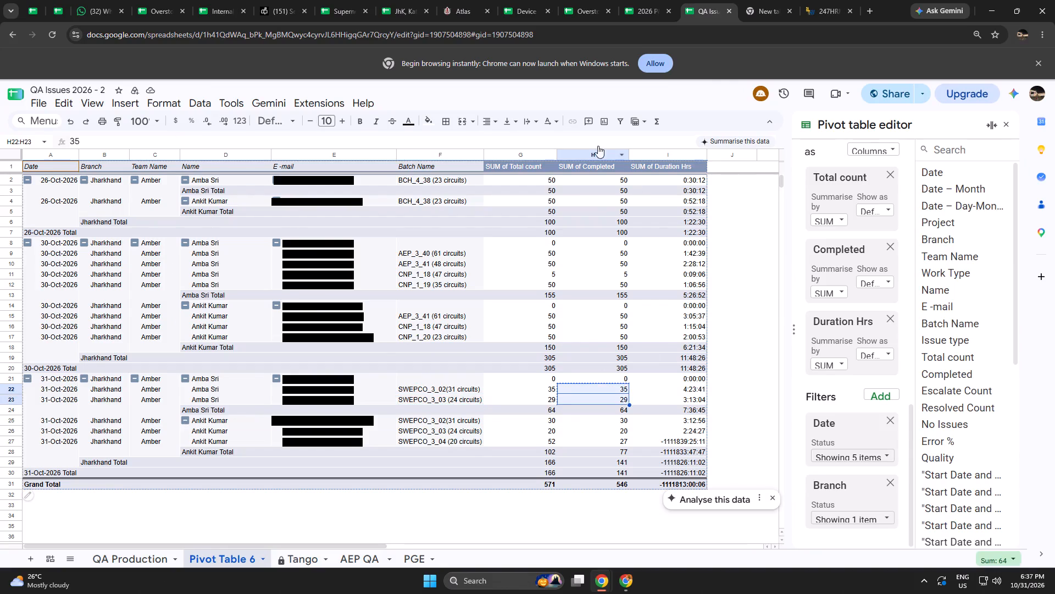
{"action": "left_click", "coordinate": [646, 0]}
{"action": "left_click", "coordinate": [591, 0]}
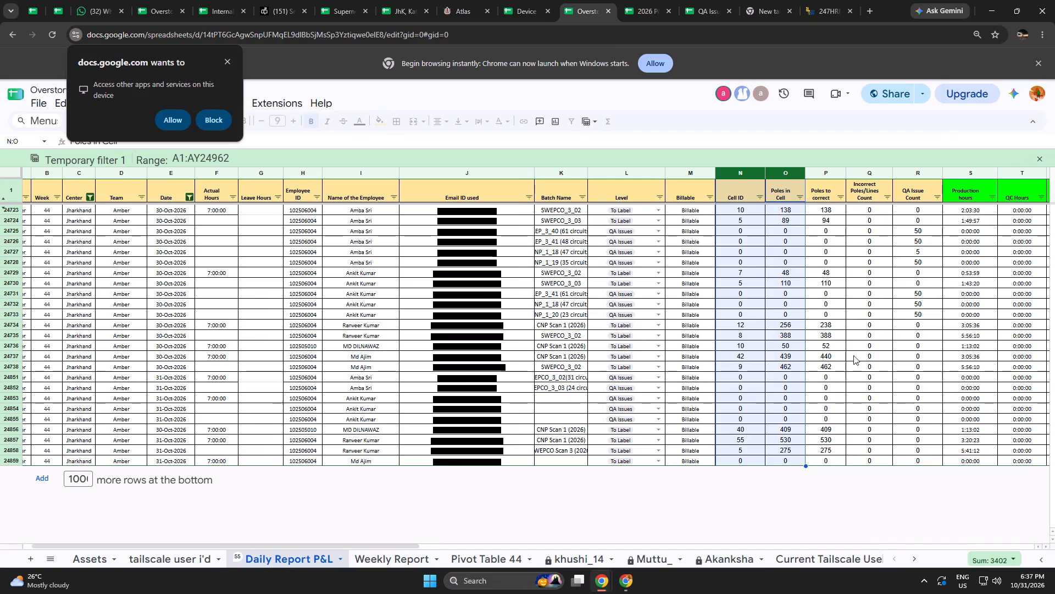
{"action": "left_click", "coordinate": [820, 405]}
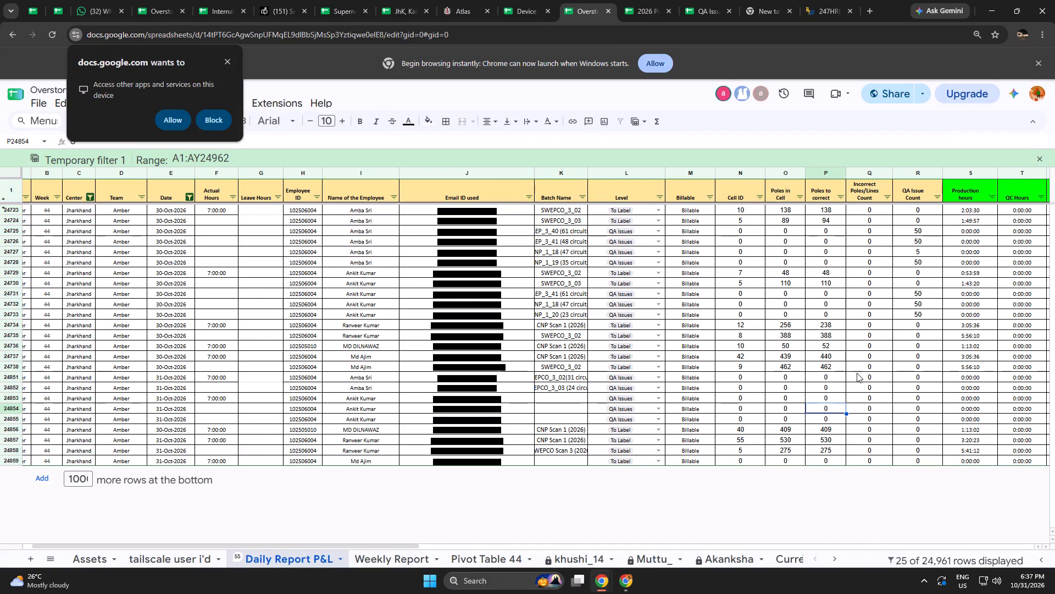
{"action": "left_click", "coordinate": [918, 376]}
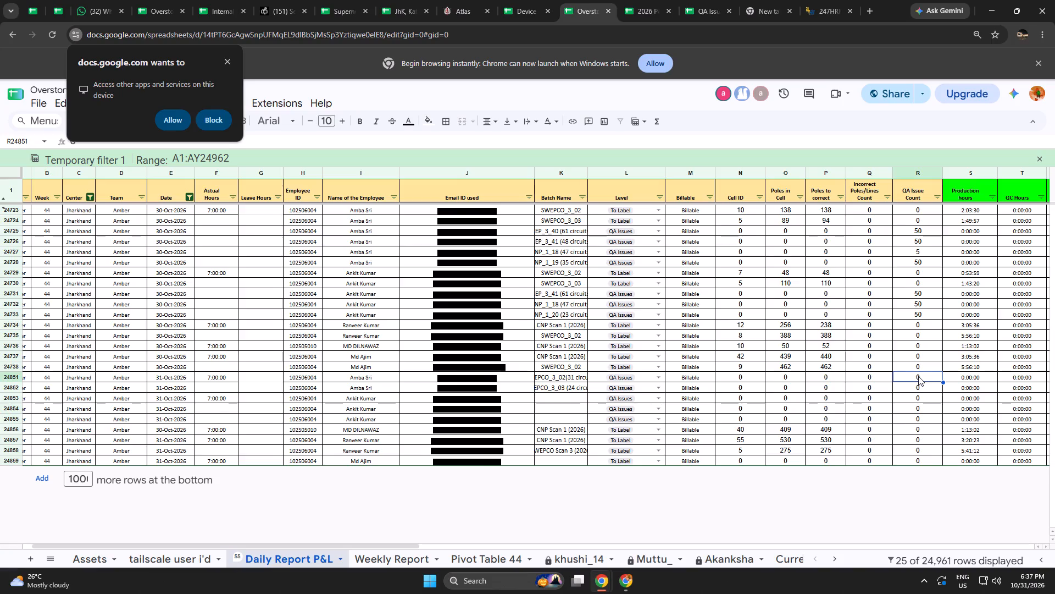
{"action": "key", "text": "ctrl+shift+v"}
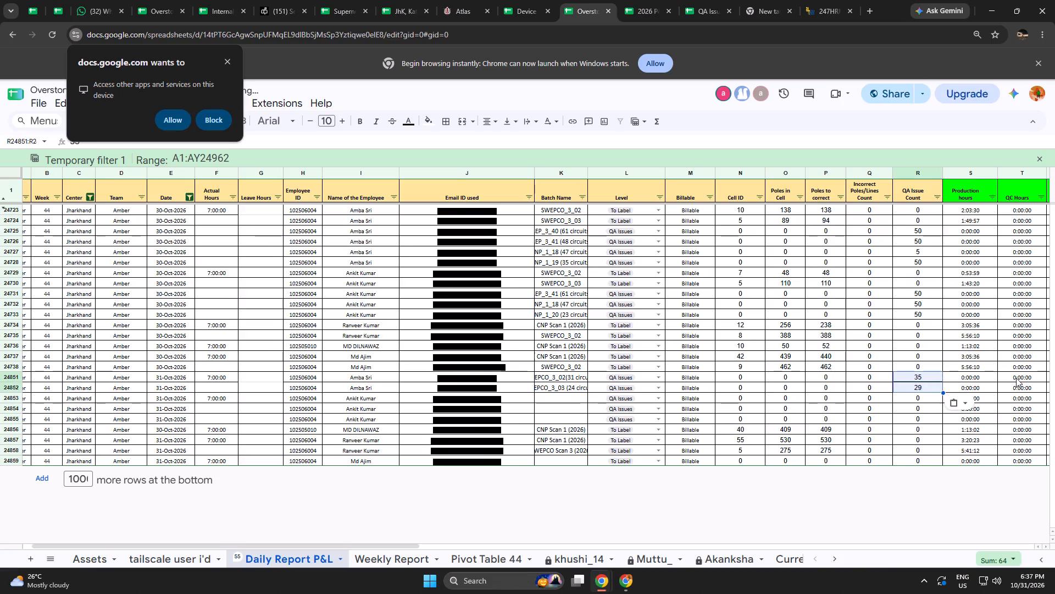
Compare the 31-Oct hours in Amber pivot rows 39–41 with the QA Issues pivot durations and the daily report's QC Hours for row 24851.
{"action": "left_click", "coordinate": [1017, 378]}
{"action": "left_click", "coordinate": [708, 0]}
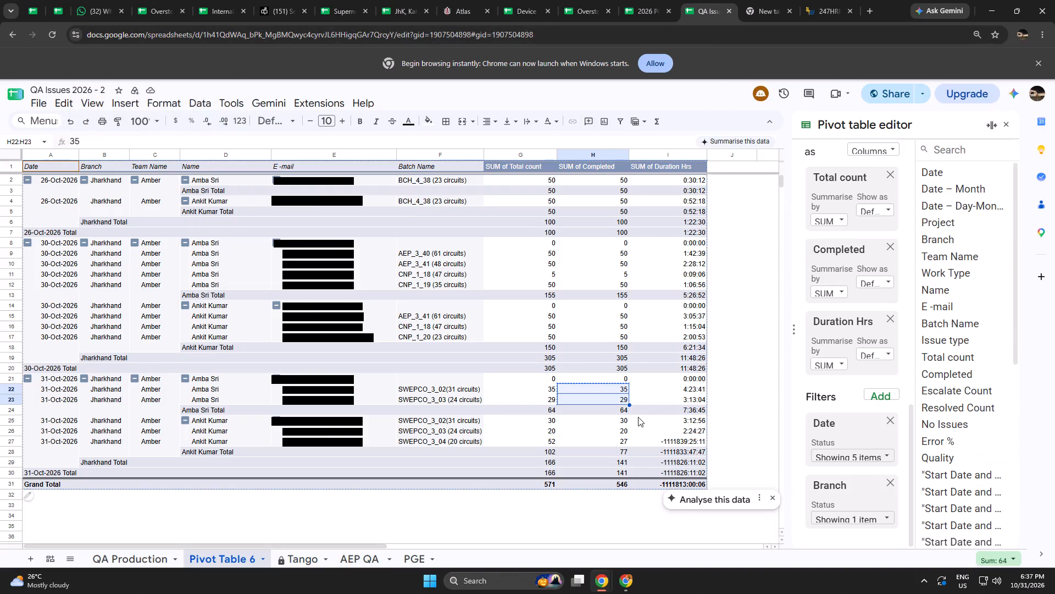
{"action": "left_click", "coordinate": [646, 1]}
{"action": "left_click", "coordinate": [590, 0]}
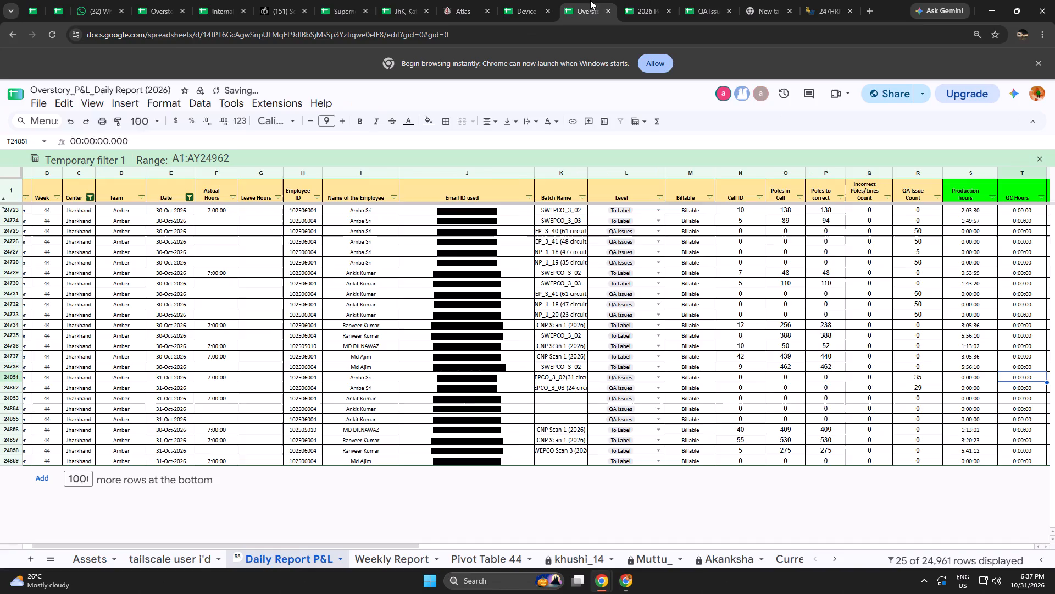
{"action": "left_click", "coordinate": [640, 0]}
{"action": "left_click", "coordinate": [578, 0]}
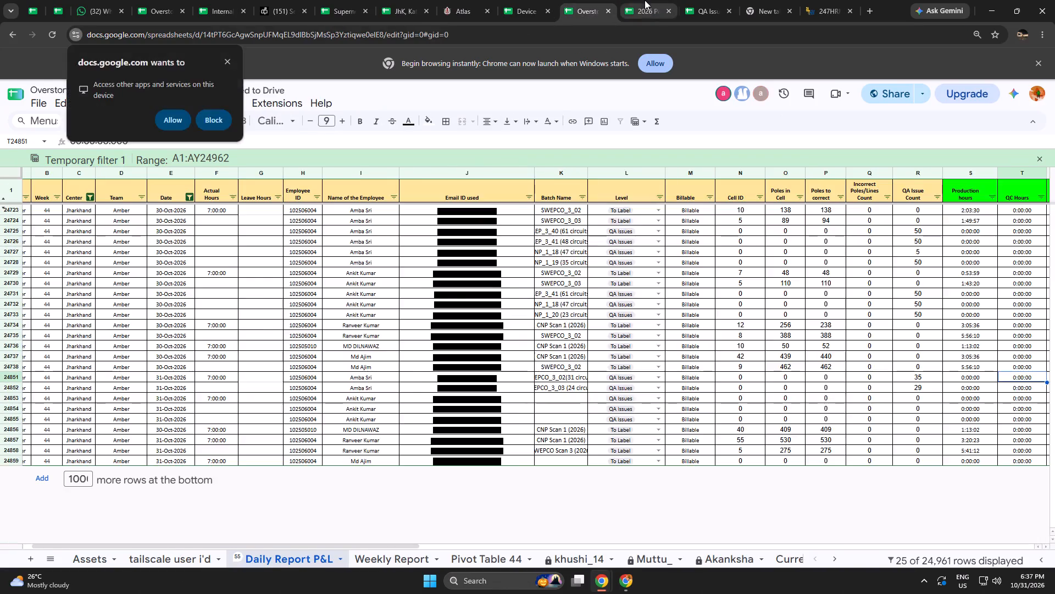
{"action": "left_click", "coordinate": [645, 0]}
{"action": "left_click", "coordinate": [610, 349]}
{"action": "left_click_drag", "start_coordinate": [513, 365], "coordinate": [510, 372]}
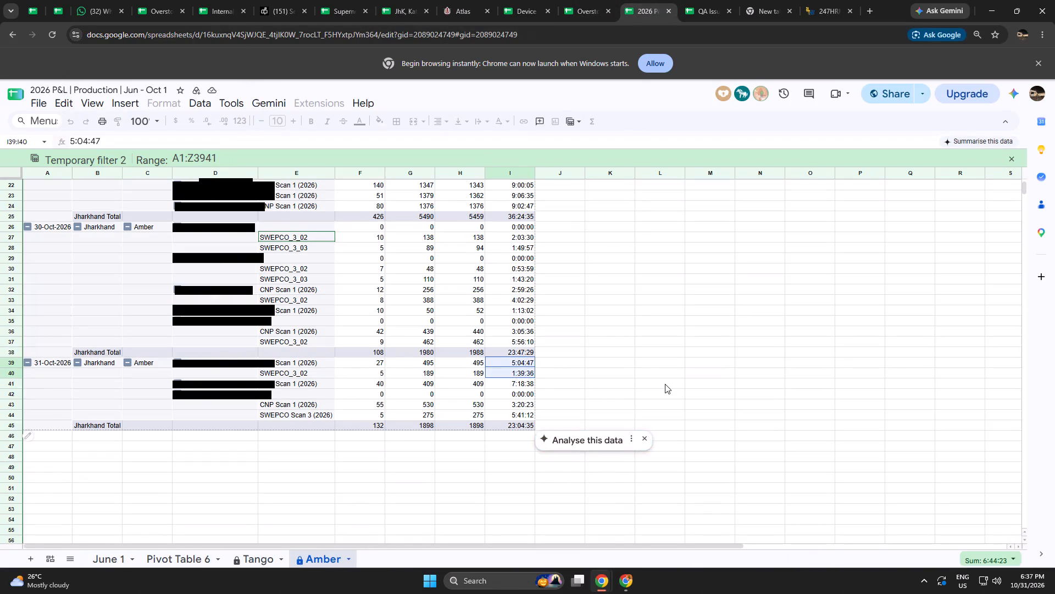
{"action": "left_click", "coordinate": [665, 384]}
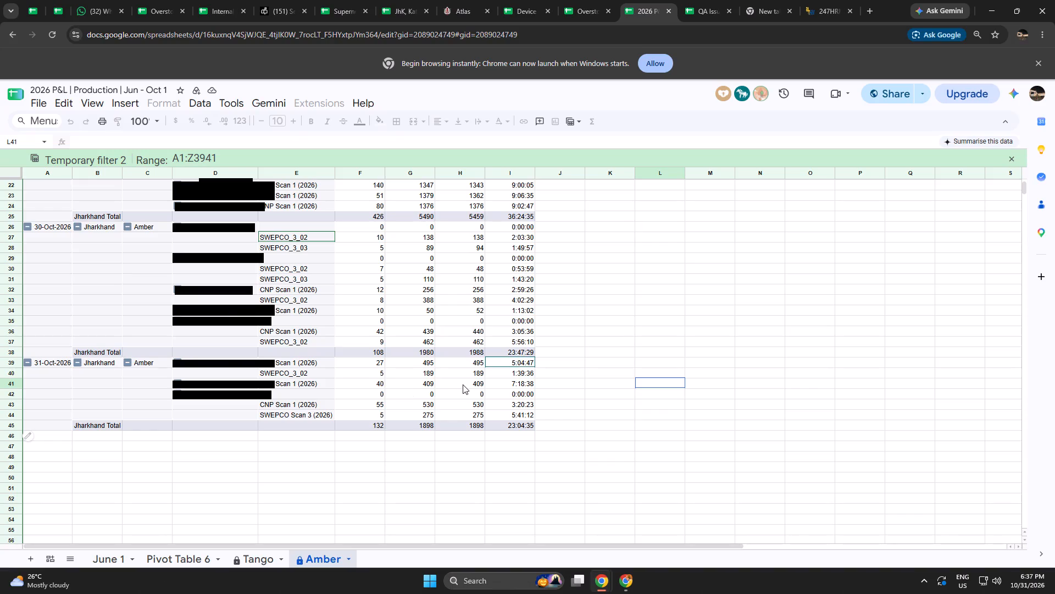
{"action": "left_click", "coordinate": [506, 384]}
{"action": "left_click", "coordinate": [626, 368]}
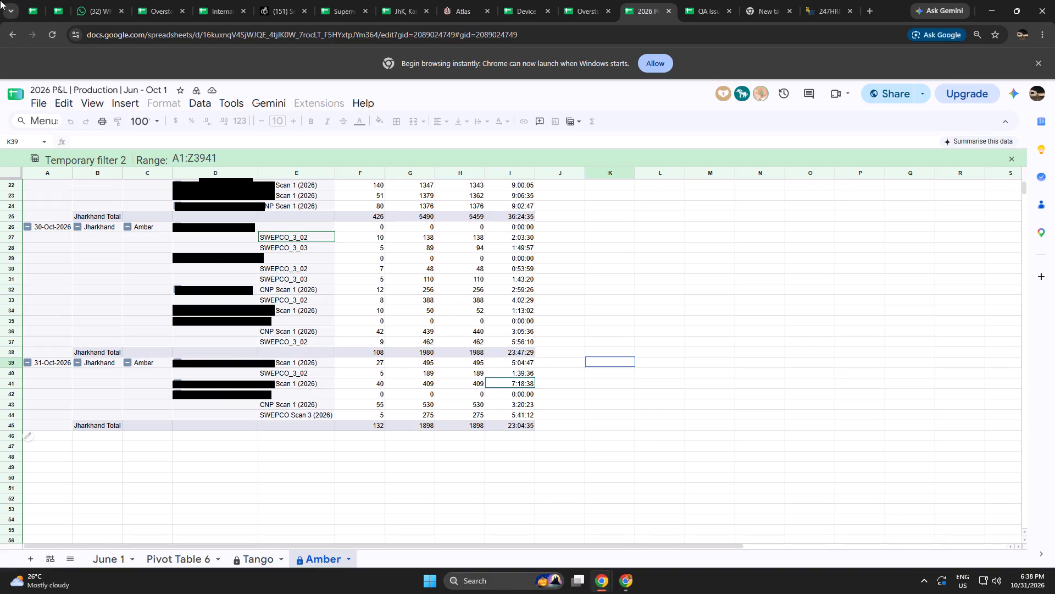
Switch to the webmail inbox and look through the top of the filtered message list.
{"action": "left_click", "coordinate": [286, 0]}
{"action": "scroll", "coordinate": [236, 157], "scroll_direction": "up", "scroll_amount": 3}
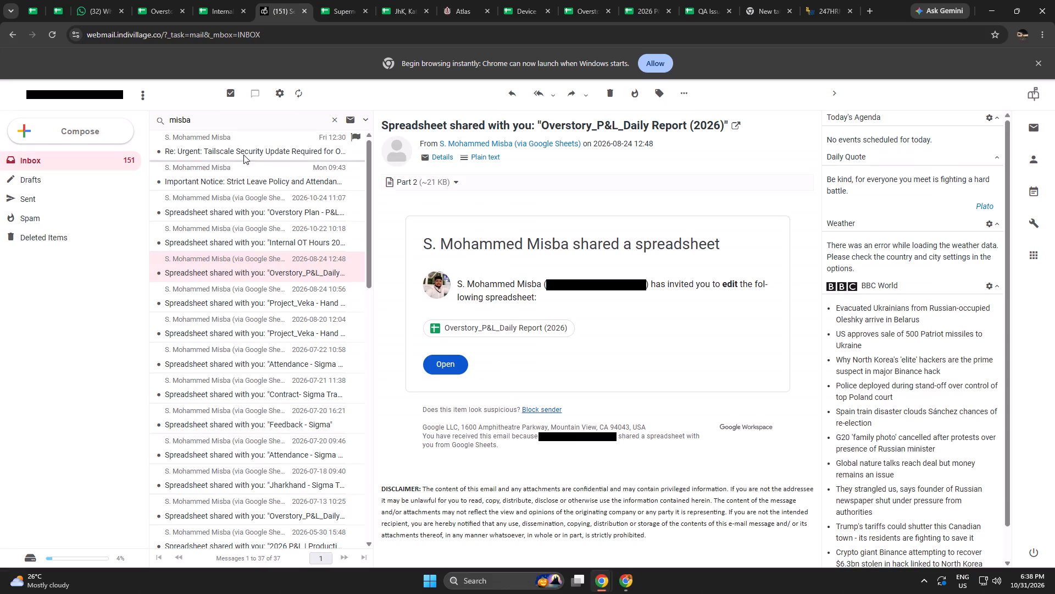
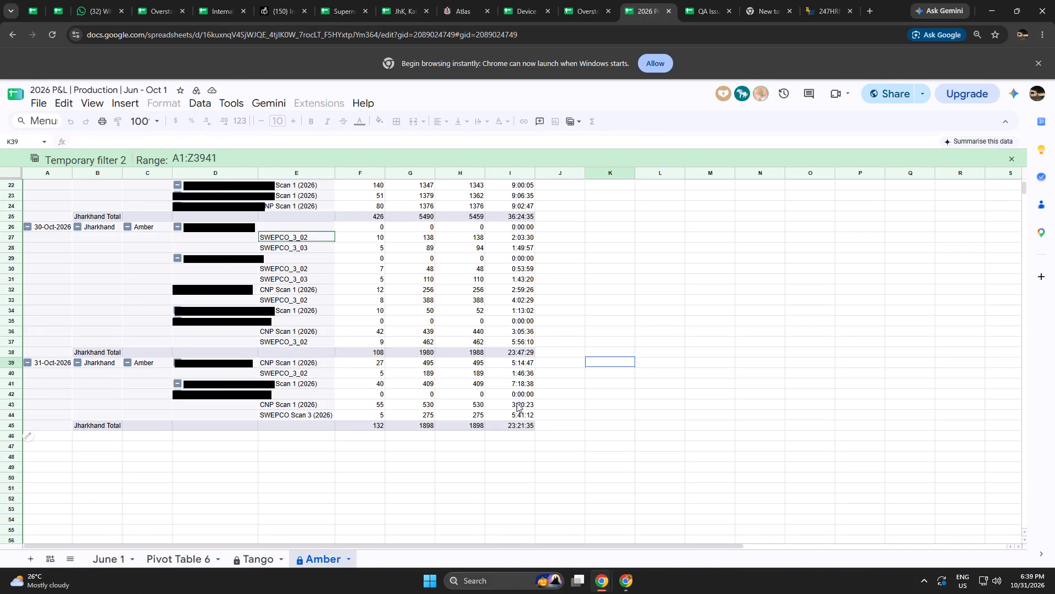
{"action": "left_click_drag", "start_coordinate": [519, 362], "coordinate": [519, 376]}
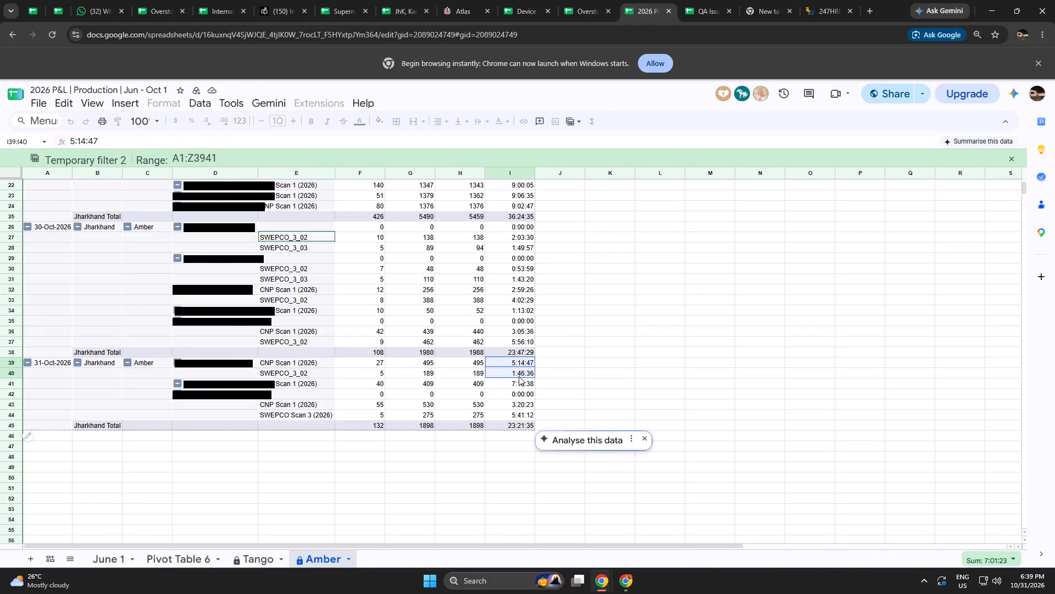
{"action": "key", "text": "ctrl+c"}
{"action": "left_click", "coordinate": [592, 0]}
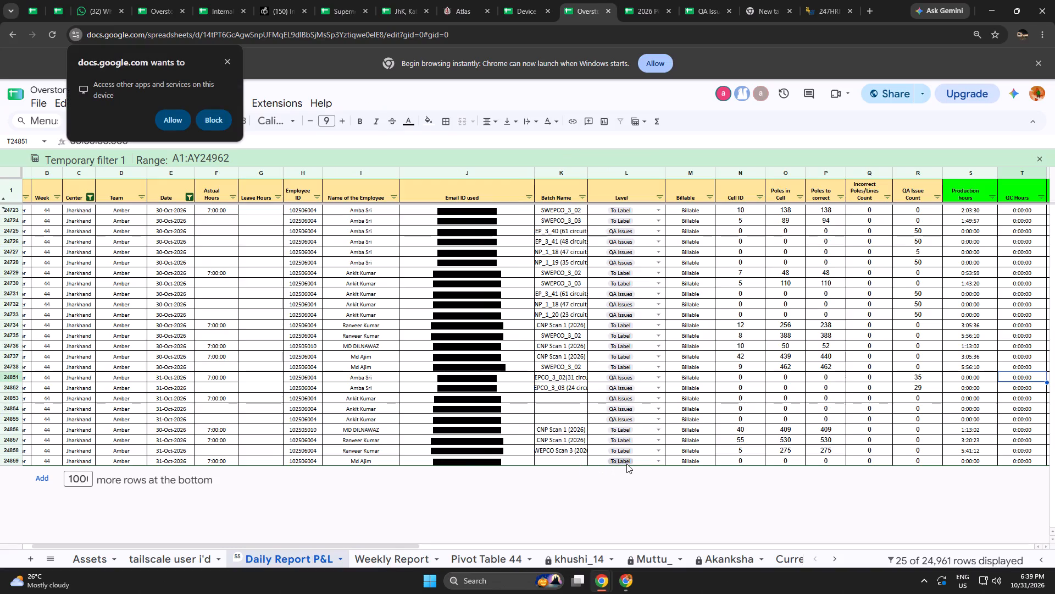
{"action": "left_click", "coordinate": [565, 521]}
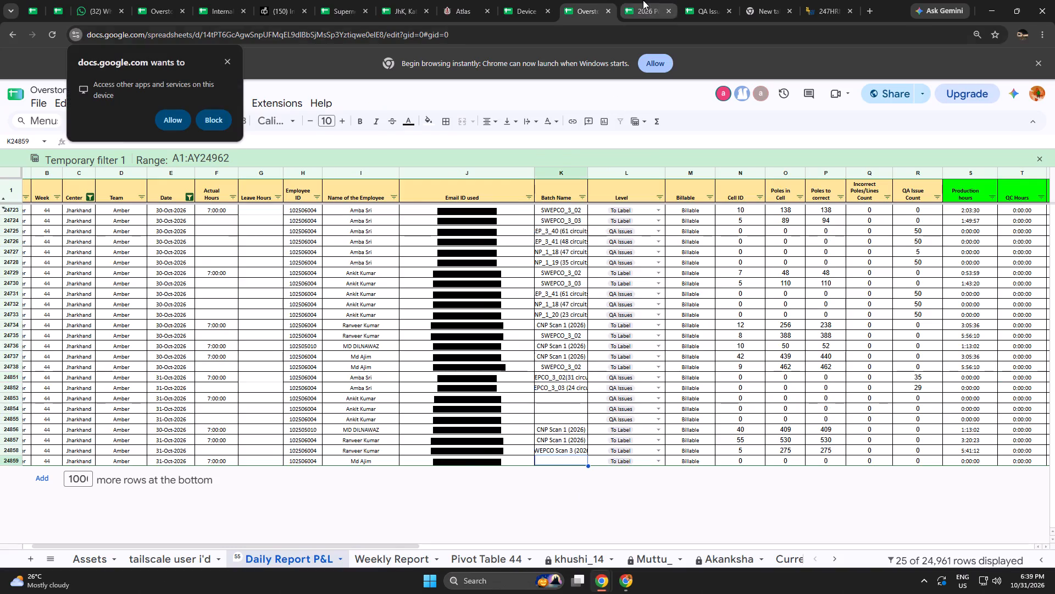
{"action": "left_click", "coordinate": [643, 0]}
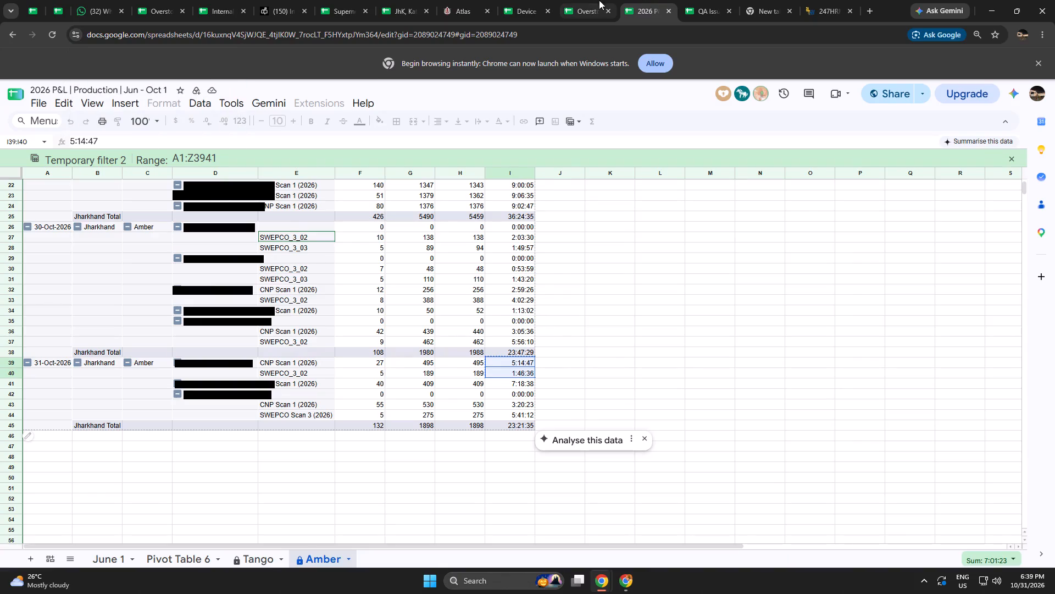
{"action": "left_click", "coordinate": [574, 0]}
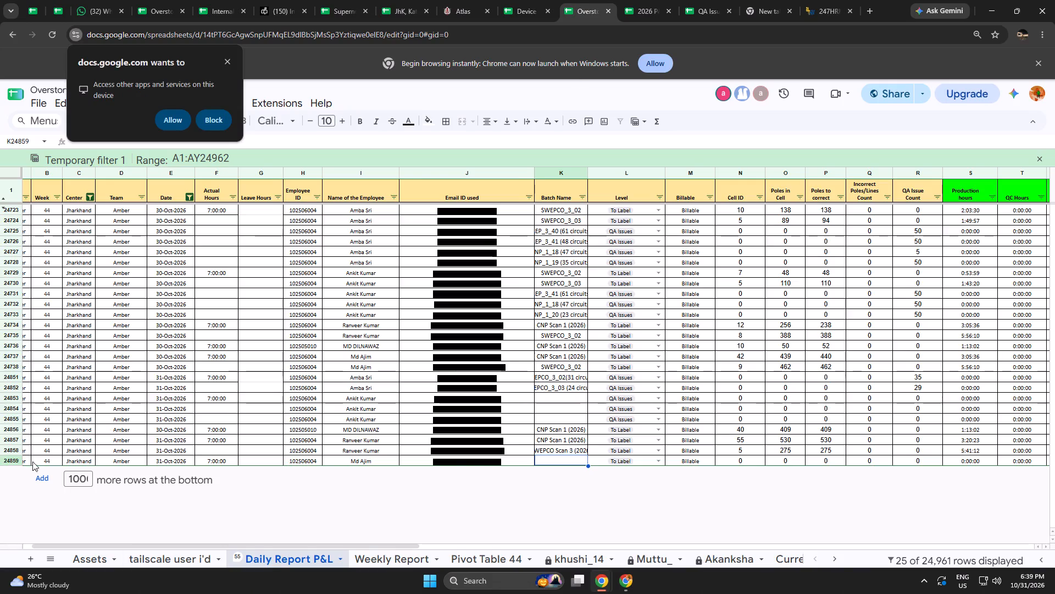
Insert a row below daily report row 24859, fill it down from that row, and clear Actual Hours in new row 24860.
{"action": "left_click", "coordinate": [12, 459]}
{"action": "right_click", "coordinate": [12, 459]}
{"action": "left_click", "coordinate": [80, 226]}
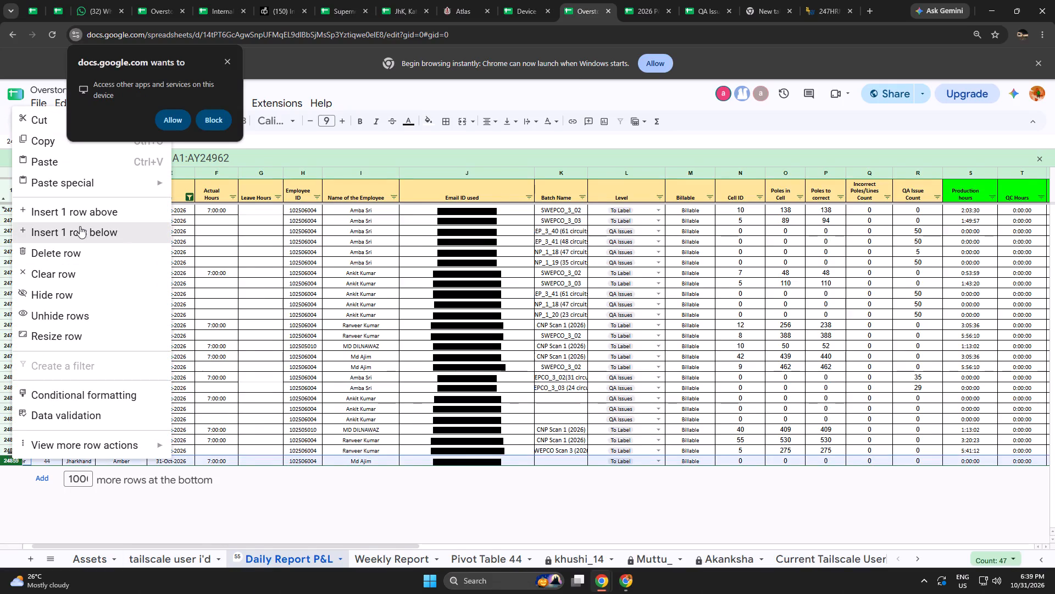
{"action": "left_click_drag", "start_coordinate": [16, 461], "coordinate": [16, 470]}
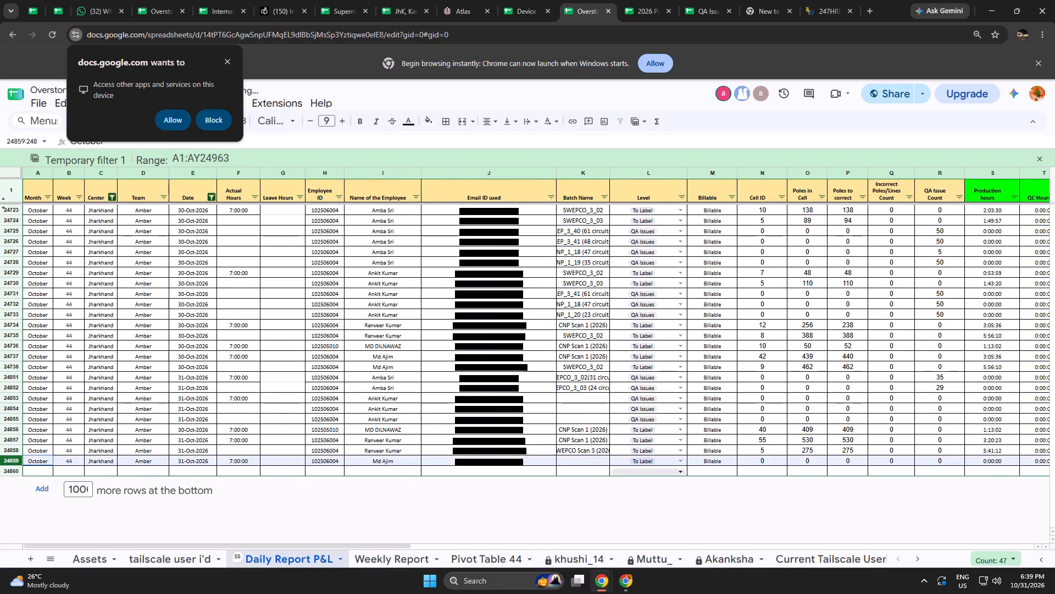
{"action": "left_click_drag", "start_coordinate": [16, 470], "coordinate": [15, 470]}
{"action": "key", "text": "ctrl+d"}
{"action": "left_click", "coordinate": [240, 470]}
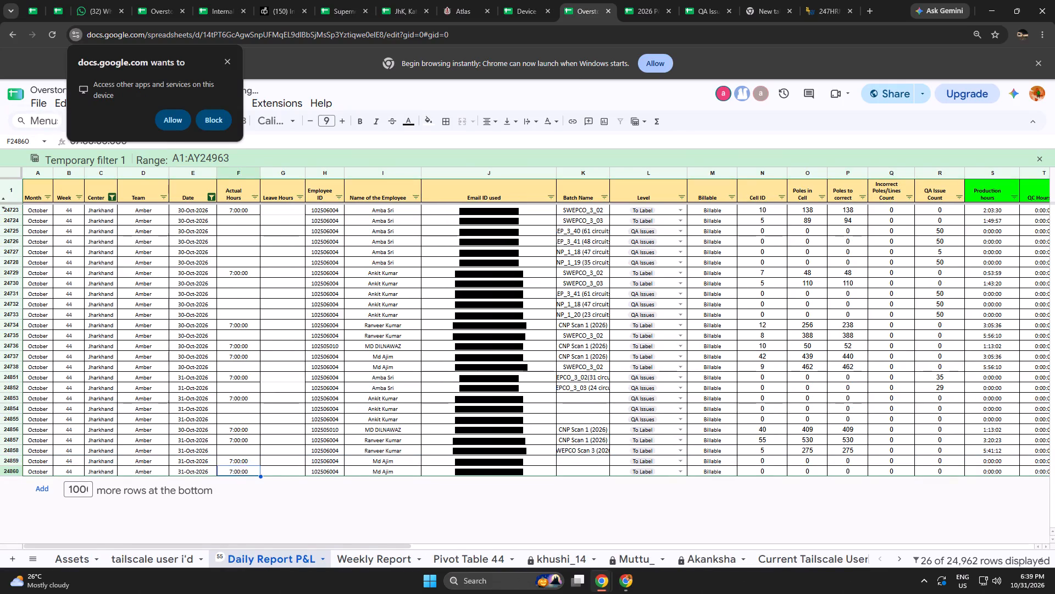
{"action": "key", "text": "BackSpace"}
Copy batch names CNP Scan 1 (2026) and SWEPCO_3_02 from Amber pivot rows 39–40 into Batch Name of daily report rows 24859–24860 as values.
{"action": "left_click", "coordinate": [567, 460]}
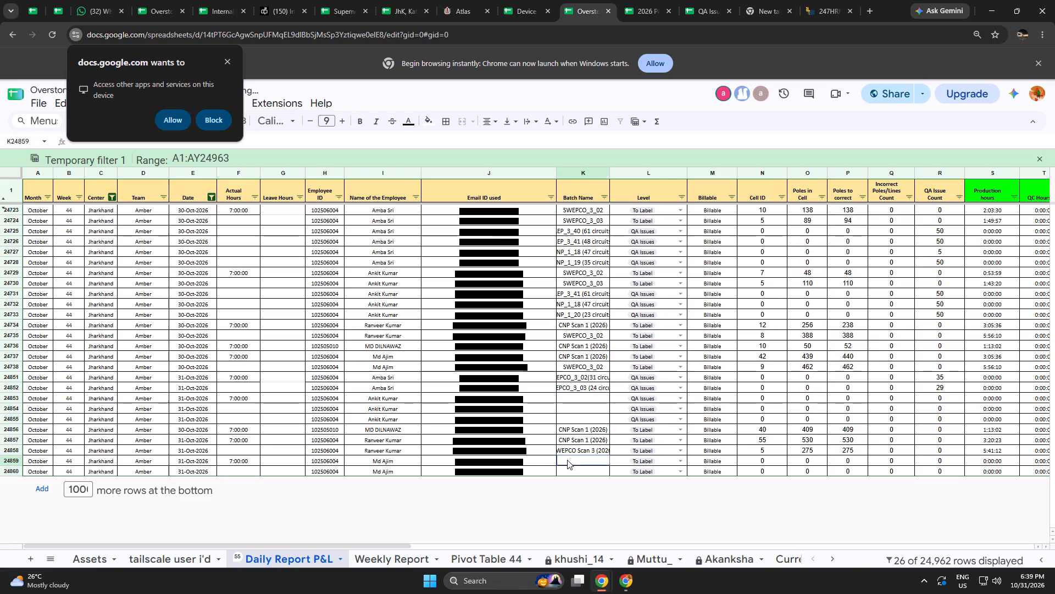
{"action": "right_click_drag", "start_coordinate": [643, 234], "coordinate": [643, 250]}
{"action": "left_click", "coordinate": [632, 0]}
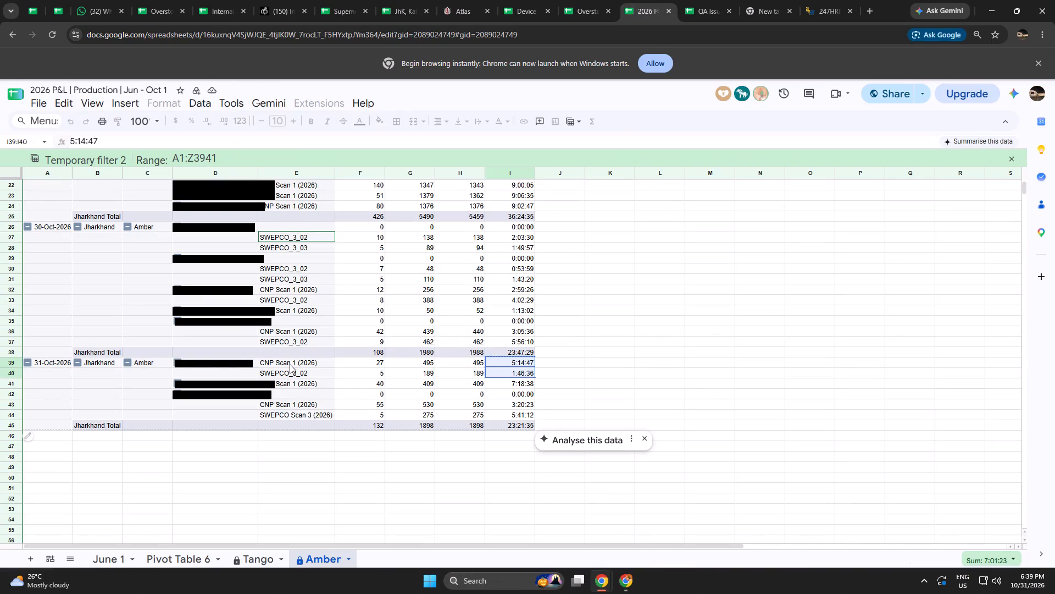
{"action": "left_click_drag", "start_coordinate": [290, 364], "coordinate": [288, 376]}
{"action": "key", "text": "ctrl+c"}
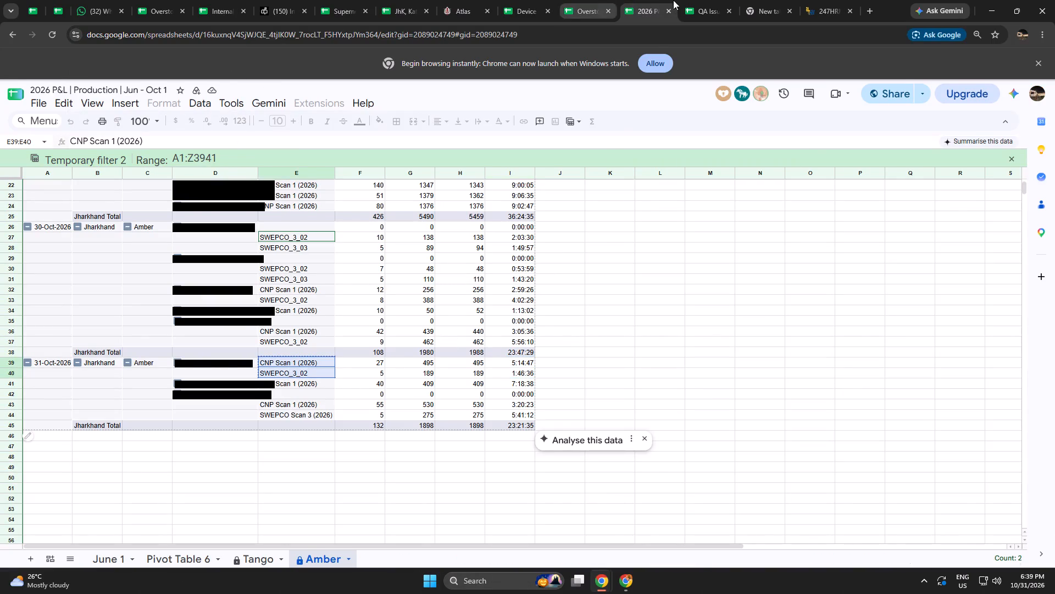
{"action": "left_click", "coordinate": [705, 0]}
{"action": "left_click", "coordinate": [589, 0]}
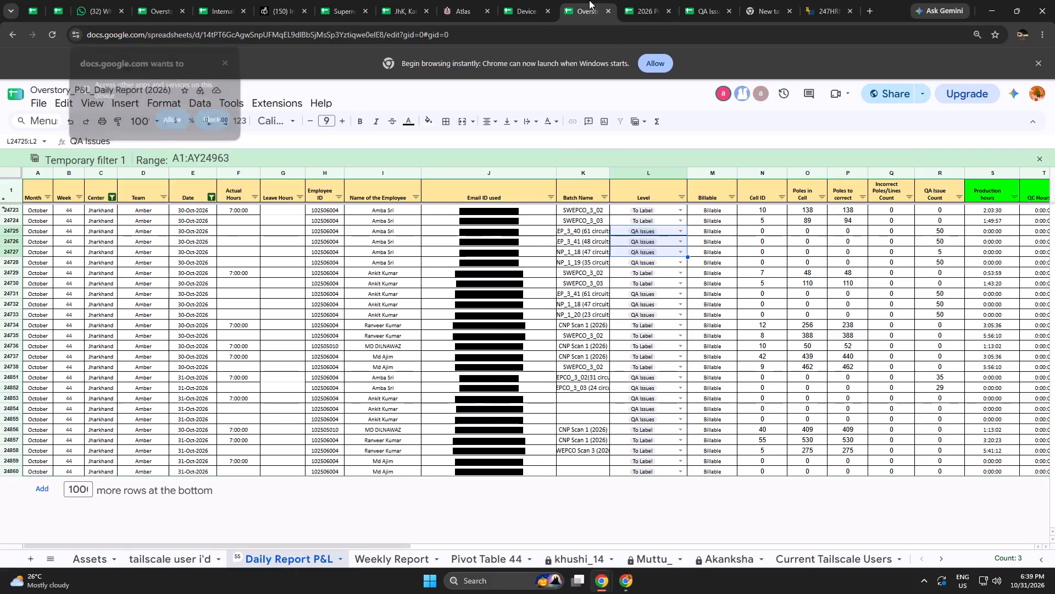
{"action": "left_click", "coordinate": [582, 461]}
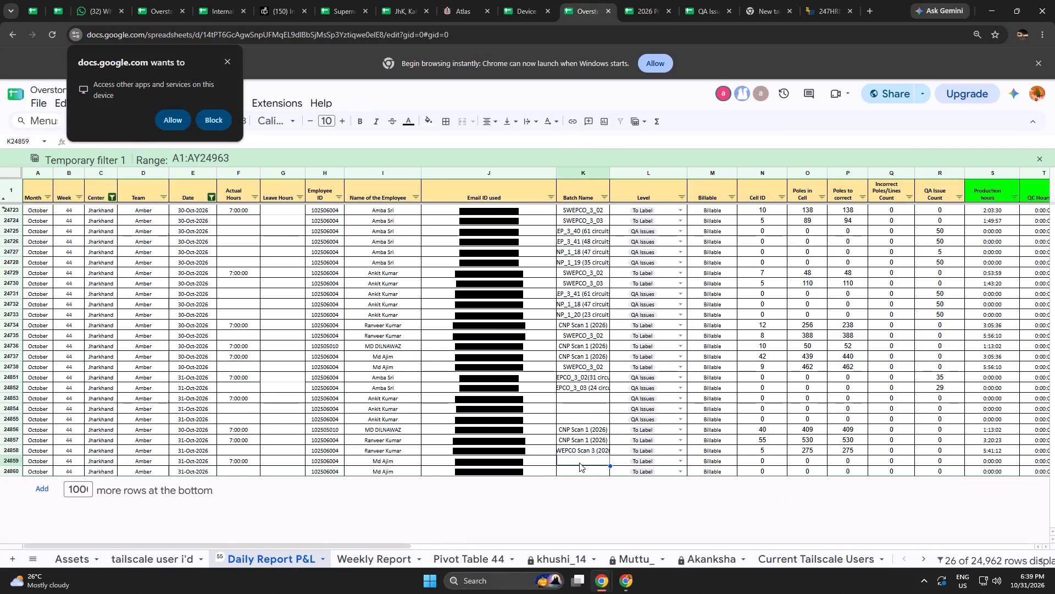
{"action": "key", "text": "ctrl+shift+v"}
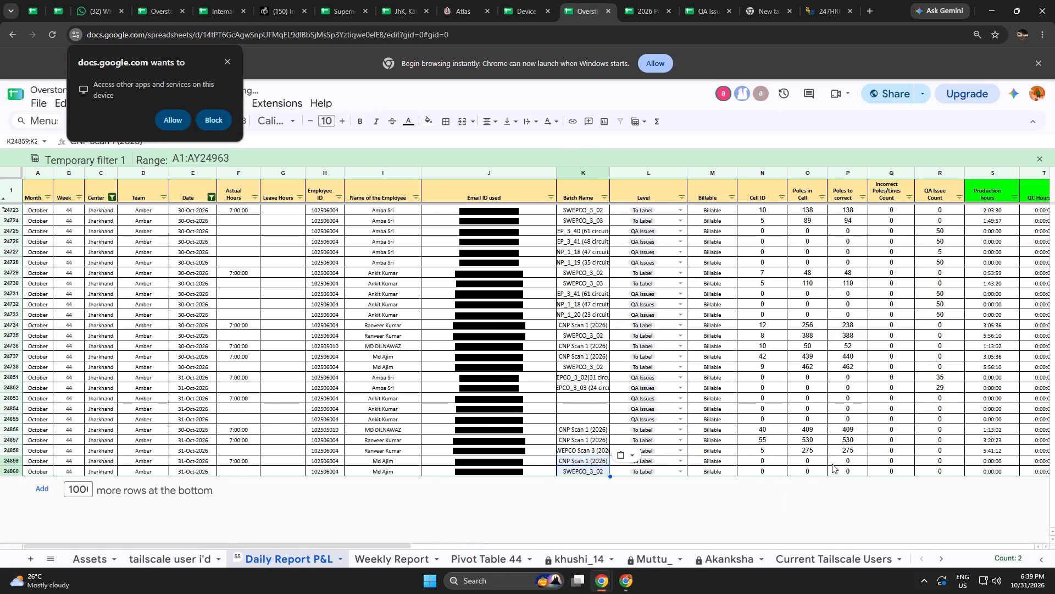
Copy the cell and pole counts 27/495/495 and 5/189/189 from Amber pivot rows 39–40 into daily report rows 24859–24860 as values.
{"action": "left_click", "coordinate": [752, 465]}
{"action": "left_click", "coordinate": [649, 0]}
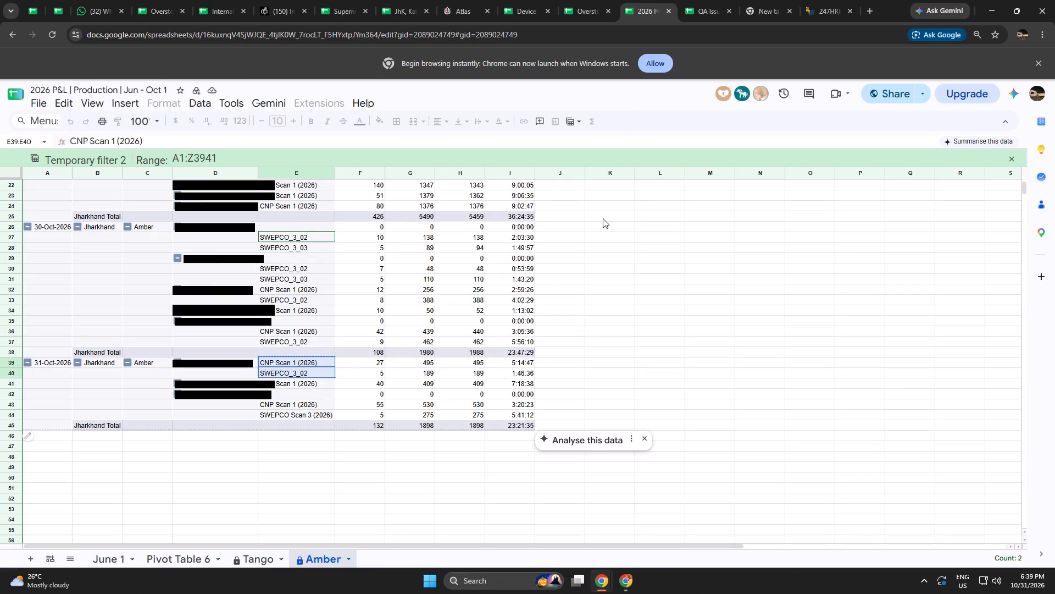
{"action": "left_click_drag", "start_coordinate": [365, 360], "coordinate": [449, 371]}
{"action": "key", "text": "ctrl+c"}
{"action": "left_click", "coordinate": [584, 0]}
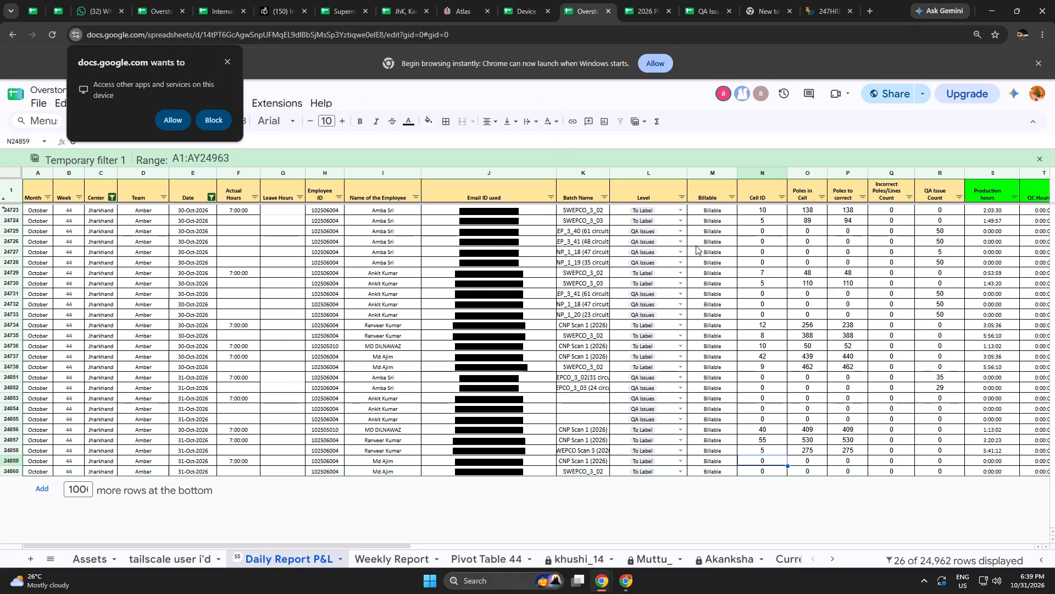
{"action": "left_click", "coordinate": [758, 460]}
{"action": "key", "text": "ctrl+shift+v"}
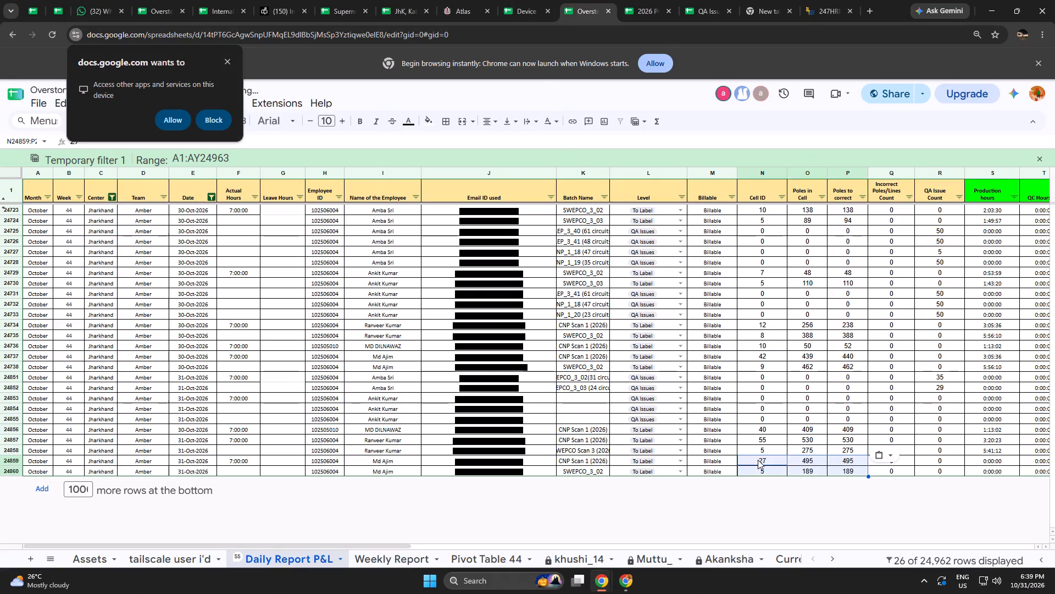
Copy the hours 5:14:47 and 1:46:36 from Amber pivot rows 39–40 into Production hours of daily report rows 24859–24860 as values.
{"action": "left_click", "coordinate": [976, 458]}
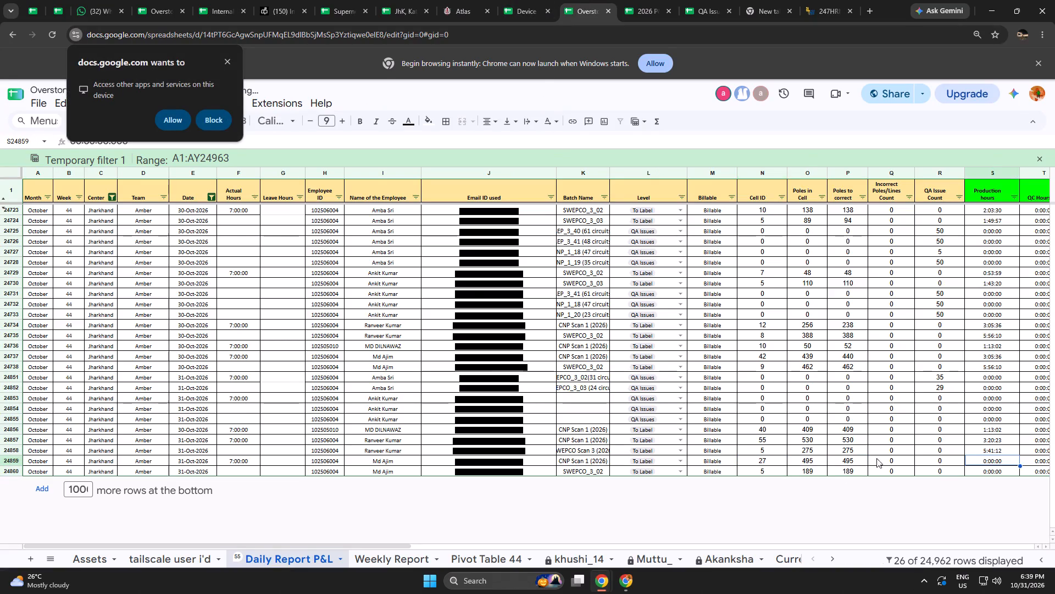
{"action": "left_click", "coordinate": [529, 0]}
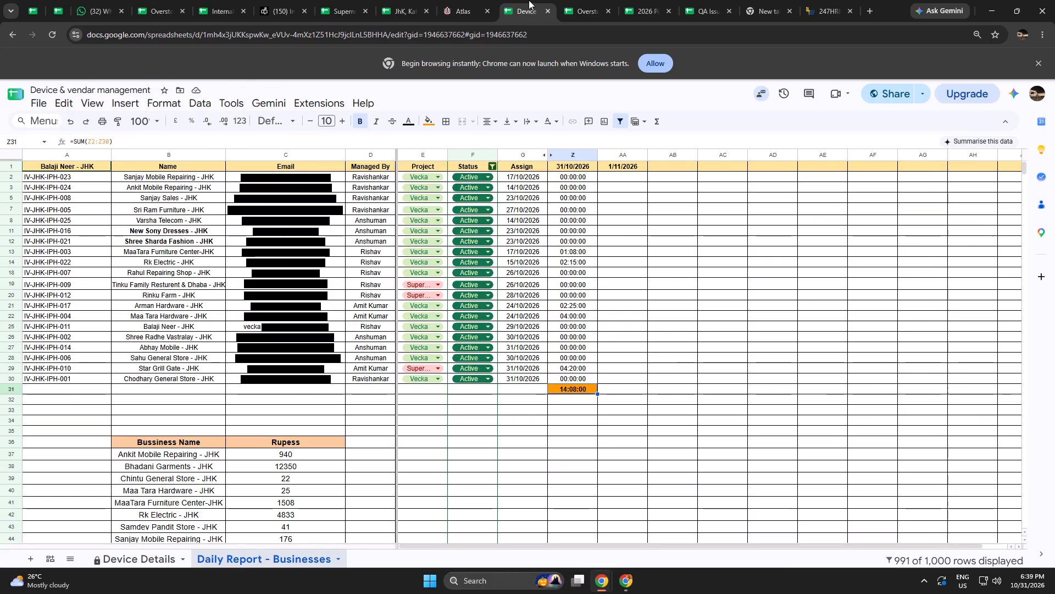
{"action": "left_click", "coordinate": [657, 0]}
{"action": "left_click_drag", "start_coordinate": [525, 364], "coordinate": [524, 375]}
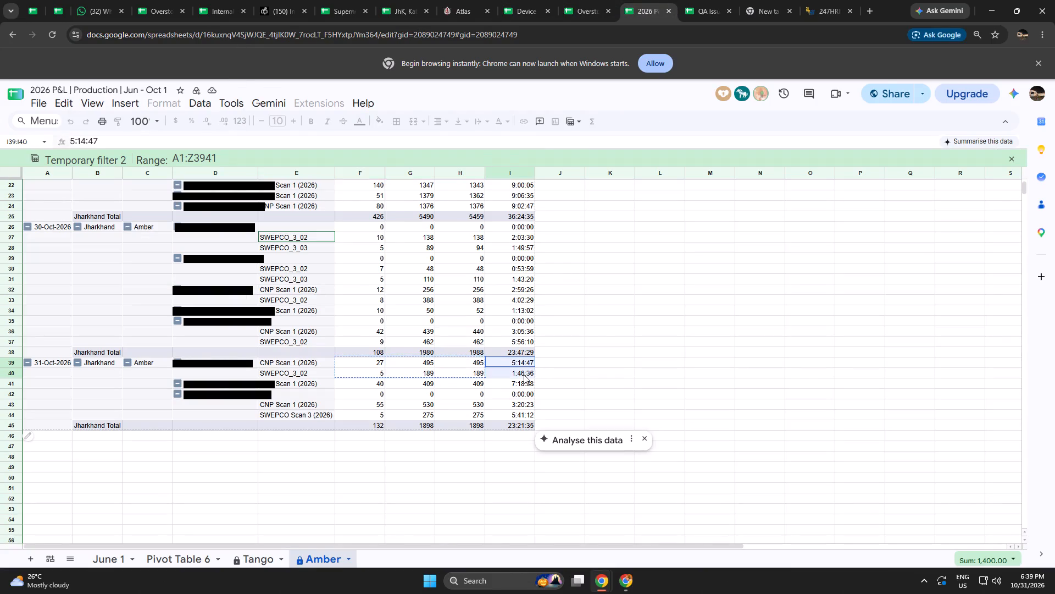
{"action": "left_click_drag", "start_coordinate": [524, 375], "coordinate": [523, 376]}
{"action": "key", "text": "ctrl+c"}
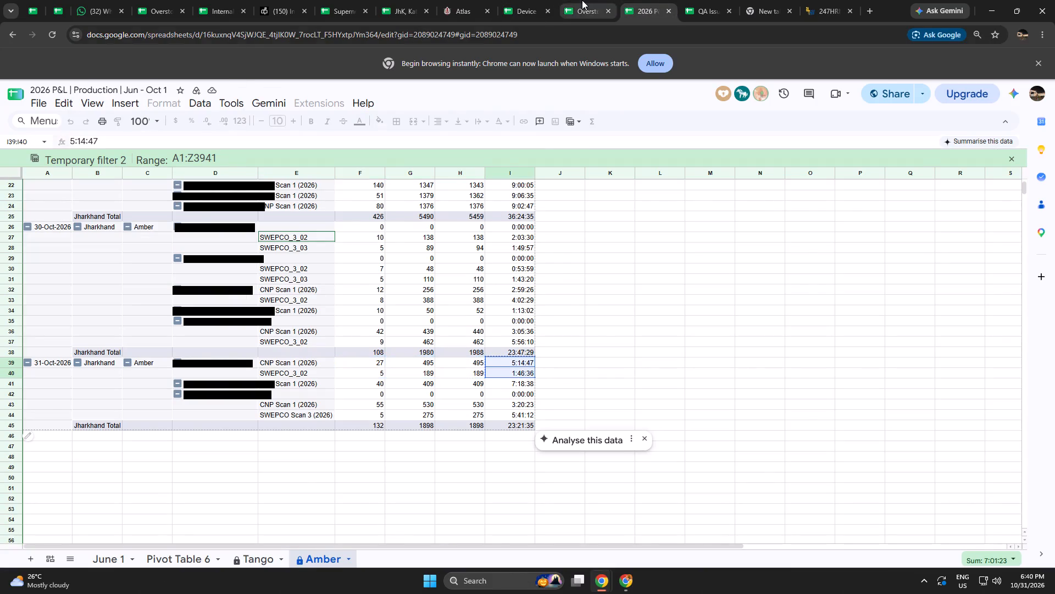
{"action": "left_click", "coordinate": [582, 0]}
{"action": "key", "text": "ctrl+shift+v"}
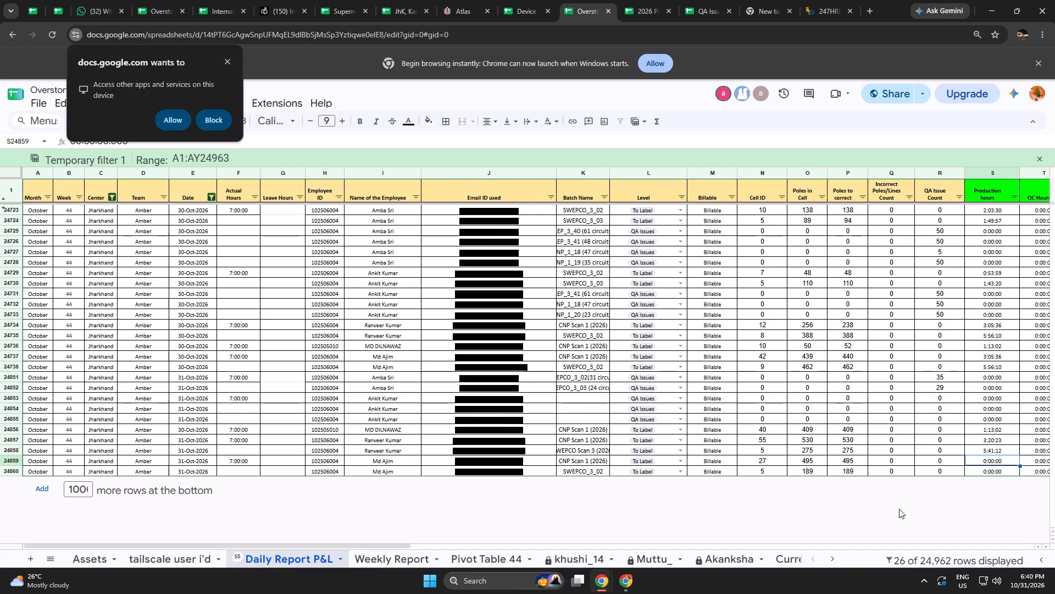
{"action": "left_click", "coordinate": [981, 462]}
{"action": "key", "text": "ctrl+shift+v"}
{"action": "left_click", "coordinate": [945, 496]}
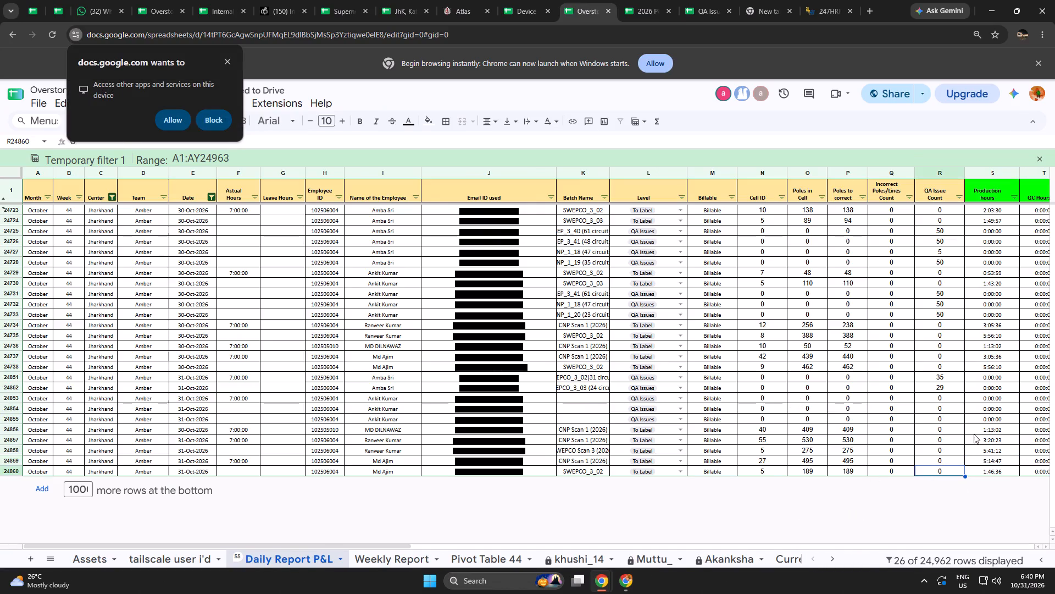
Replace the Production hours in daily report row 24856 with 7:04:38, copied as a value from Amber pivot row 41.
{"action": "left_click_drag", "start_coordinate": [979, 431], "coordinate": [978, 439]}
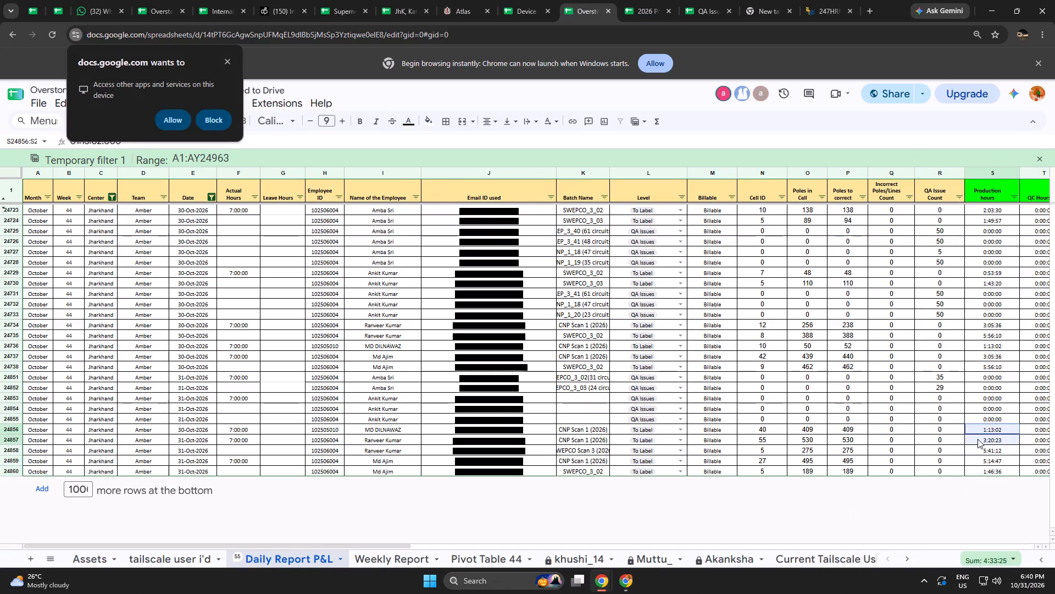
{"action": "left_click_drag", "start_coordinate": [978, 439], "coordinate": [980, 444]}
{"action": "left_click_drag", "start_coordinate": [988, 440], "coordinate": [986, 448]}
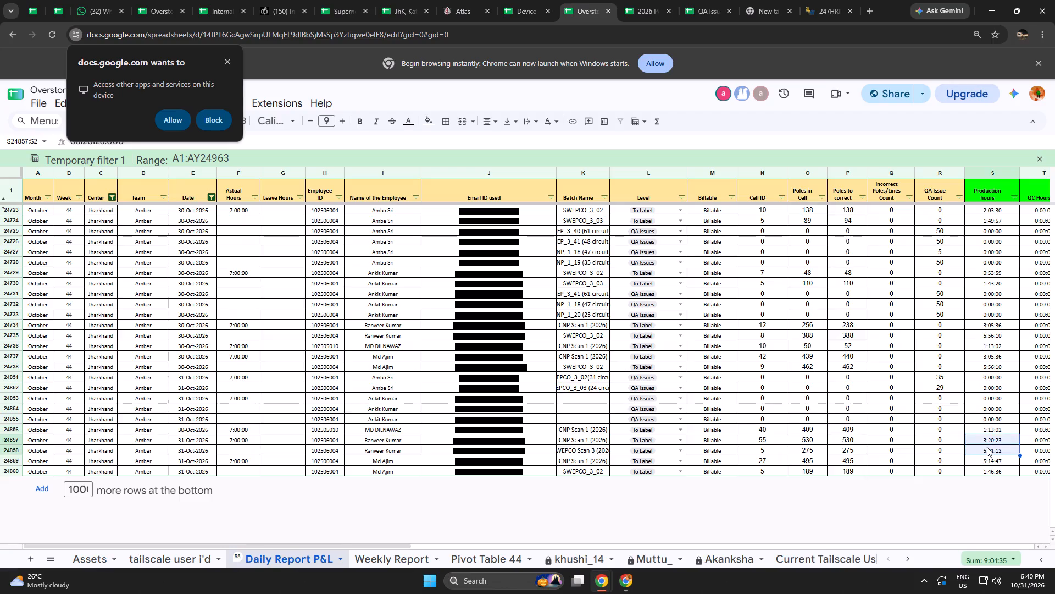
{"action": "left_click", "coordinate": [986, 426]}
{"action": "key", "text": "BackSpace"}
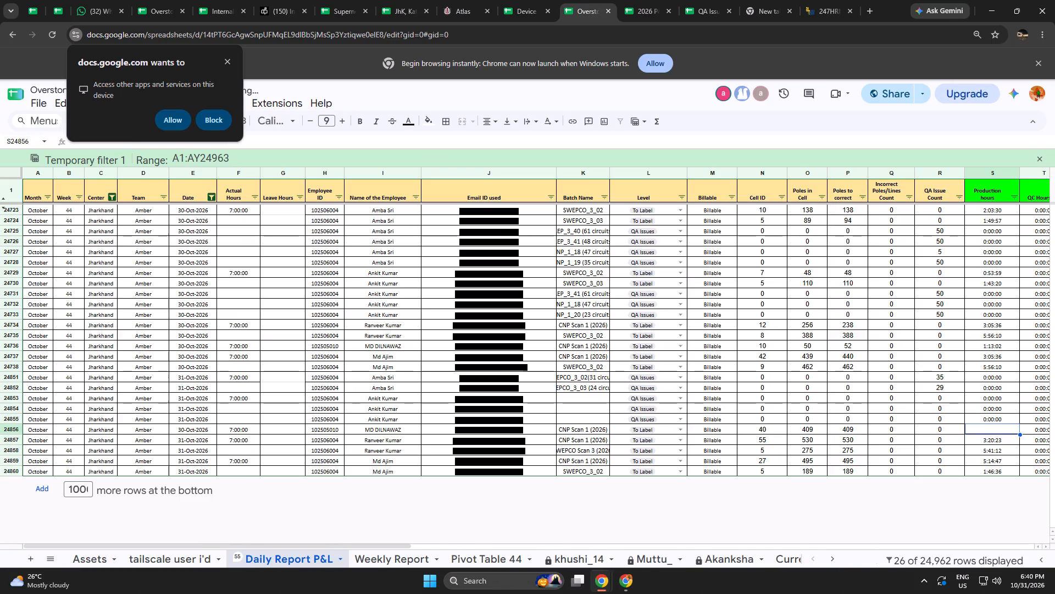
{"action": "left_click", "coordinate": [641, 0]}
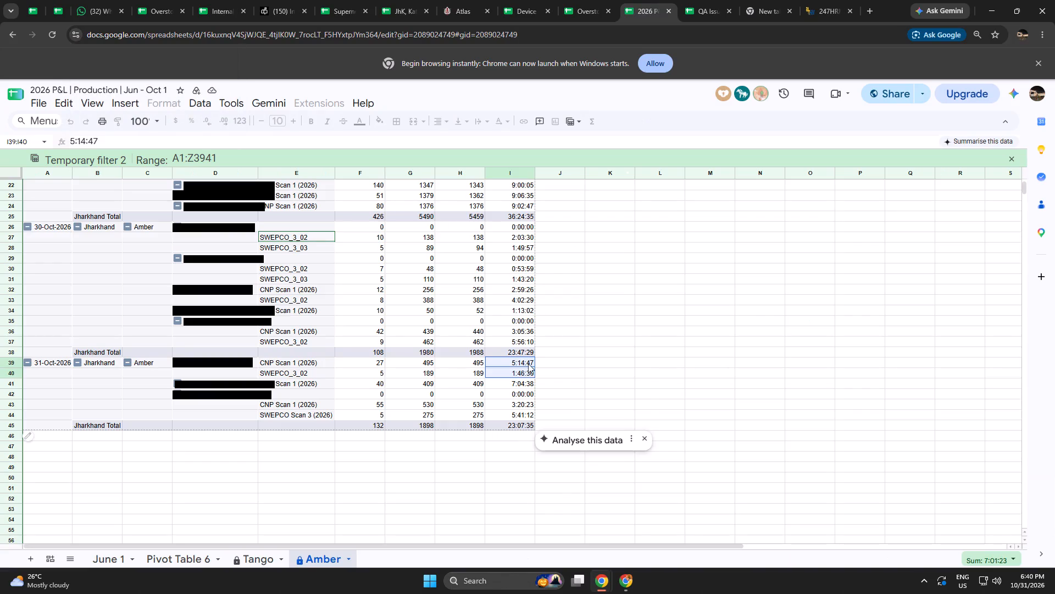
{"action": "left_click", "coordinate": [643, 366]}
{"action": "left_click", "coordinate": [503, 391]}
{"action": "left_click", "coordinate": [521, 386]}
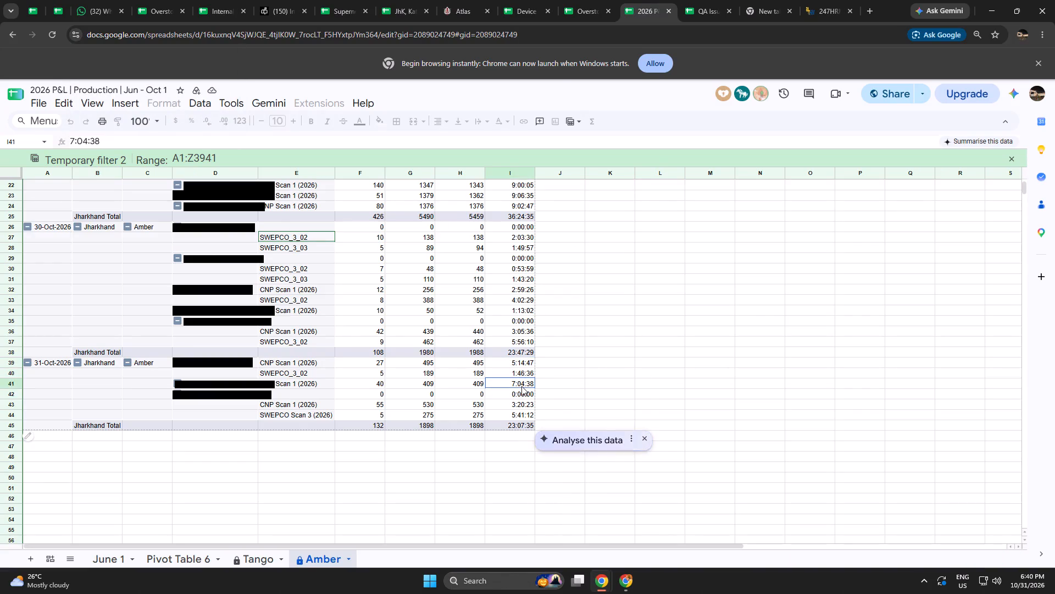
{"action": "key", "text": "ctrl+c"}
{"action": "left_click", "coordinate": [590, 0]}
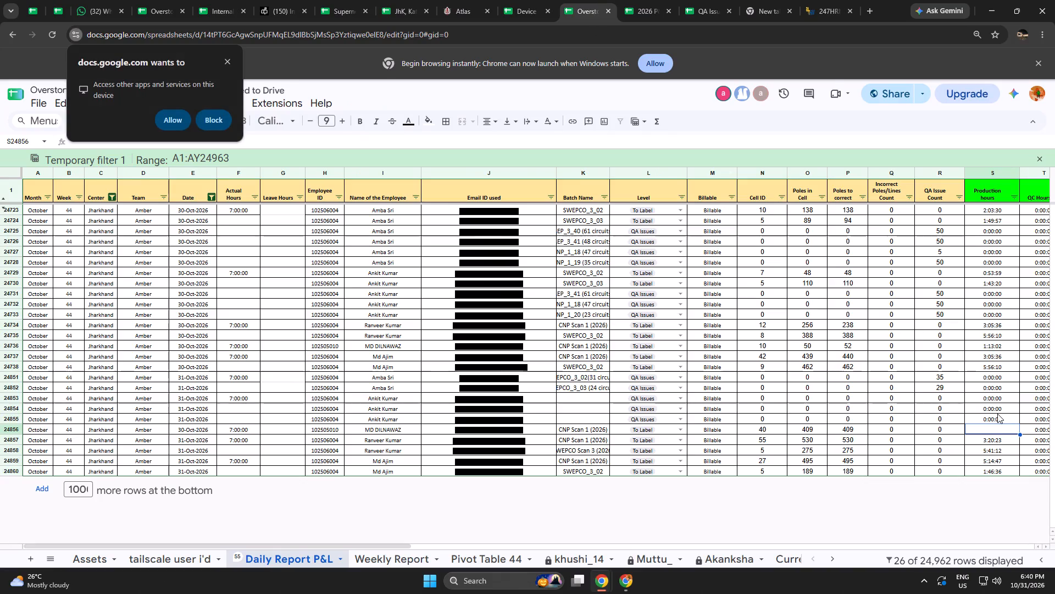
{"action": "key", "text": "ctrl+shift+v"}
{"action": "left_click", "coordinate": [989, 427]}
{"action": "key", "text": "ctrl+shift+v"}
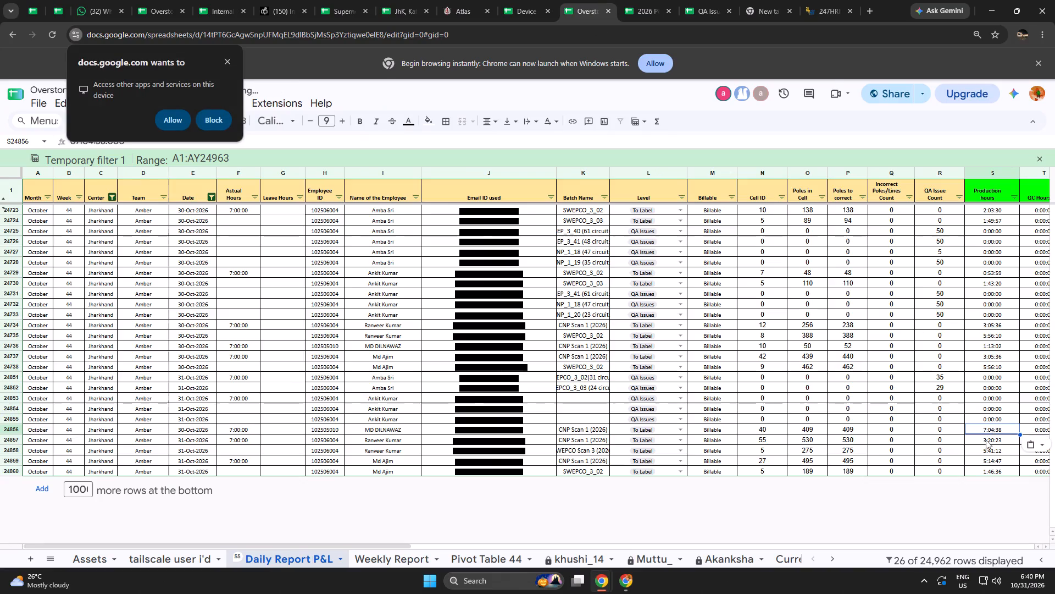
{"action": "left_click", "coordinate": [921, 508]}
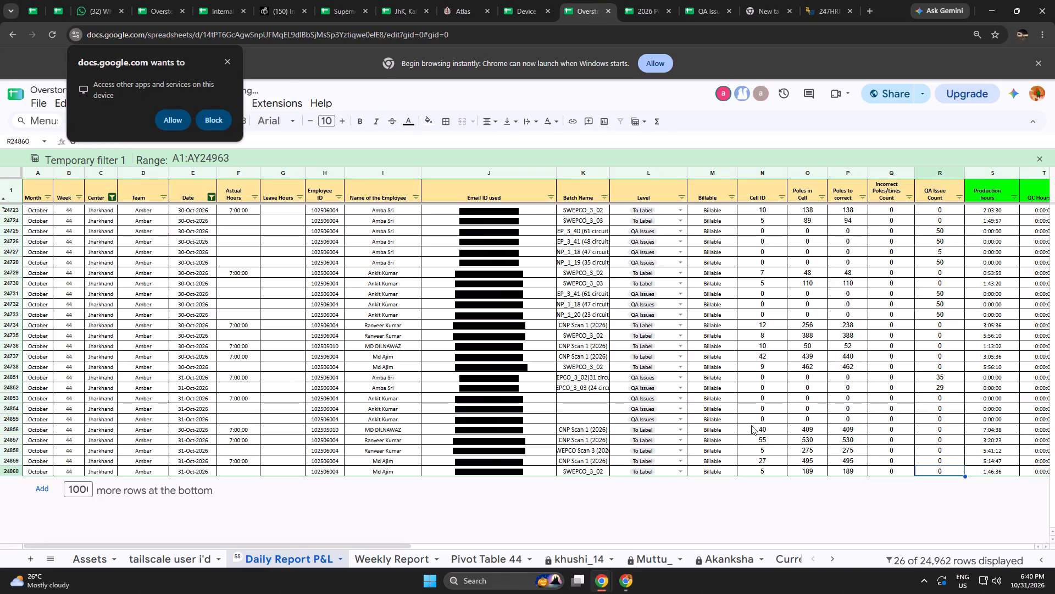
Examine the QA Issues pivot durations for 31-Oct rows 22–23 and 30-Oct rows 9–12.
{"action": "left_click", "coordinate": [568, 395]}
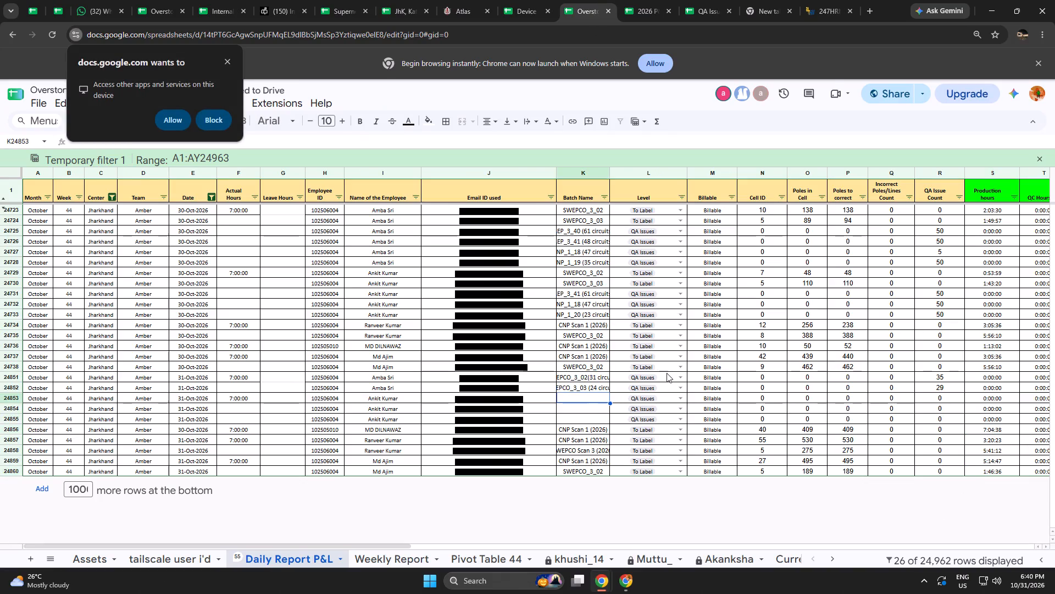
{"action": "left_click", "coordinate": [695, 0]}
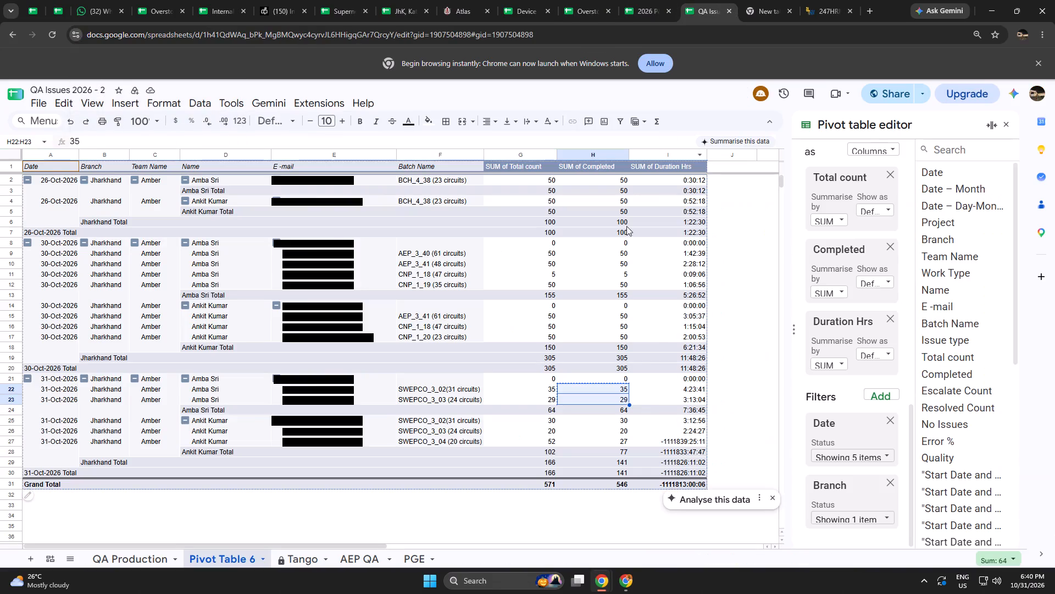
{"action": "left_click", "coordinate": [770, 347]}
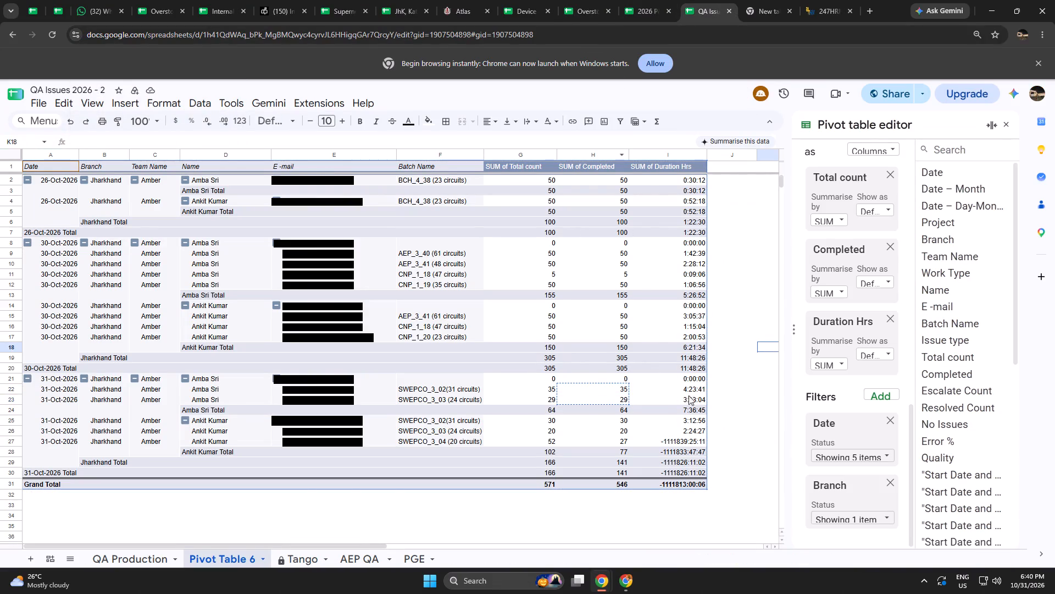
{"action": "left_click_drag", "start_coordinate": [690, 389], "coordinate": [687, 400]}
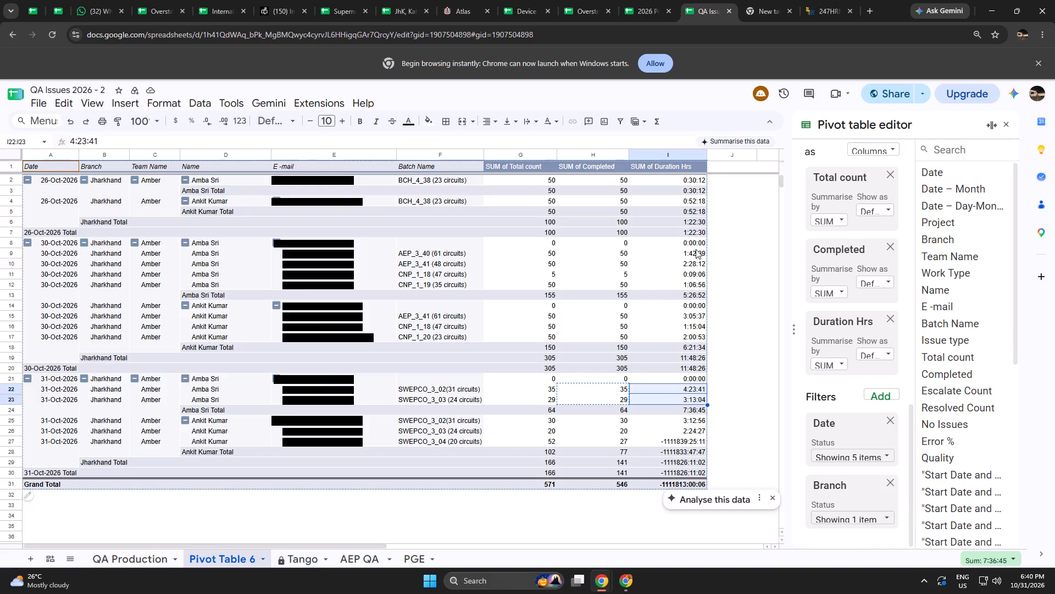
{"action": "left_click_drag", "start_coordinate": [696, 249], "coordinate": [691, 282]}
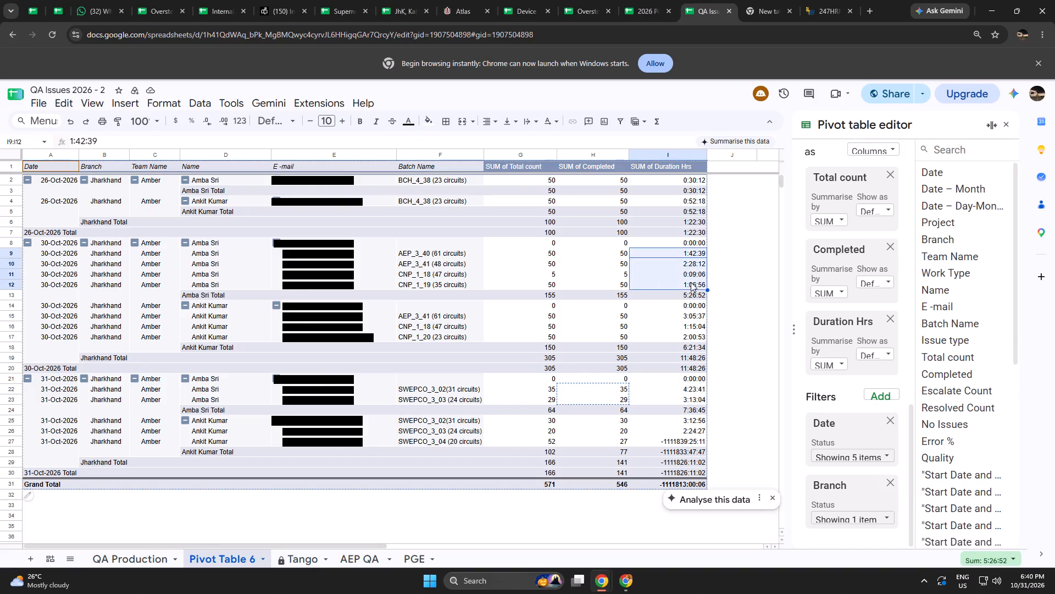
{"action": "scroll", "coordinate": [448, 255], "scroll_direction": "up", "scroll_amount": 1}
{"action": "scroll", "coordinate": [507, 271], "scroll_direction": "up", "scroll_amount": 3}
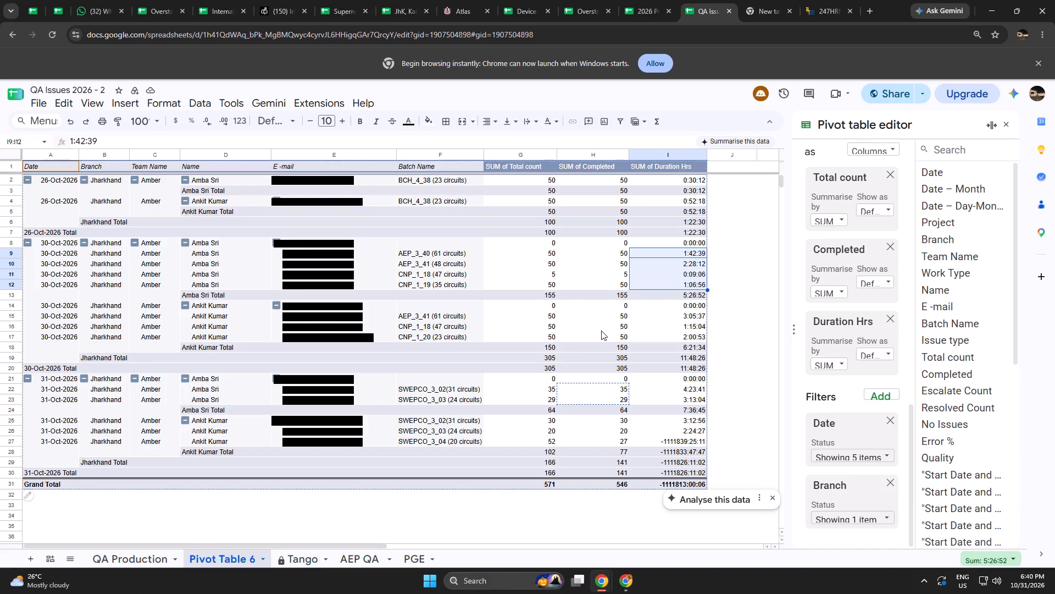
{"action": "scroll", "coordinate": [464, 340], "scroll_direction": "up", "scroll_amount": 1}
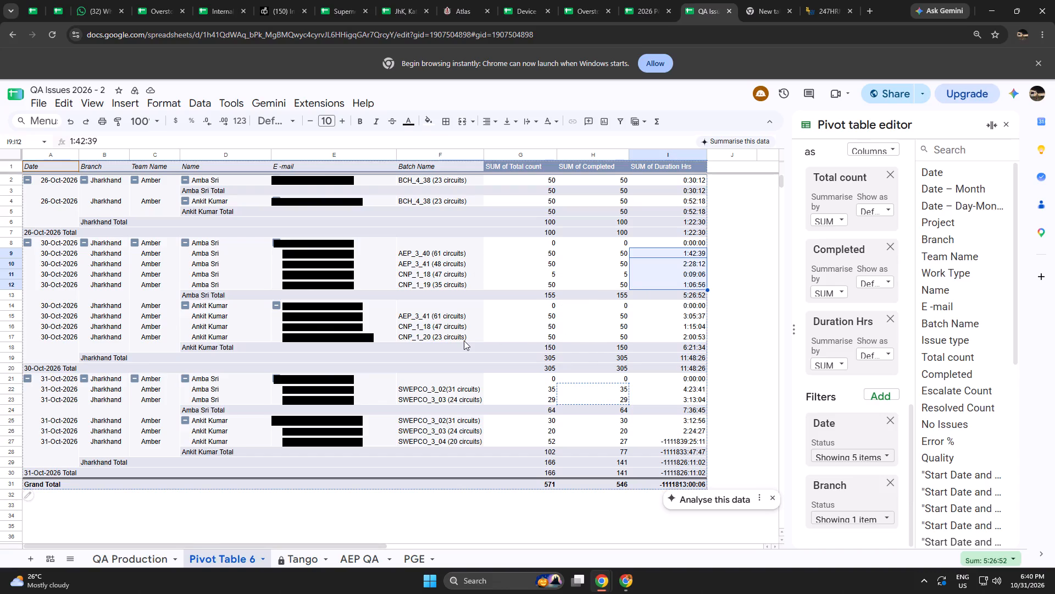
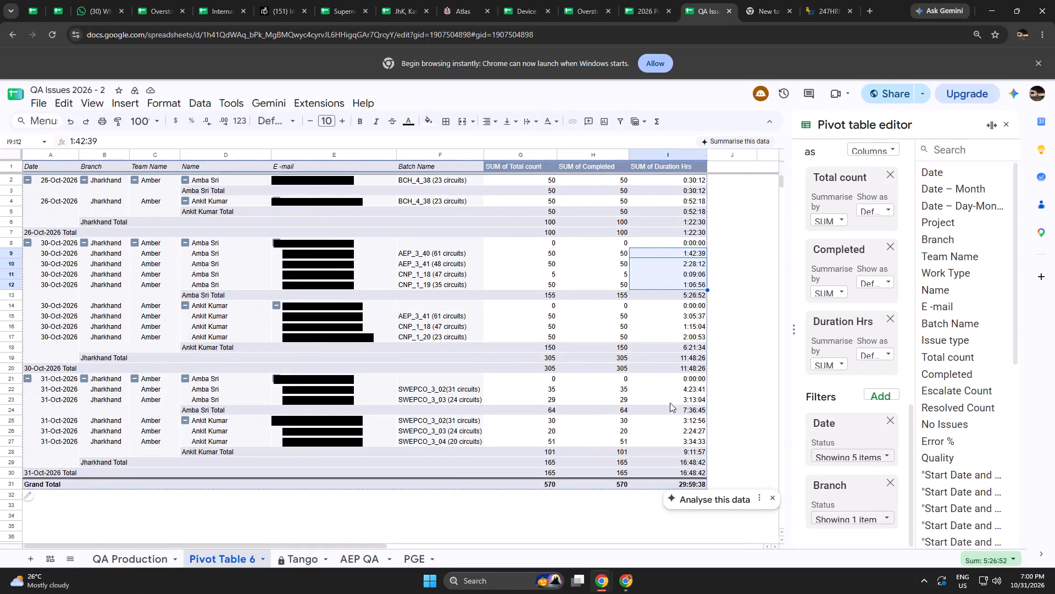
Copy the durations 3:12:56, 2:24:27 and 3:34:33 from QA Issues pivot rows 25–27 into Production hours of daily report rows 24853–24855 as values.
{"action": "left_click_drag", "start_coordinate": [683, 388], "coordinate": [684, 398]}
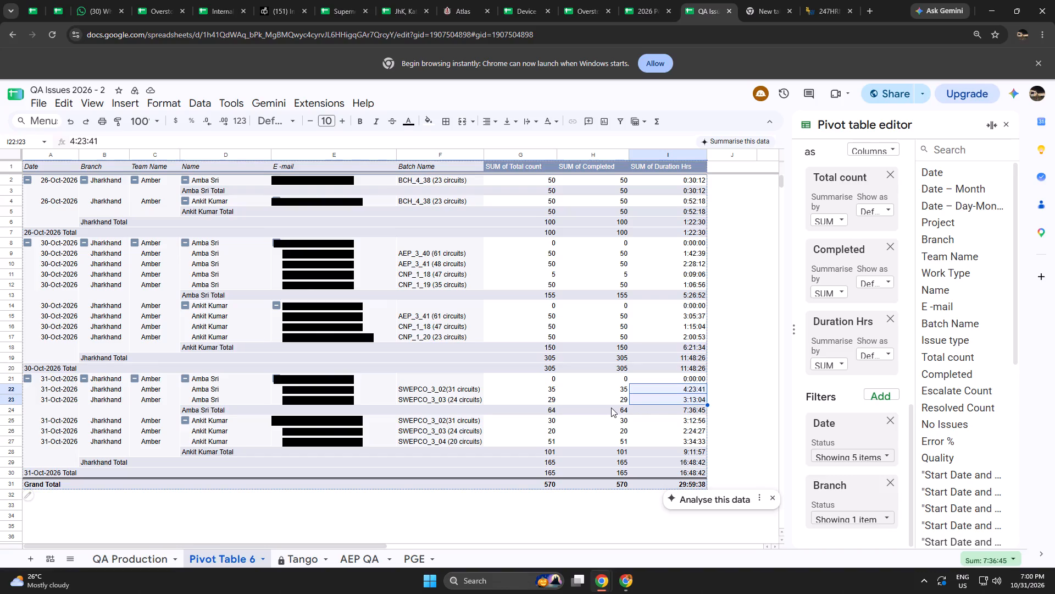
{"action": "left_click_drag", "start_coordinate": [685, 419], "coordinate": [682, 446]}
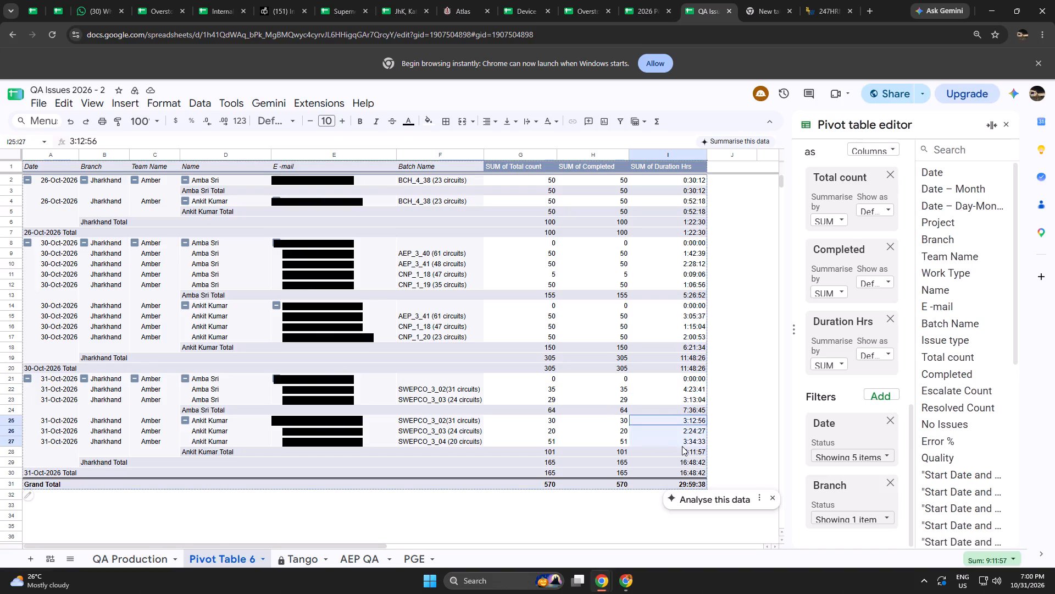
{"action": "left_click_drag", "start_coordinate": [682, 446], "coordinate": [688, 439]}
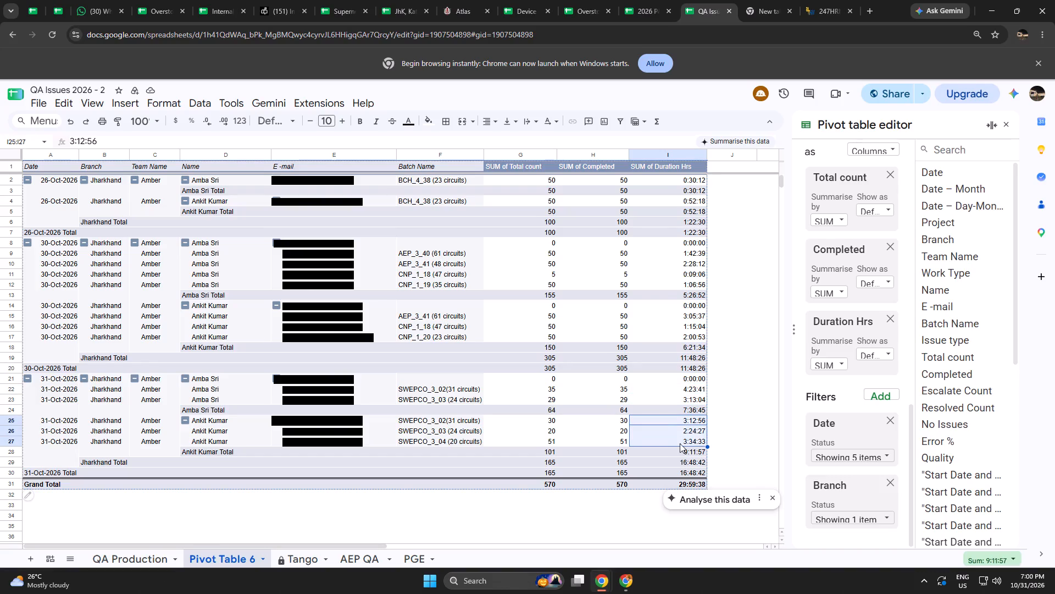
{"action": "key", "text": "ctrl+c"}
{"action": "left_click", "coordinate": [637, 0]}
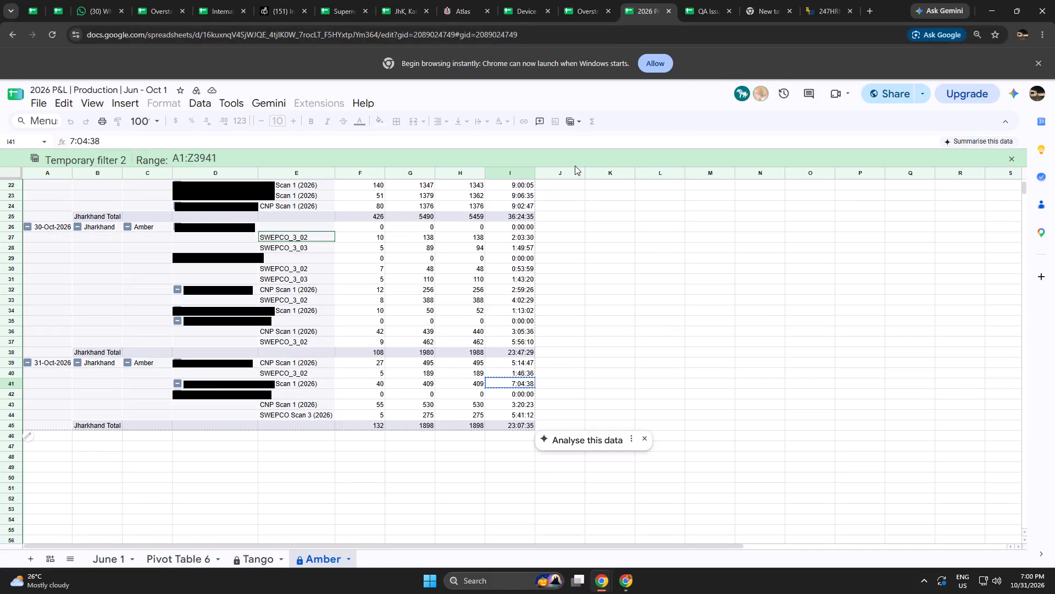
{"action": "left_click", "coordinate": [585, 0]}
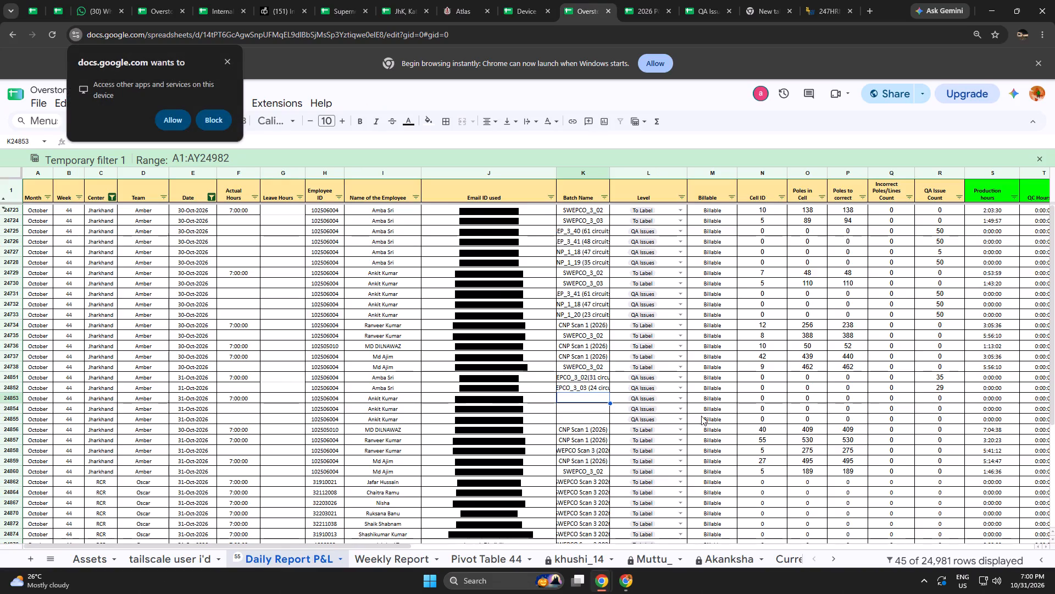
{"action": "left_click", "coordinate": [929, 398]}
{"action": "key", "text": "ctrl+shift+v"}
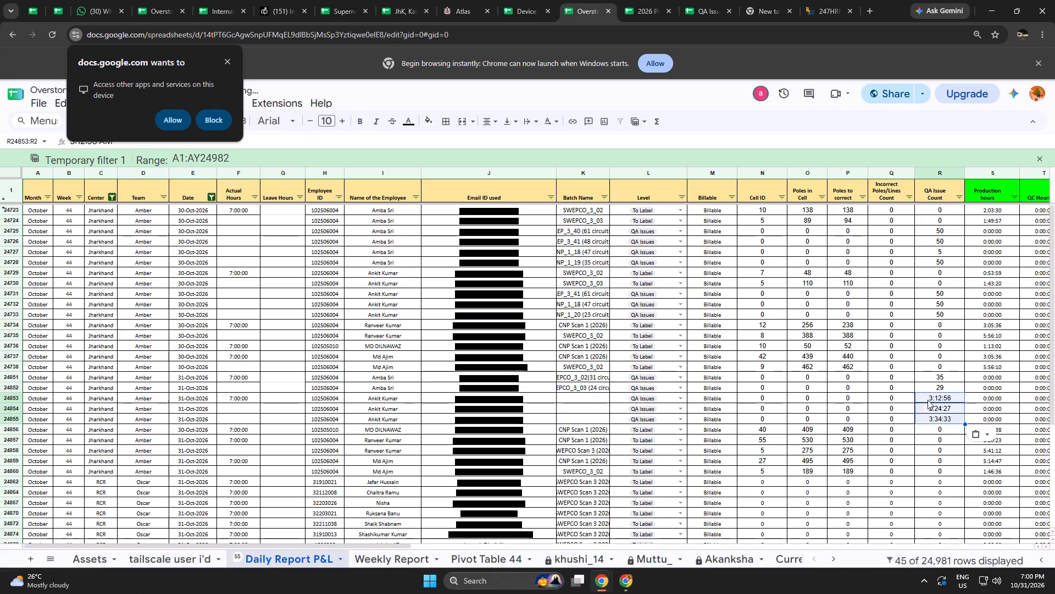
{"action": "key", "text": "ctrl+z"}
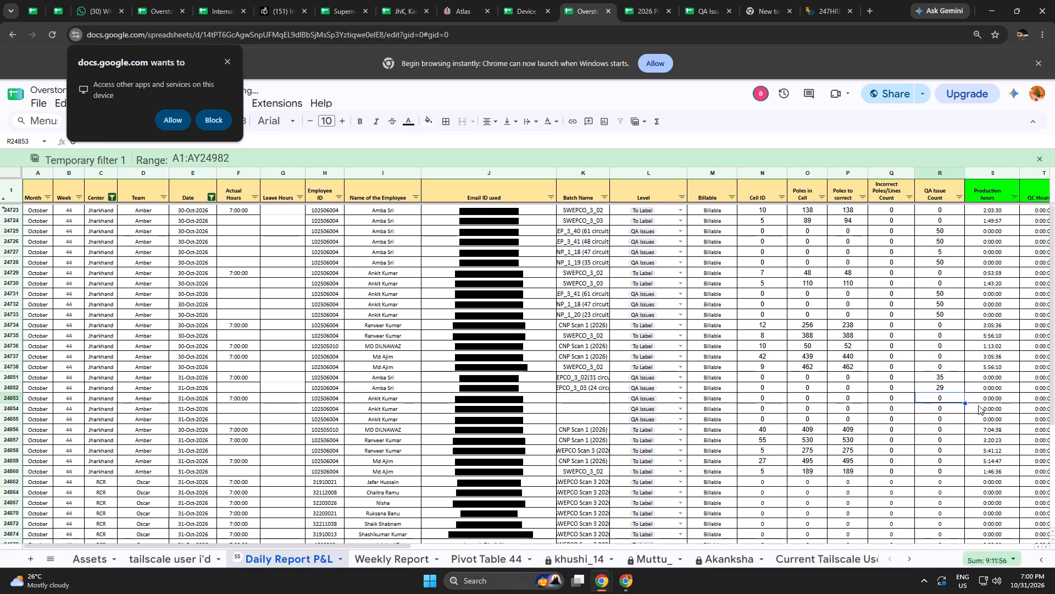
{"action": "left_click", "coordinate": [983, 399]}
{"action": "key", "text": "ctrl+shift+v"}
Copy the completed counts 30, 20 and 51 from QA Issues pivot rows 25–27 into QA Issue Count of daily report rows 24853–24855 as values.
{"action": "left_click", "coordinate": [940, 400]}
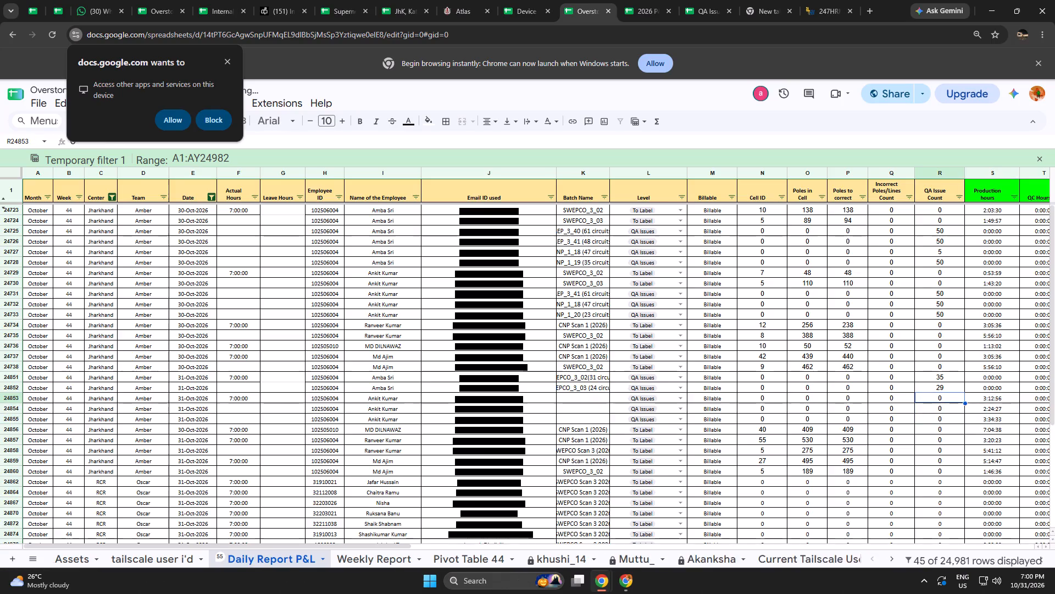
{"action": "left_click", "coordinate": [652, 0]}
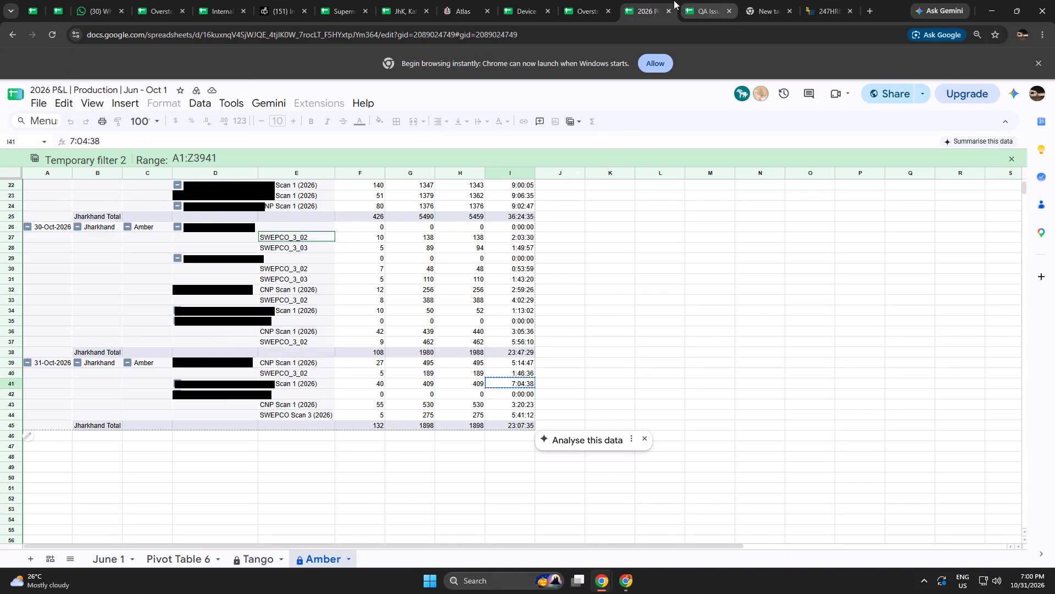
{"action": "left_click", "coordinate": [526, 0]}
{"action": "left_click", "coordinate": [581, 0]}
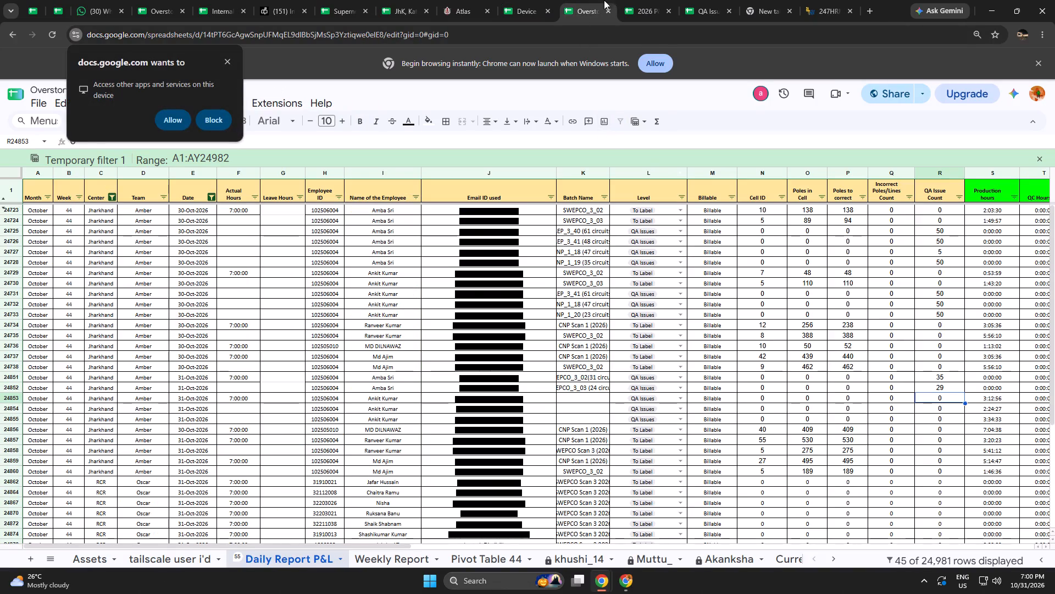
{"action": "left_click", "coordinate": [698, 0]}
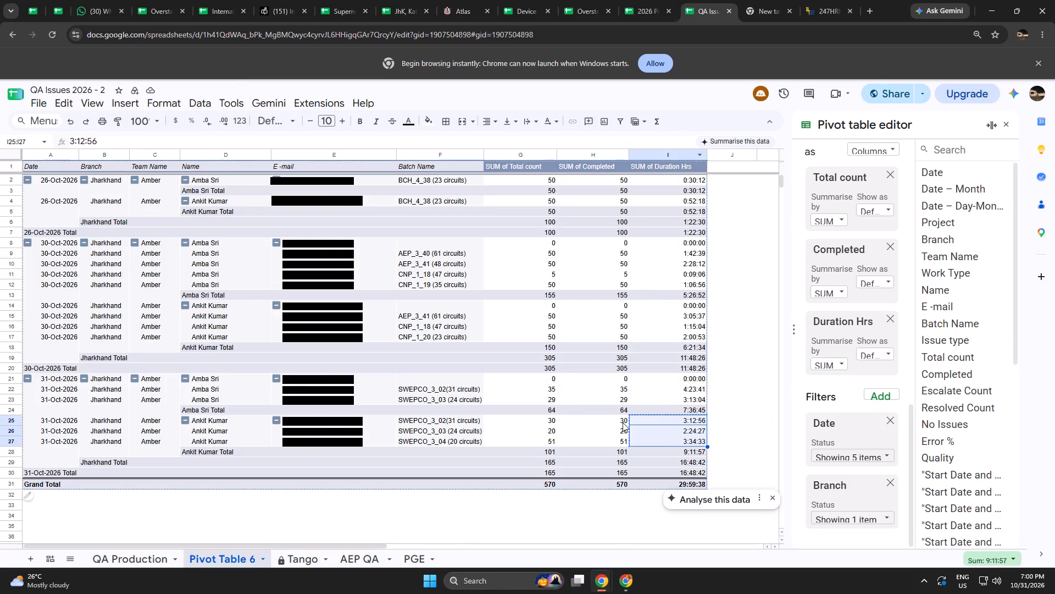
{"action": "left_click_drag", "start_coordinate": [622, 422], "coordinate": [620, 443]}
{"action": "key", "text": "ctrl+c"}
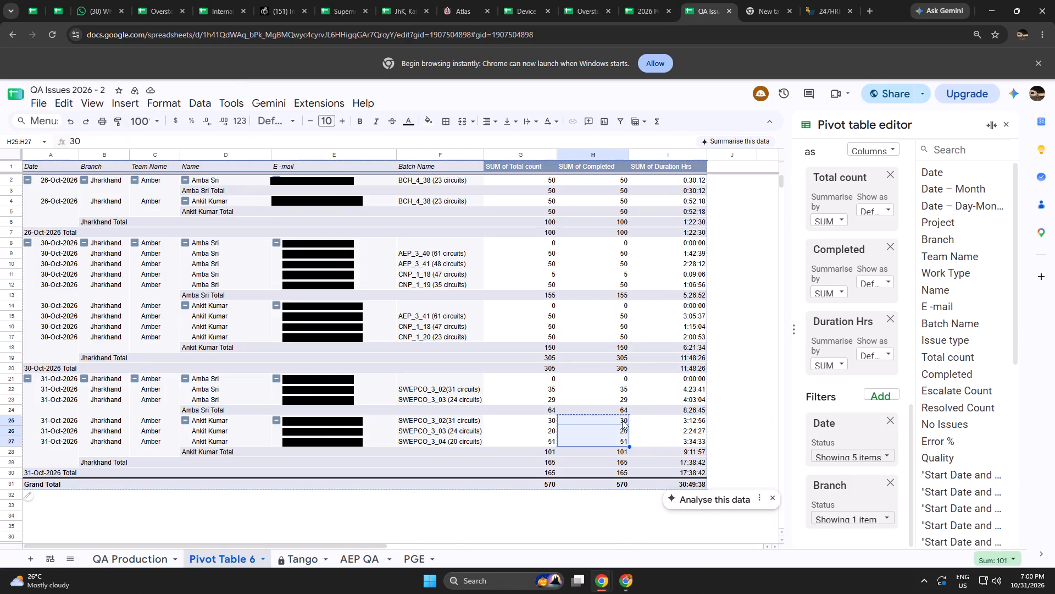
{"action": "left_click", "coordinate": [568, 0]}
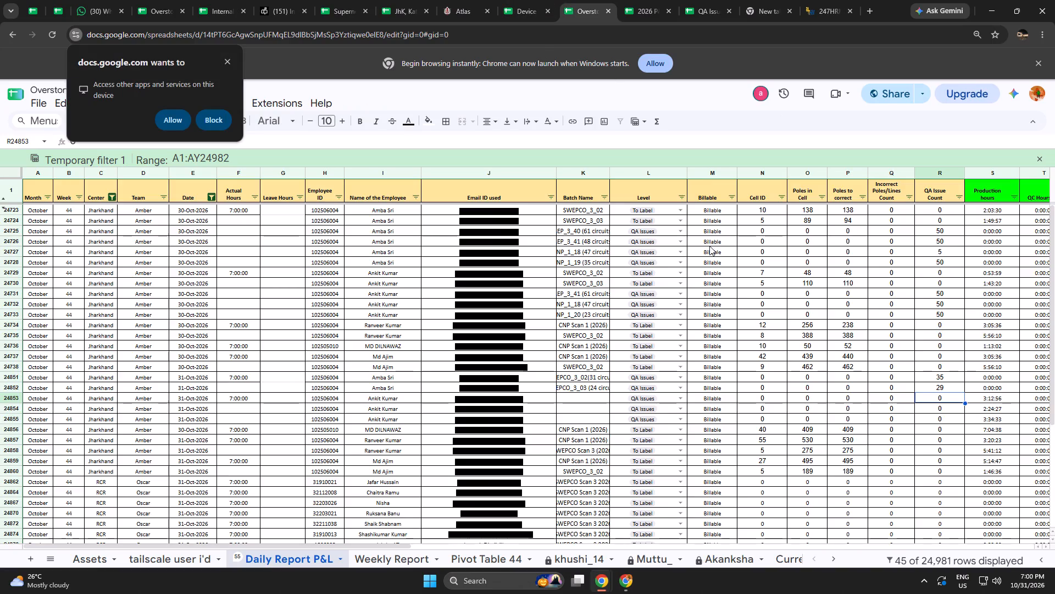
{"action": "key", "text": "ctrl+shift+v"}
{"action": "left_click", "coordinate": [941, 399]}
{"action": "key", "text": "ctrl+shift+v"}
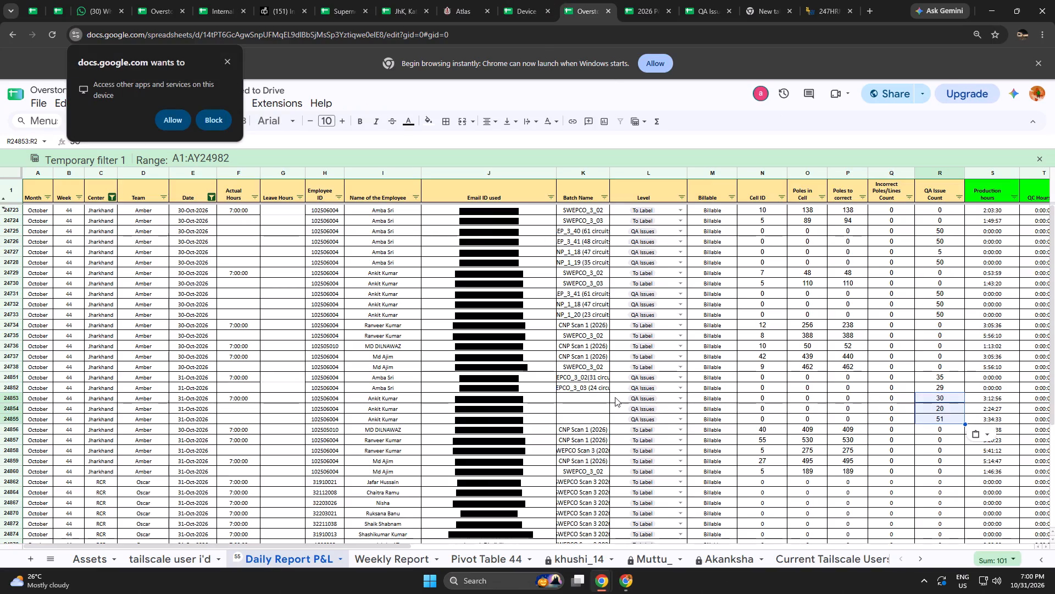
Copy the batch names SWEPCO_3_02(31 circuits), SWEPCO_3_03 (24 circuits) and SWEPCO_3_04 (20 circuits) from the QA Issues pivot into daily report rows 24853–24855 as values.
{"action": "left_click", "coordinate": [592, 397]}
{"action": "left_click", "coordinate": [645, 0]}
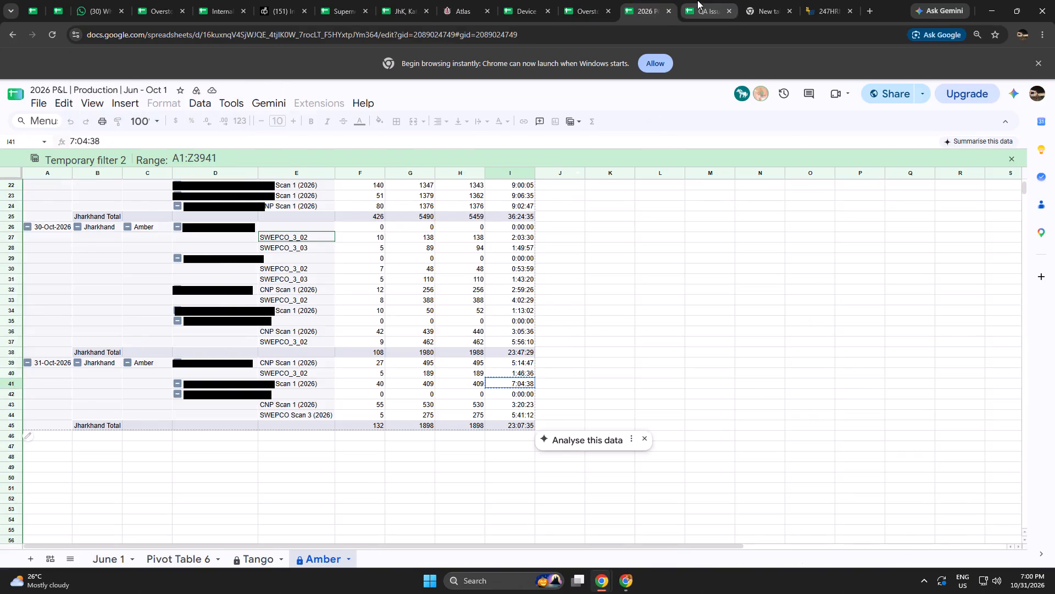
{"action": "left_click", "coordinate": [697, 0]}
{"action": "left_click_drag", "start_coordinate": [437, 421], "coordinate": [434, 444]}
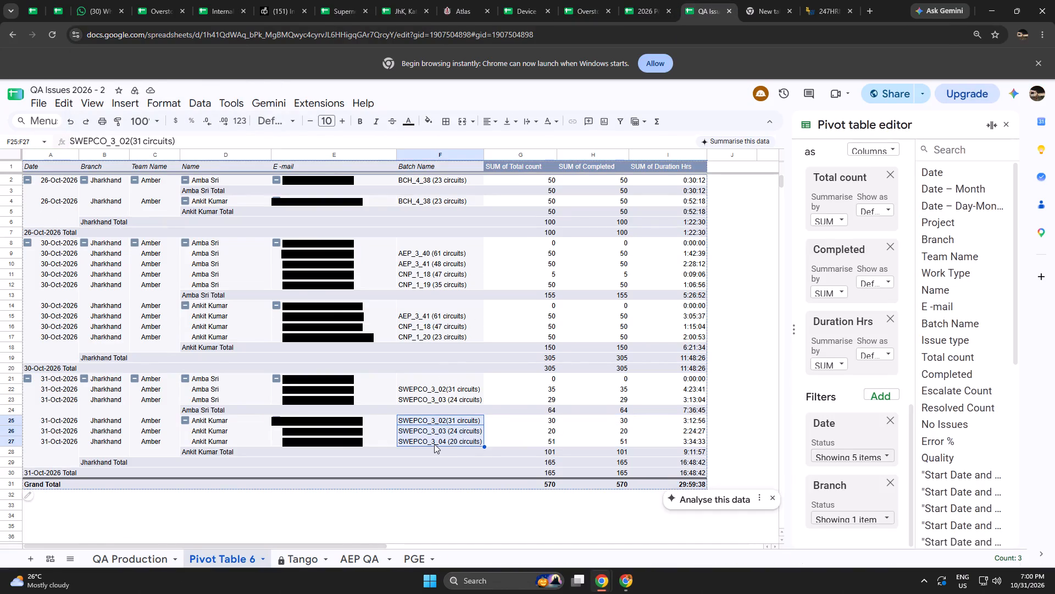
{"action": "key", "text": "ctrl+c"}
{"action": "left_click", "coordinate": [639, 0]}
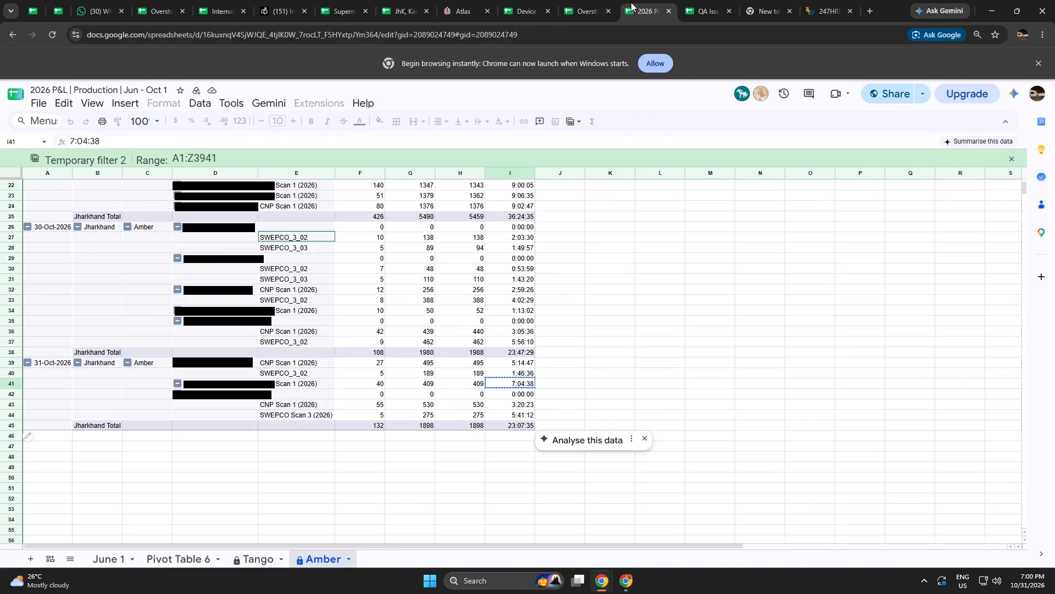
{"action": "left_click", "coordinate": [582, 0]}
{"action": "key", "text": "ctrl+shift+v"}
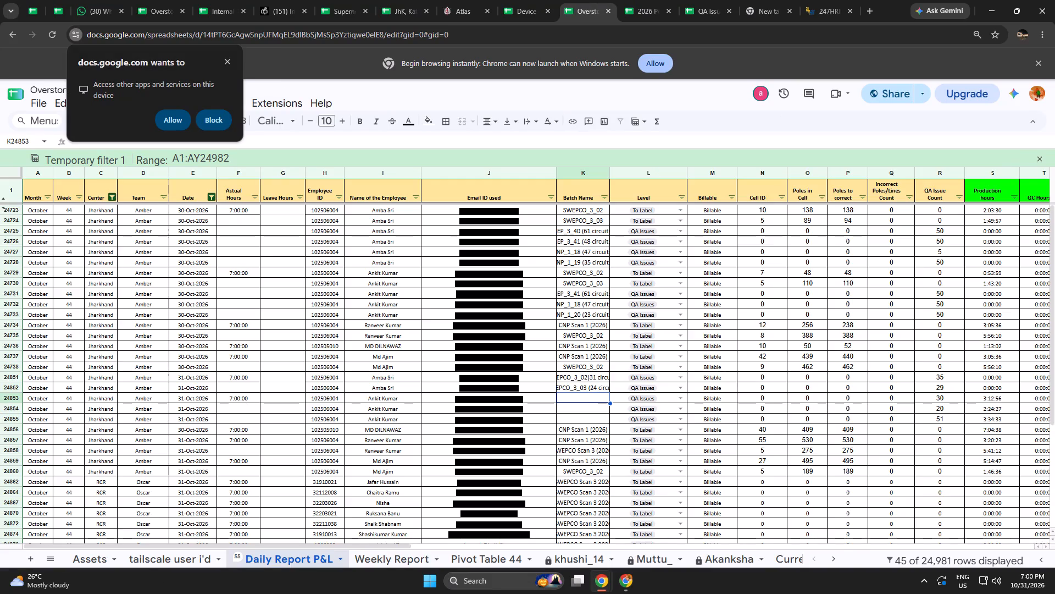
{"action": "left_click", "coordinate": [575, 394]}
{"action": "key", "text": "ctrl+shift+v"}
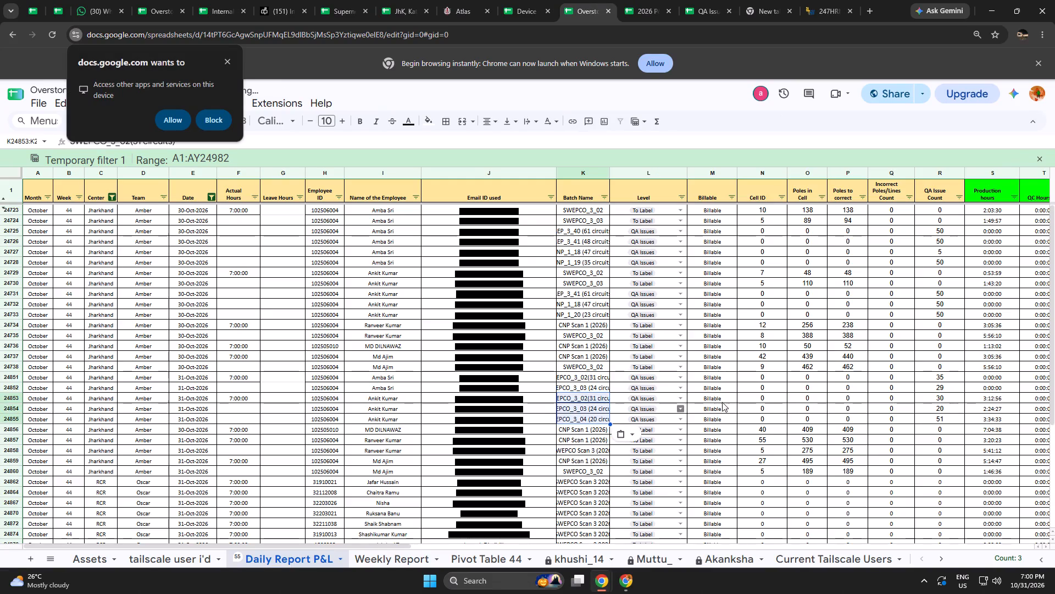
Copy the durations 4:23:41 and 3:43:04 from QA Issues pivot rows 22–23 into Production hours of daily report rows 24851–24852 as values.
{"action": "left_click", "coordinate": [989, 377]}
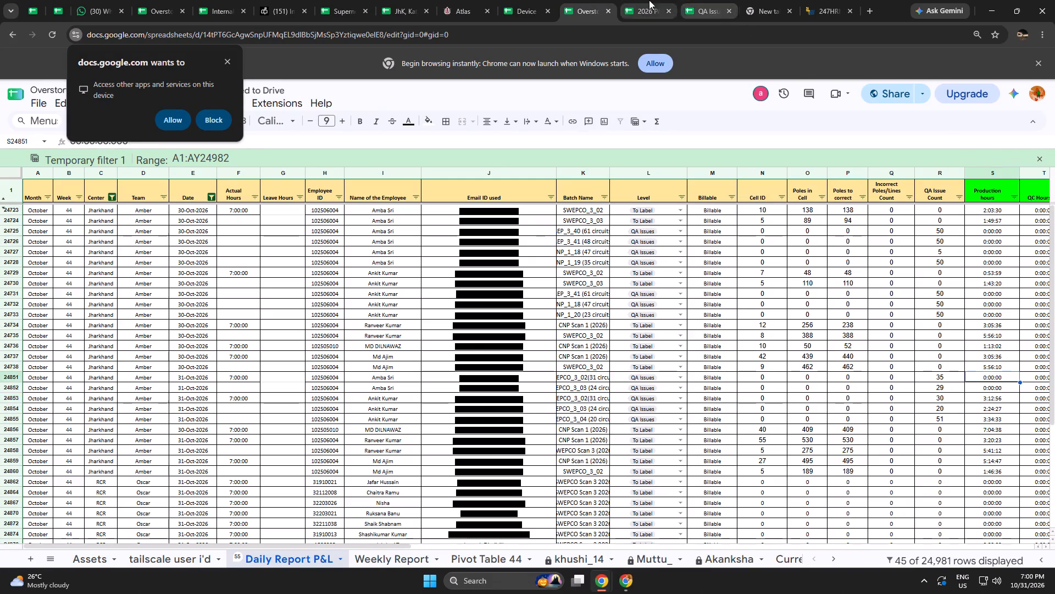
{"action": "left_click", "coordinate": [638, 0]}
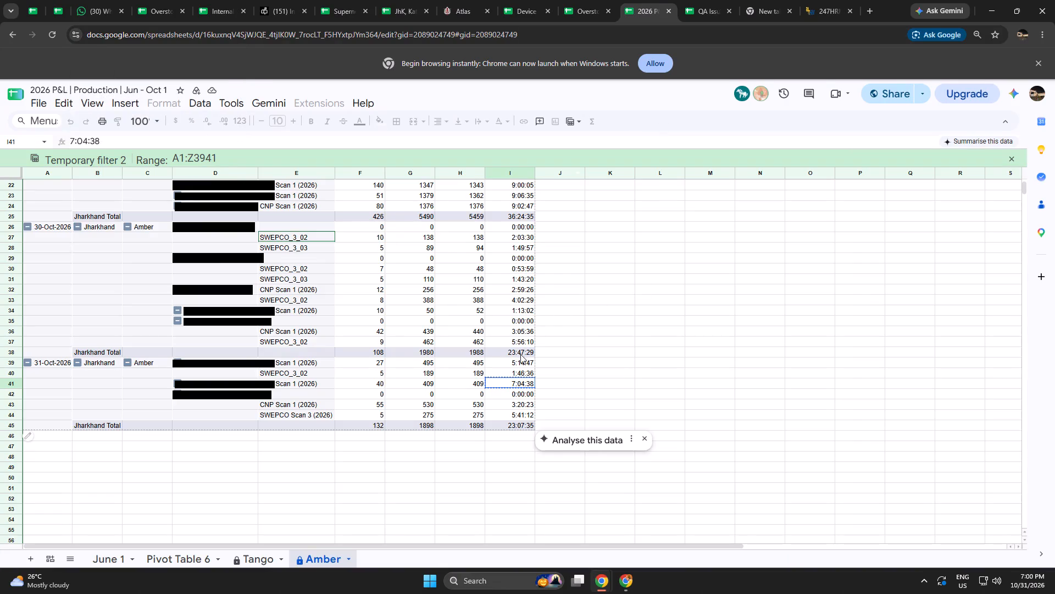
{"action": "left_click_drag", "start_coordinate": [517, 361], "coordinate": [515, 372]}
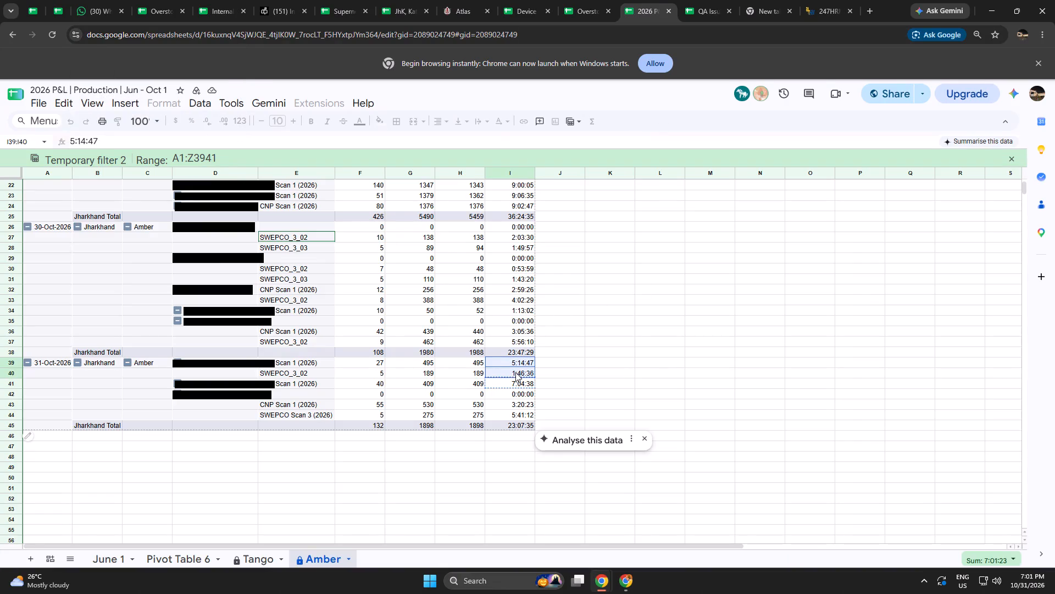
{"action": "left_click", "coordinate": [597, 379]}
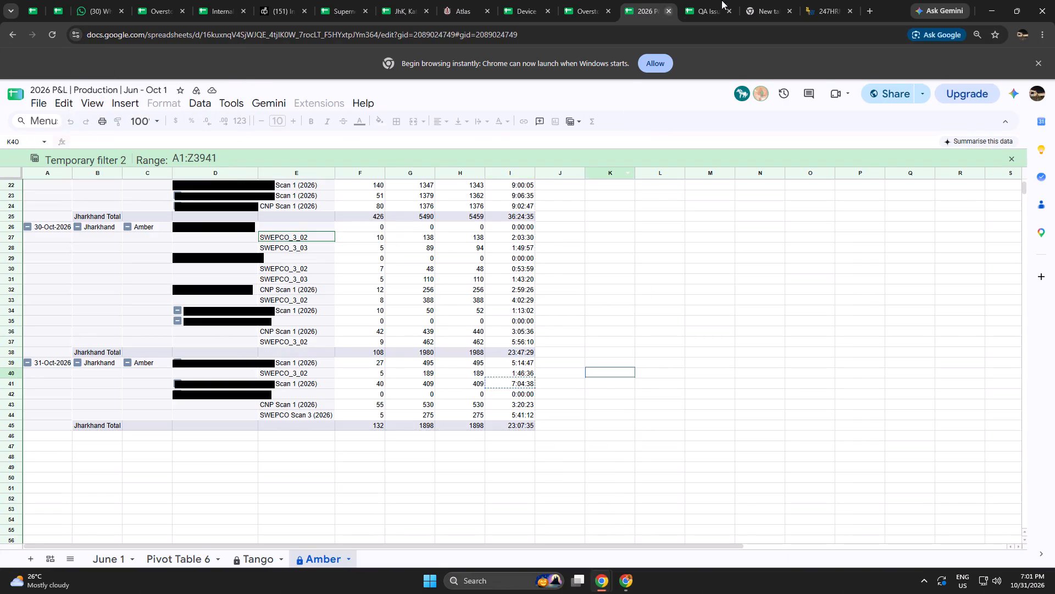
{"action": "left_click", "coordinate": [708, 0]}
{"action": "left_click_drag", "start_coordinate": [688, 390], "coordinate": [685, 402]}
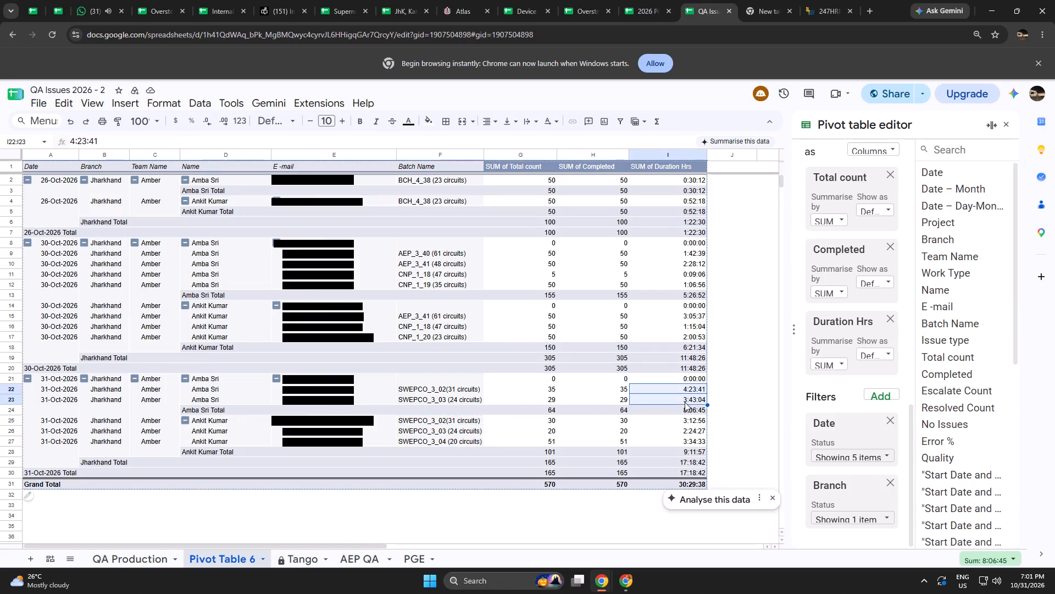
{"action": "key", "text": "ctrl+c"}
{"action": "left_click", "coordinate": [654, 0]}
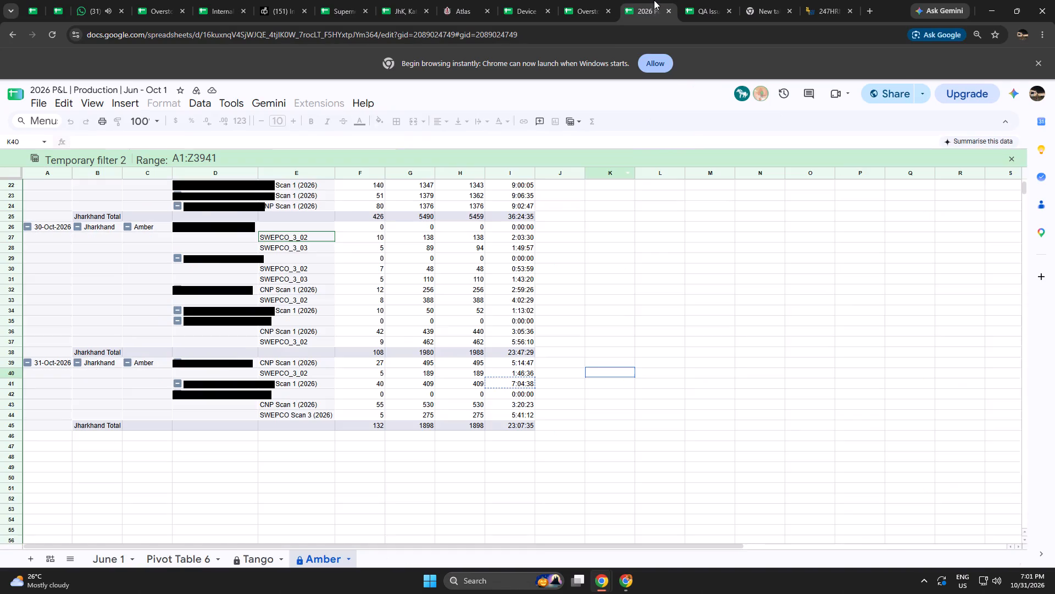
{"action": "left_click", "coordinate": [591, 6]}
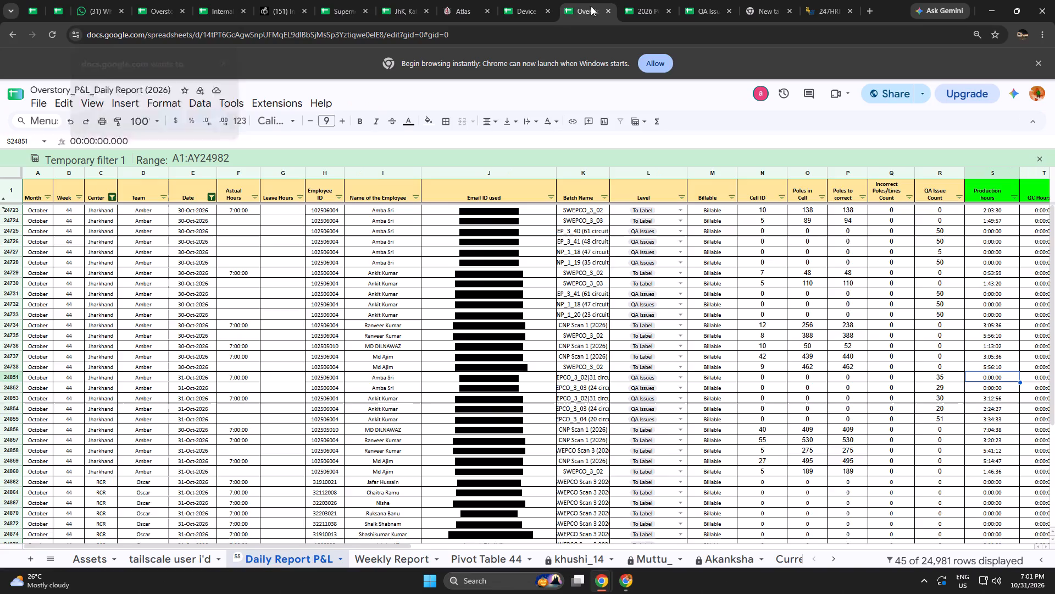
{"action": "key", "text": "ctrl+shift+v"}
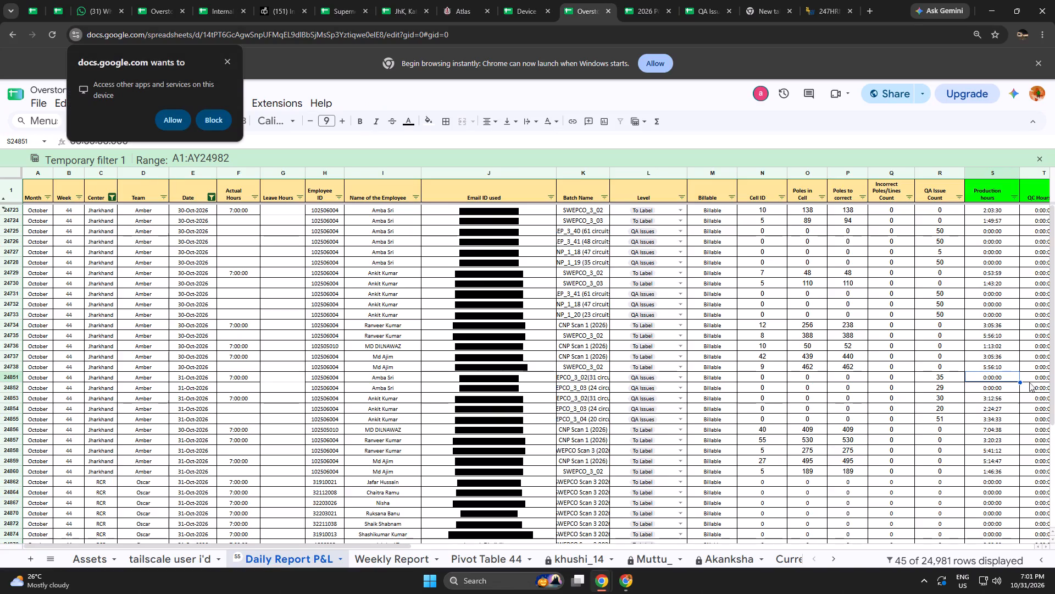
{"action": "left_click", "coordinate": [1000, 373]}
{"action": "key", "text": "ctrl+shift+v"}
{"action": "left_click", "coordinate": [907, 444]}
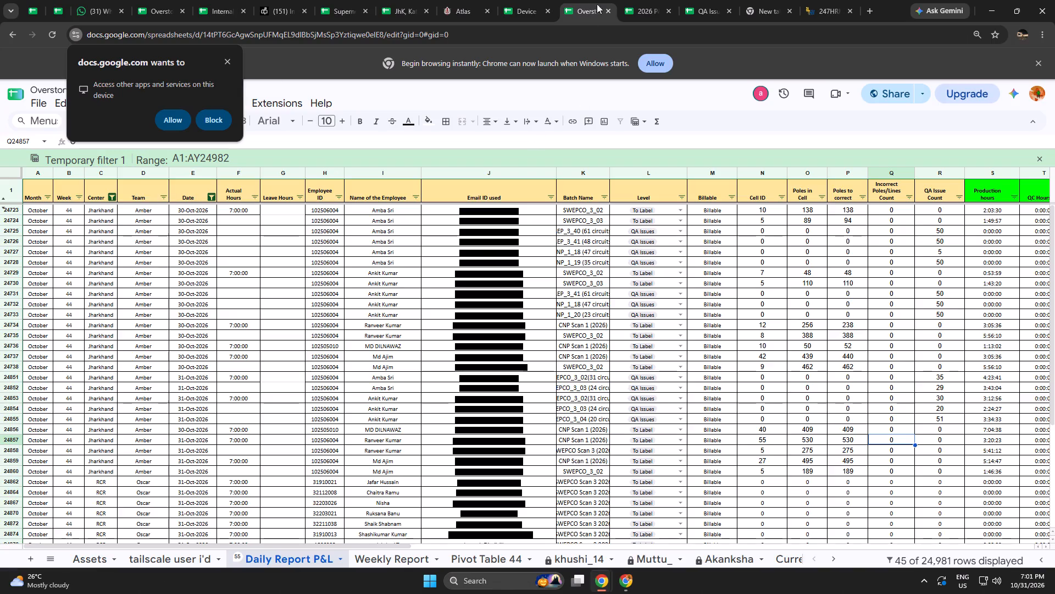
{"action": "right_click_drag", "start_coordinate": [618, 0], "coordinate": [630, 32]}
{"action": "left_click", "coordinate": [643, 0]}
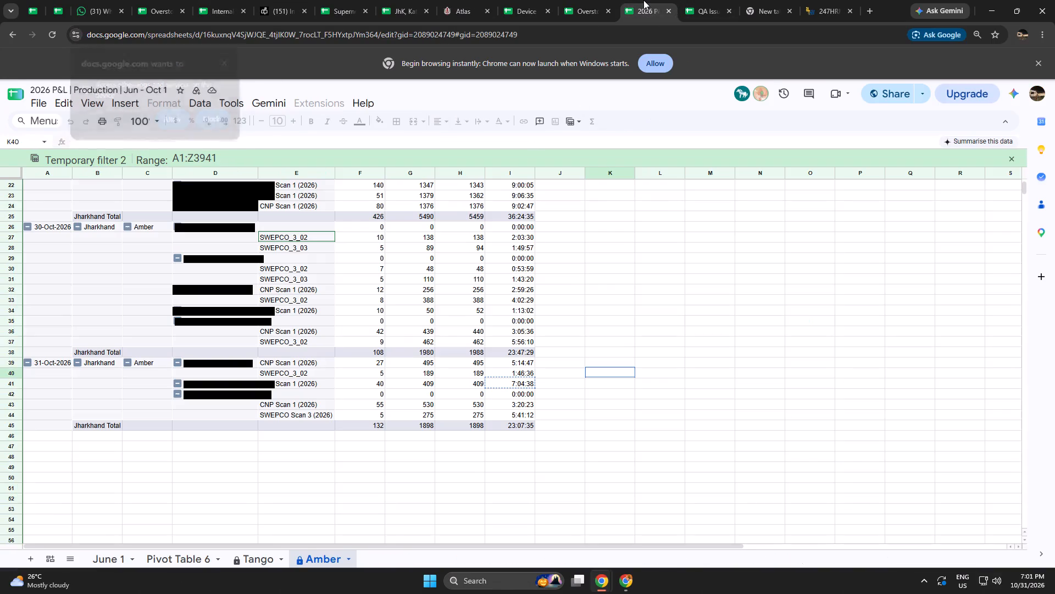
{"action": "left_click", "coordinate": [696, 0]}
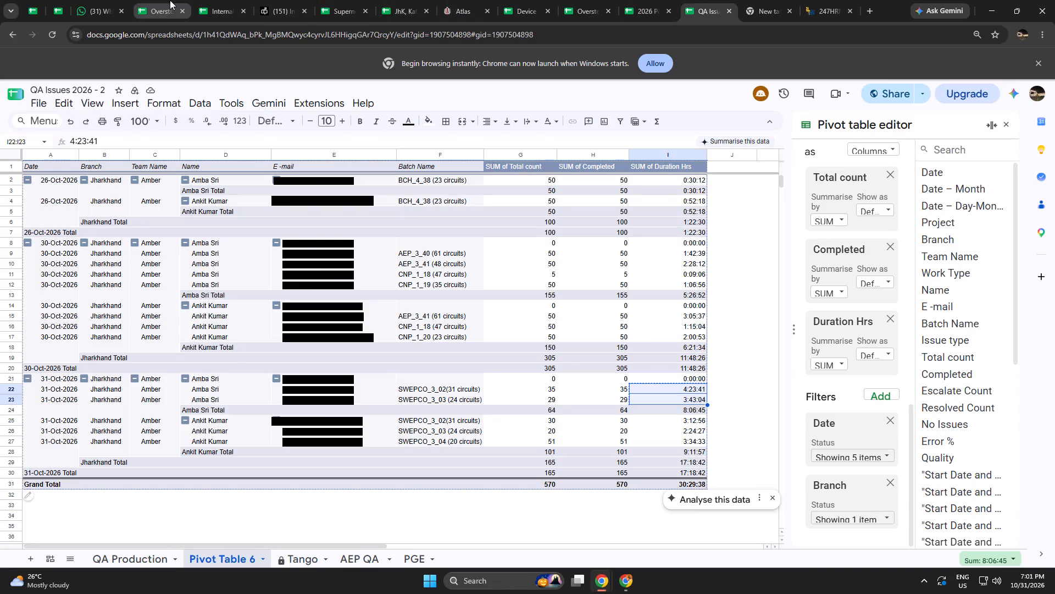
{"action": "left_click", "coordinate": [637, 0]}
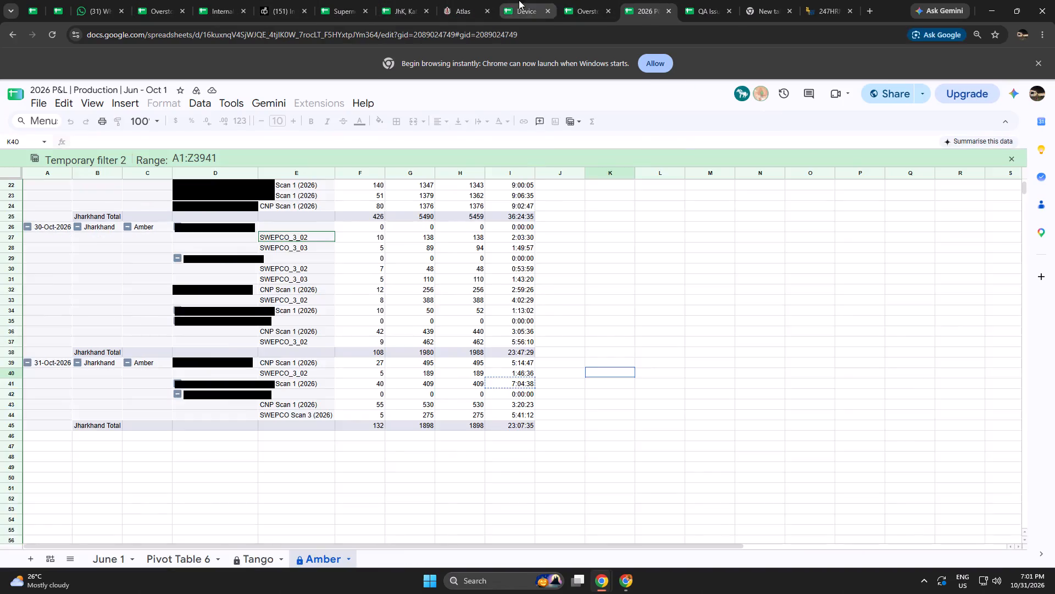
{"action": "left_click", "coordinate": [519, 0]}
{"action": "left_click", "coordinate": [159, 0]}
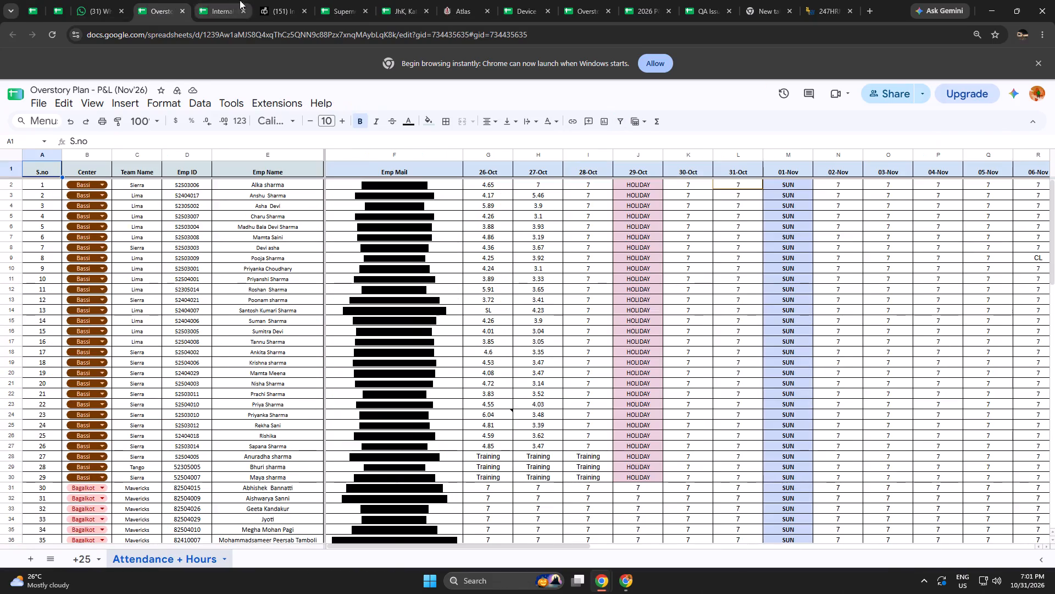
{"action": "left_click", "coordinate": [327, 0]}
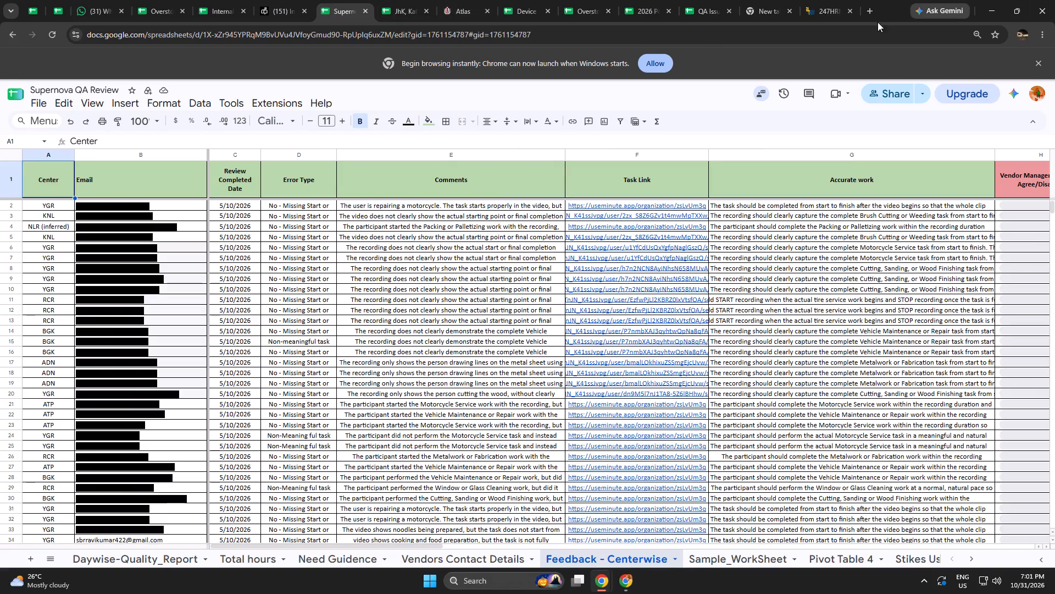
Open the Internal OT Hours 2025-26 spreadsheet in a new browser tab.
{"action": "left_click", "coordinate": [873, 10]}
{"action": "type", "text": "ot"}
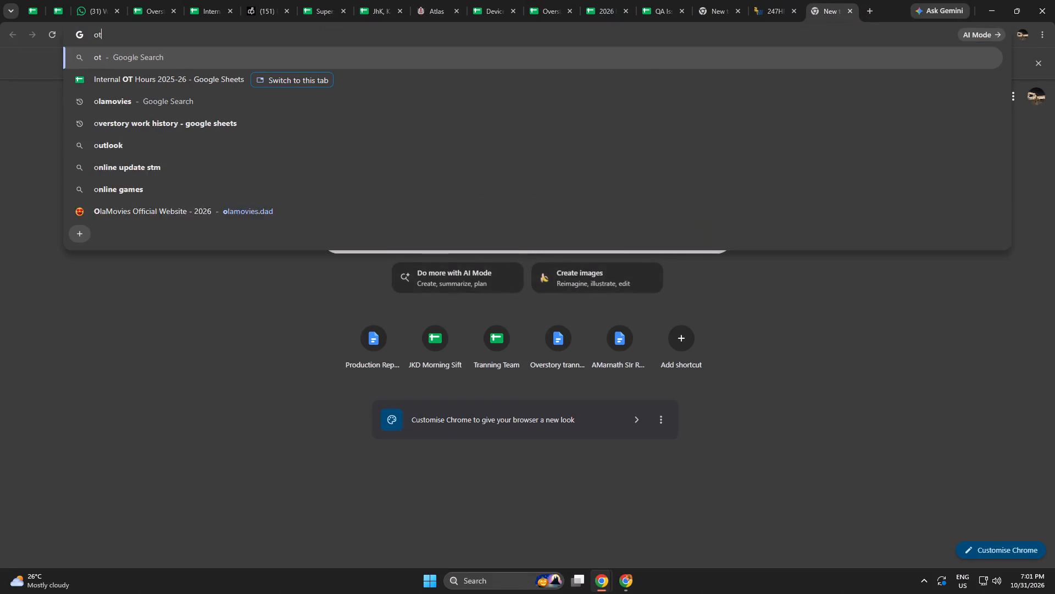
{"action": "left_click", "coordinate": [170, 73]}
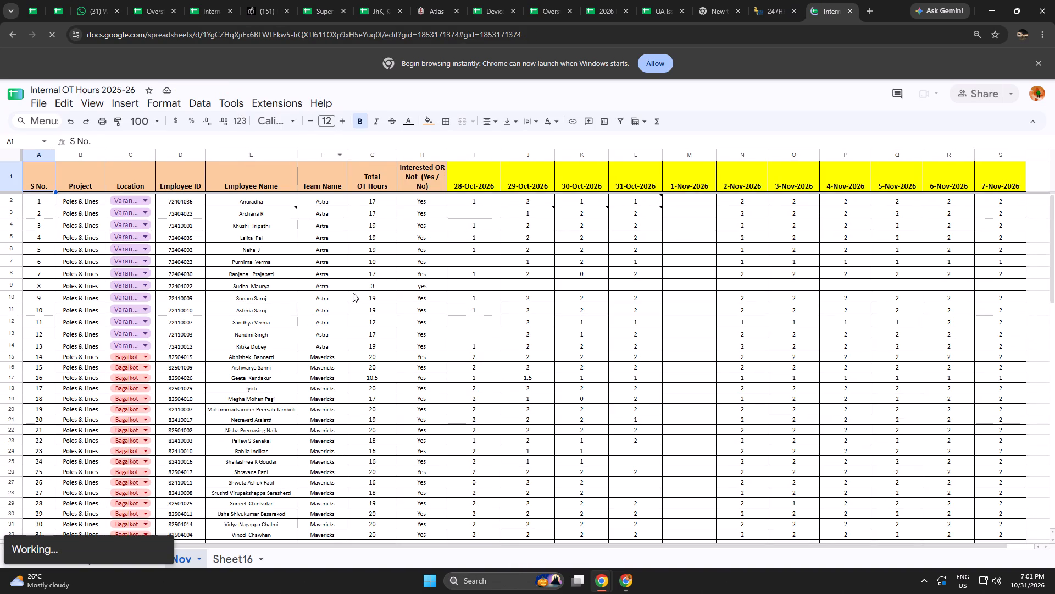
Set the Amber team's 31-Oct-2026 OT hours to 1 in row 73 and 0 in row 76.
{"action": "scroll", "coordinate": [297, 380], "scroll_direction": "down", "scroll_amount": 6}
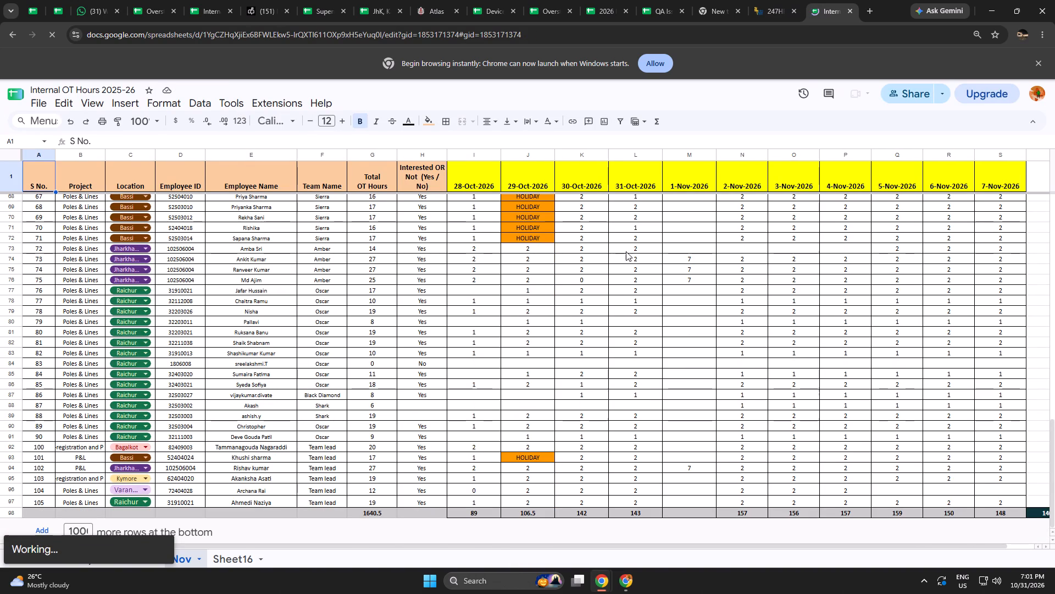
{"action": "left_click", "coordinate": [695, 247]}
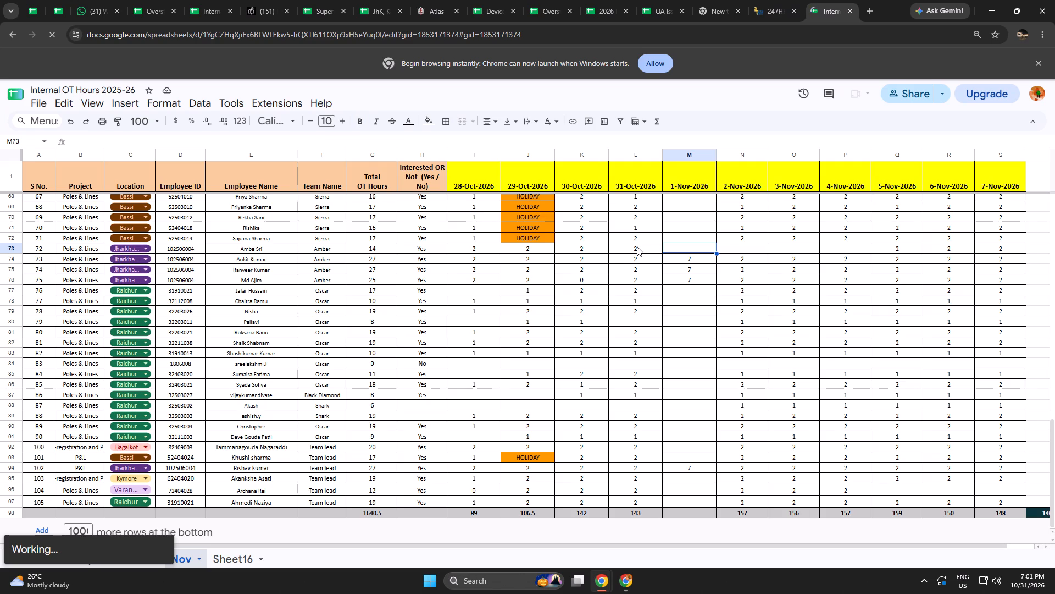
{"action": "left_click", "coordinate": [637, 246]}
{"action": "key", "text": "1"}
{"action": "key", "text": "Down"}
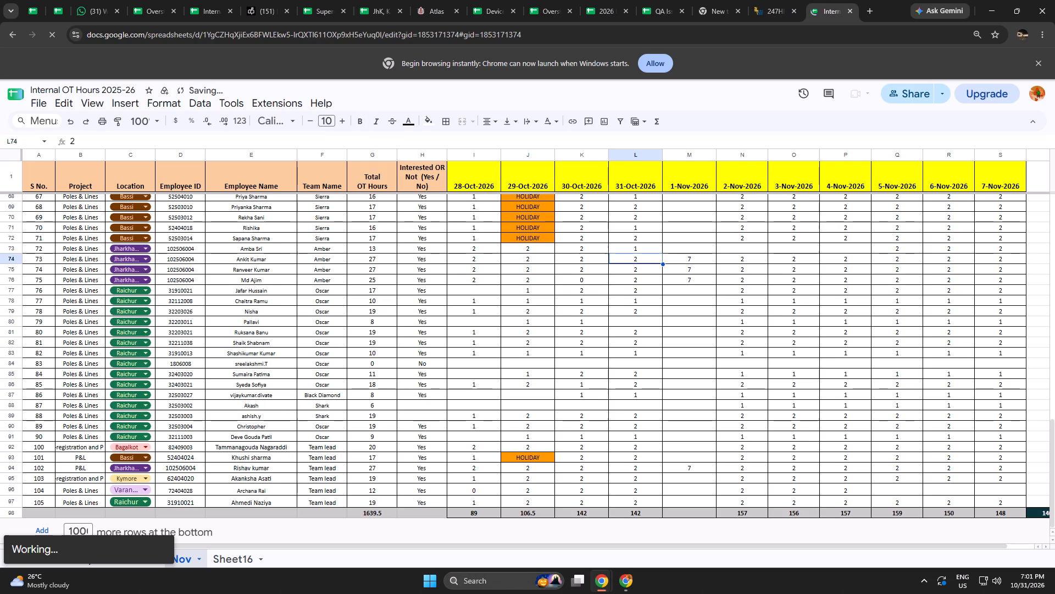
{"action": "key", "text": "Down"}
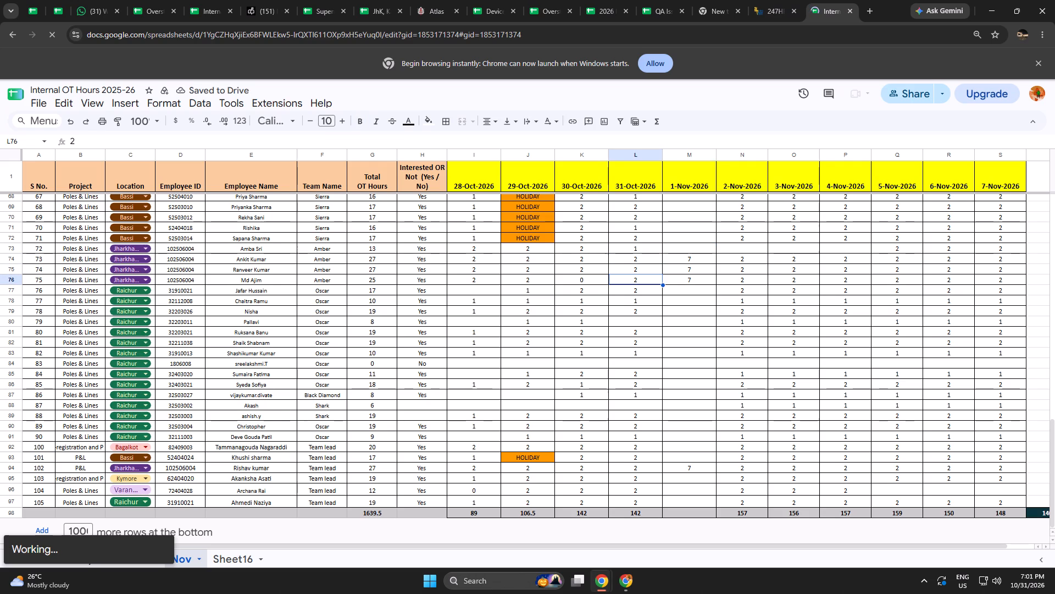
{"action": "key", "text": "0"}
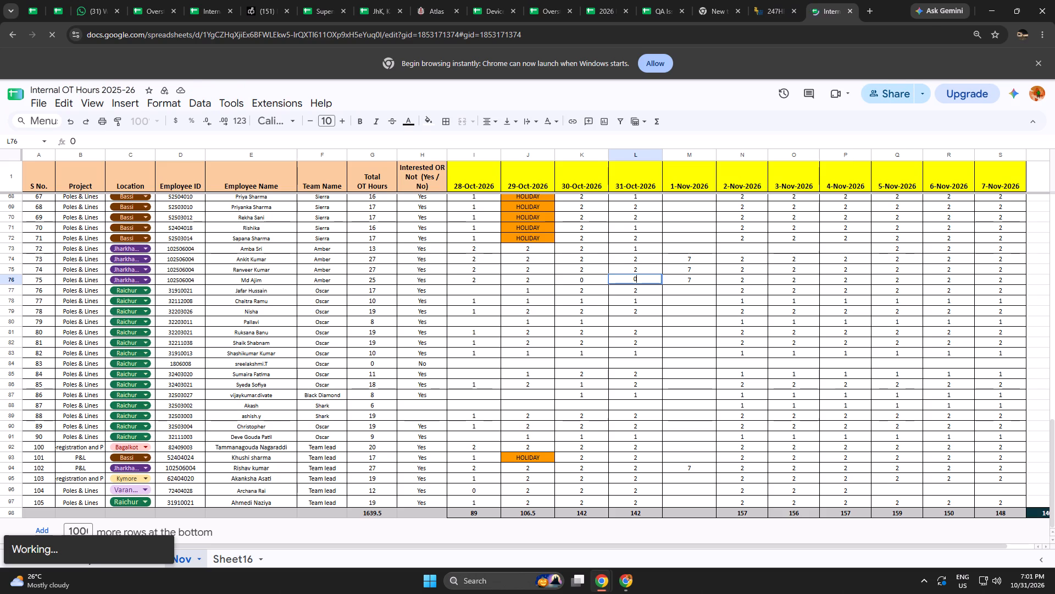
{"action": "key", "text": "Down"}
Clear the 1-Nov-2026 OT hours of the Amber team members in rows 74–76.
{"action": "key", "text": "Up"}
{"action": "key", "text": "Up"}
{"action": "key", "text": "Up"}
{"action": "key", "text": "Up"}
{"action": "key", "text": "Up"}
{"action": "key", "text": "Right"}
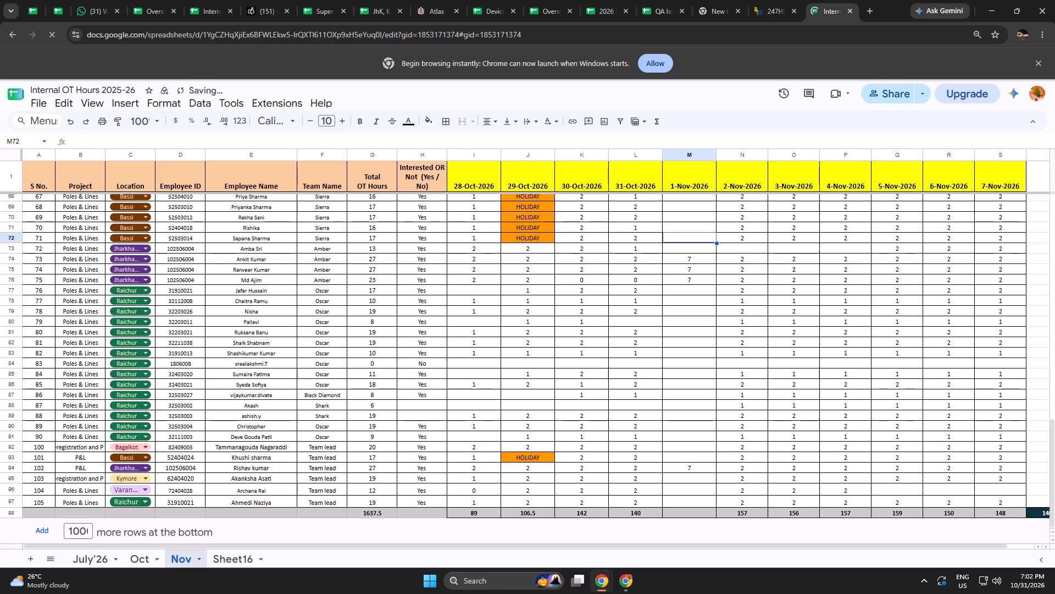
{"action": "key", "text": "Down"}
{"action": "key", "text": "Down"}
{"action": "key", "text": "Up"}
{"action": "key", "text": "Down"}
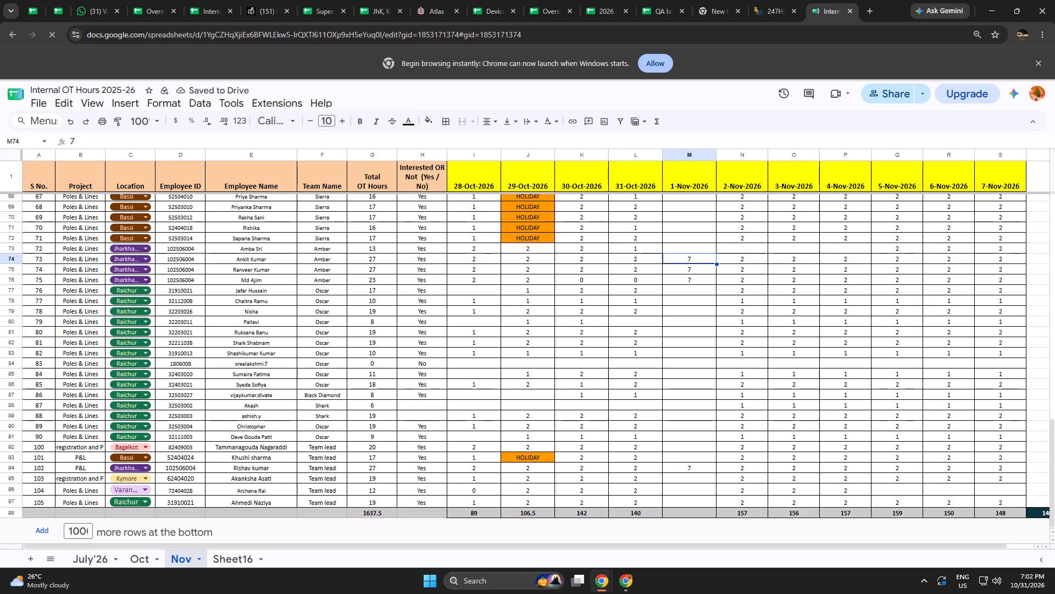
{"action": "key", "text": "BackSpace"}
{"action": "key", "text": "Down"}
{"action": "key", "text": "BackSpace"}
{"action": "key", "text": "Down"}
{"action": "key", "text": "BackSpace"}
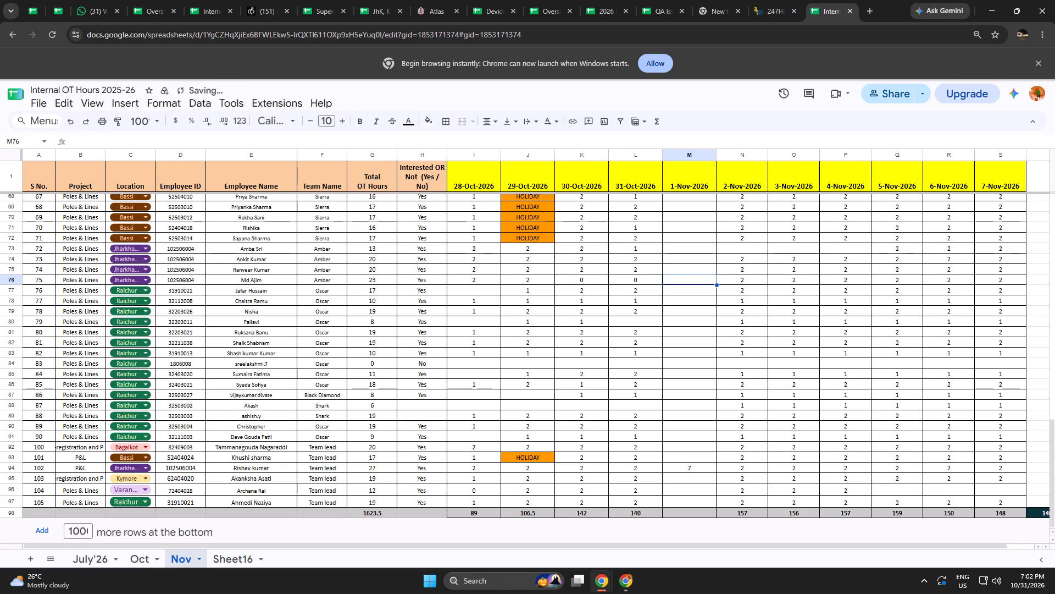
Clear the 1-Nov-2026 OT hours of the Jharkhand team lead in row 94.
{"action": "key", "text": "Down"}
{"action": "key", "text": "Down"}
{"action": "key", "text": "Down"}
{"action": "key", "text": "Down"}
{"action": "key", "text": "Down"}
{"action": "key", "text": "Down"}
{"action": "key", "text": "Down"}
{"action": "key", "text": "Down"}
{"action": "key", "text": "Down"}
{"action": "key", "text": "Down"}
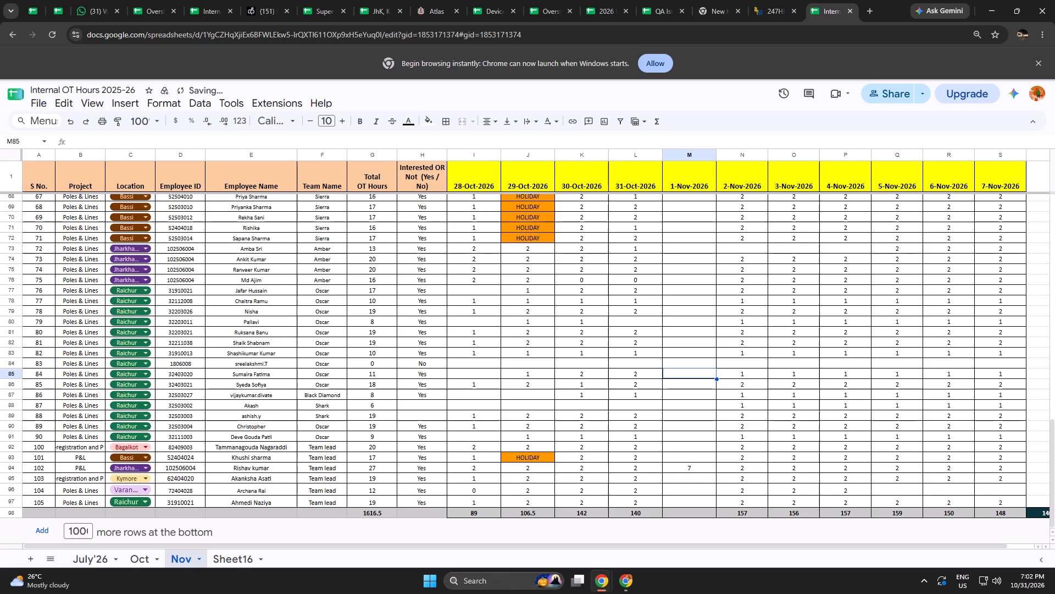
{"action": "key", "text": "Down"}
{"action": "key", "text": "Down"}
{"action": "key", "text": "Down"}
{"action": "key", "text": "Down"}
{"action": "key", "text": "Down"}
{"action": "key", "text": "Down"}
{"action": "key", "text": "Down"}
{"action": "key", "text": "Down"}
{"action": "key", "text": "Down"}
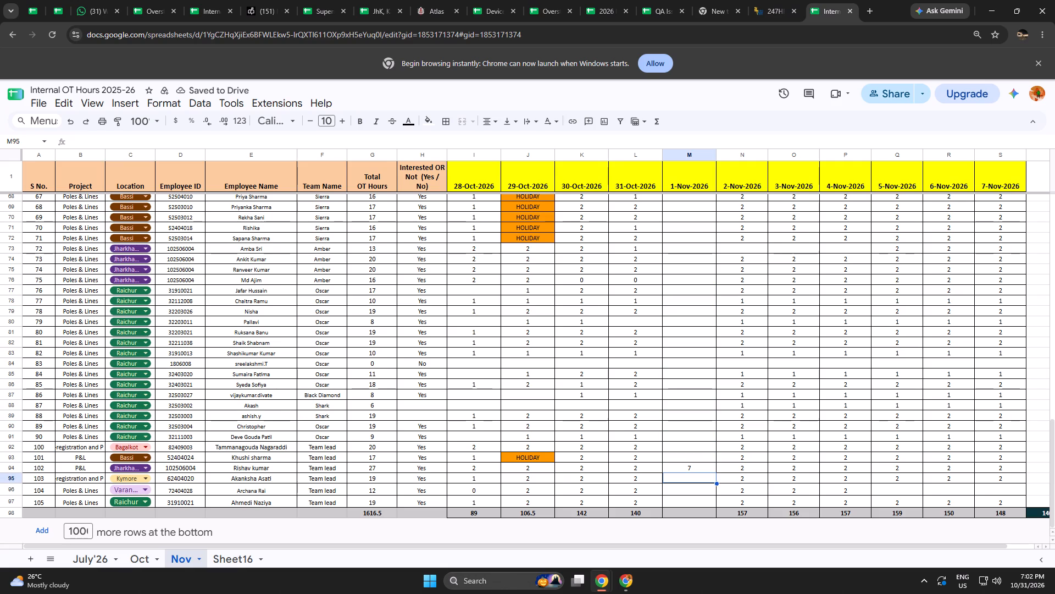
{"action": "key", "text": "Up"}
{"action": "key", "text": "BackSpace"}
Check the Amber team's 1-Nov and 2-Nov OT entries, from row 76 up to row 73.
{"action": "key", "text": "Up"}
{"action": "key", "text": "Up"}
{"action": "key", "text": "Up"}
{"action": "key", "text": "Up"}
{"action": "key", "text": "Up"}
{"action": "key", "text": "Up"}
{"action": "key", "text": "Up"}
{"action": "key", "text": "Up"}
{"action": "key", "text": "Up"}
{"action": "key", "text": "Up"}
{"action": "key", "text": "Up"}
{"action": "key", "text": "Up"}
{"action": "key", "text": "Up"}
{"action": "key", "text": "Up"}
{"action": "key", "text": "Up"}
{"action": "key", "text": "Up"}
{"action": "key", "text": "Up"}
{"action": "key", "text": "Up"}
{"action": "key", "text": "Up"}
{"action": "key", "text": "Up"}
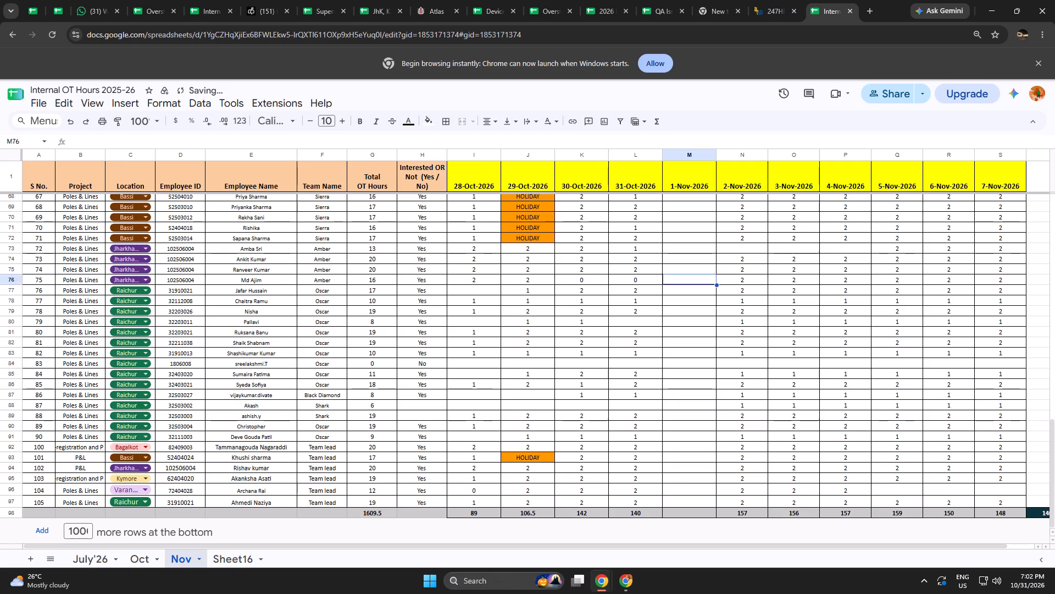
{"action": "key", "text": "Down"}
{"action": "key", "text": "Down"}
{"action": "key", "text": "Down"}
{"action": "key", "text": "Down"}
{"action": "key", "text": "Down"}
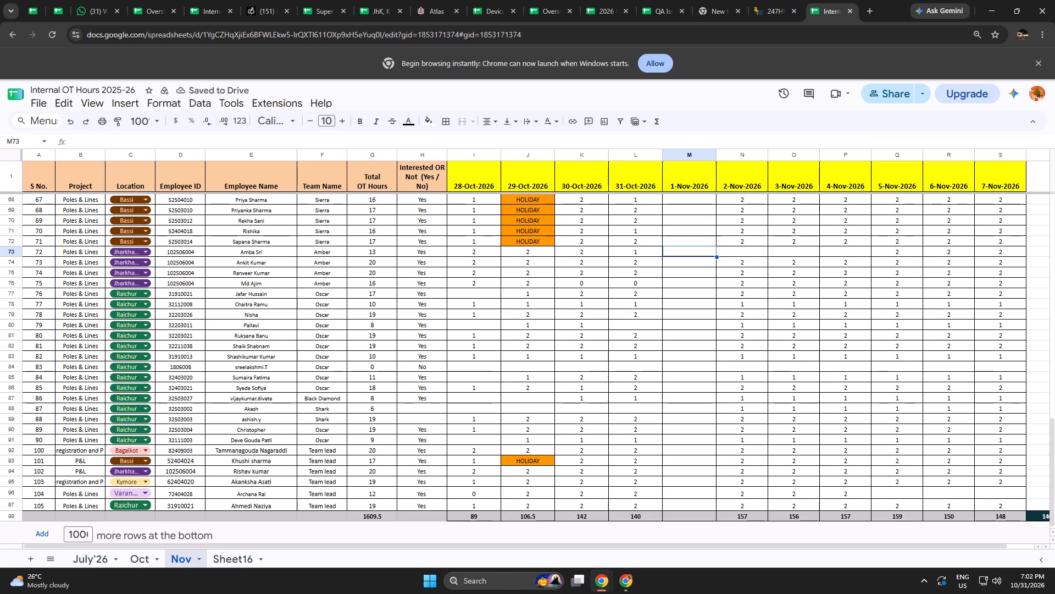
{"action": "key", "text": "Right"}
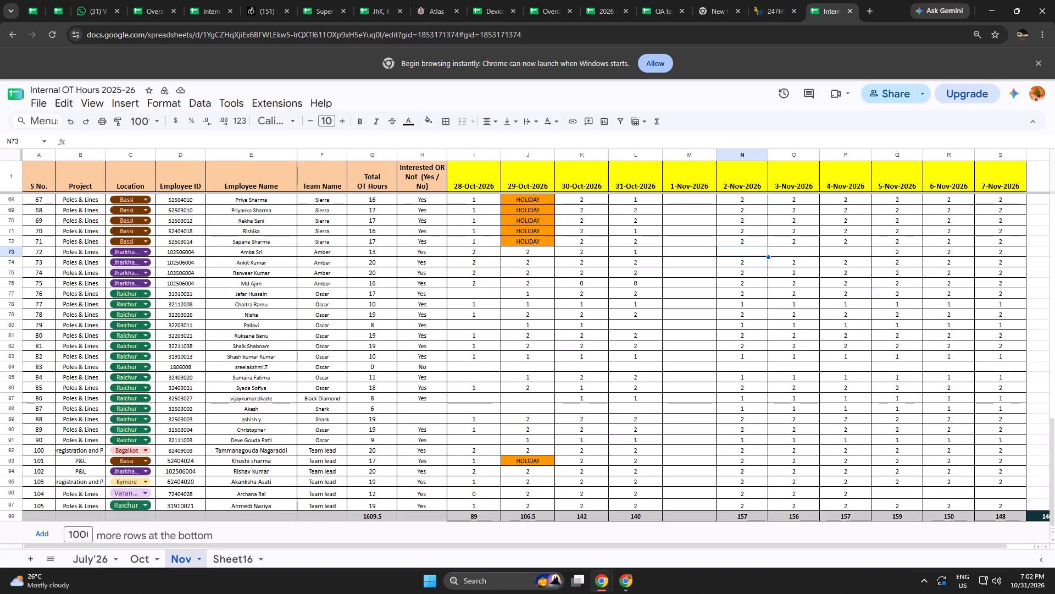
Switch to the Overstory Plan - P&L (Nov'26) sheet and check the Amber team's attendance hours for 30-Oct and 02-Nov.
{"action": "left_click", "coordinate": [146, 0]}
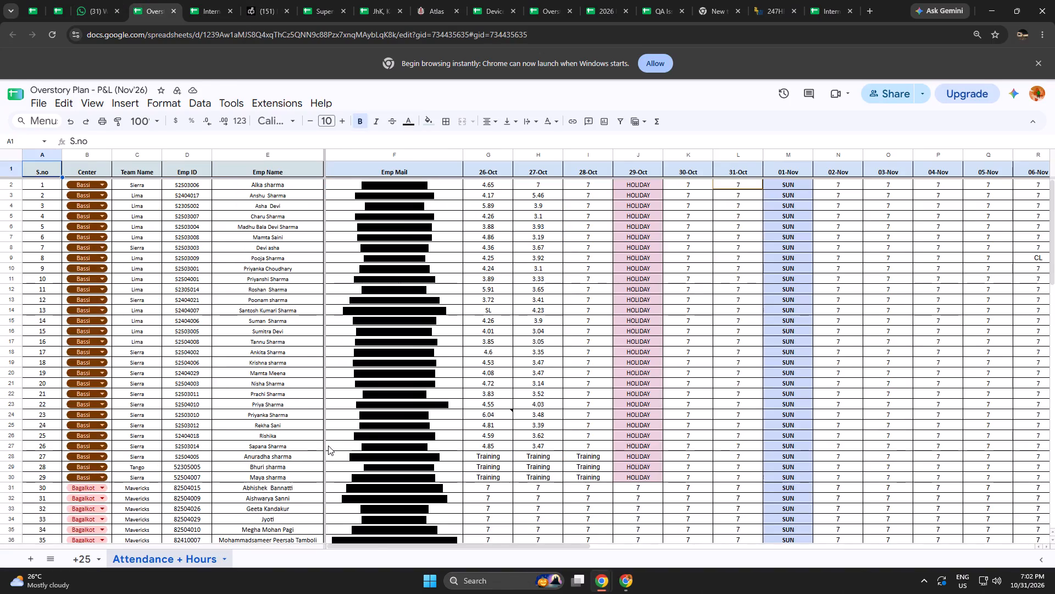
{"action": "scroll", "coordinate": [328, 446], "scroll_direction": "down", "scroll_amount": 4}
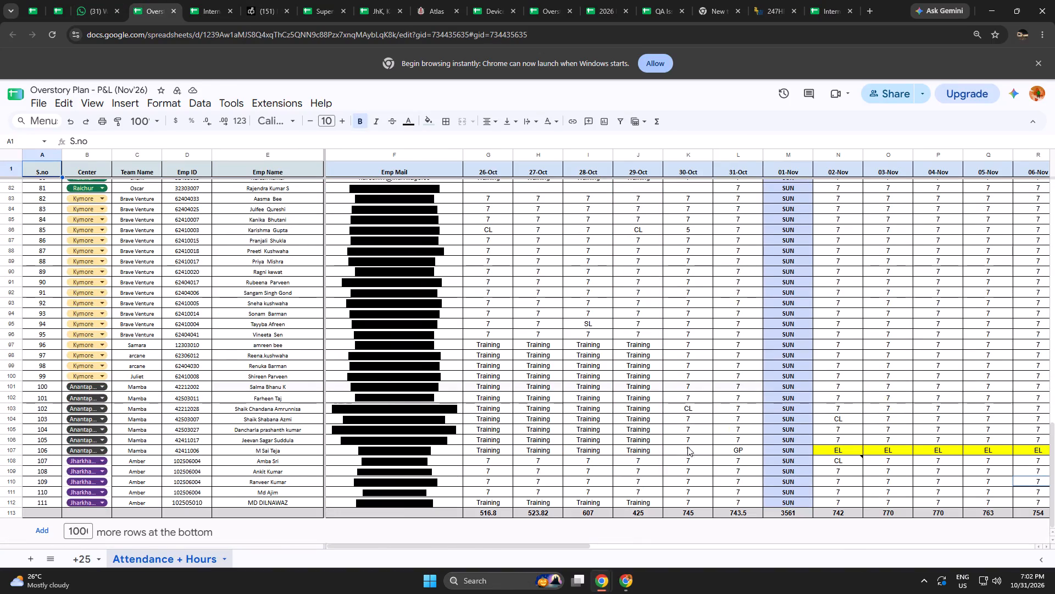
{"action": "left_click", "coordinate": [684, 460]}
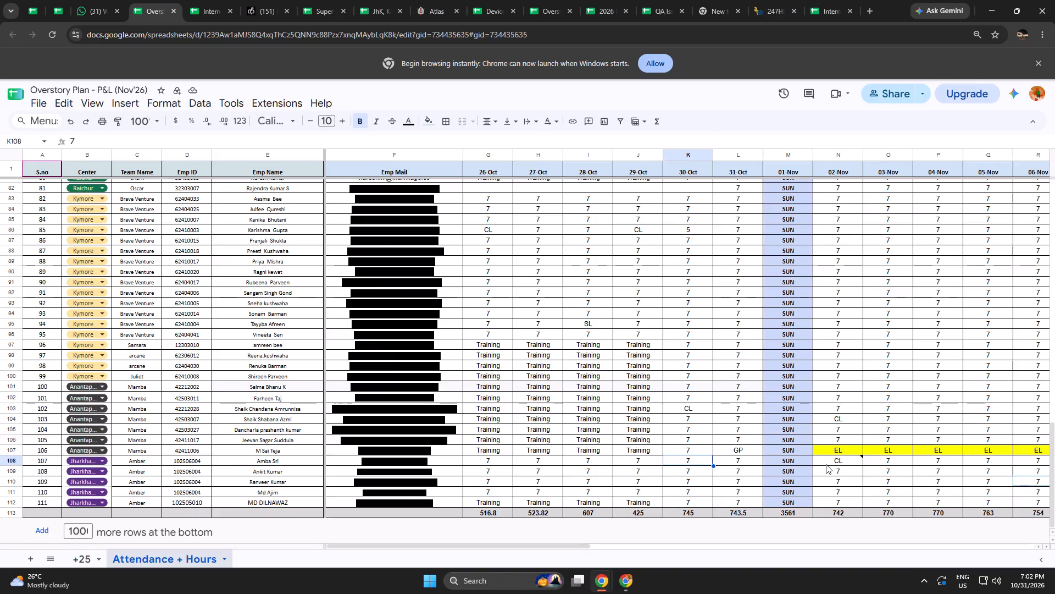
{"action": "left_click", "coordinate": [826, 464]}
{"action": "left_click", "coordinate": [819, 527]}
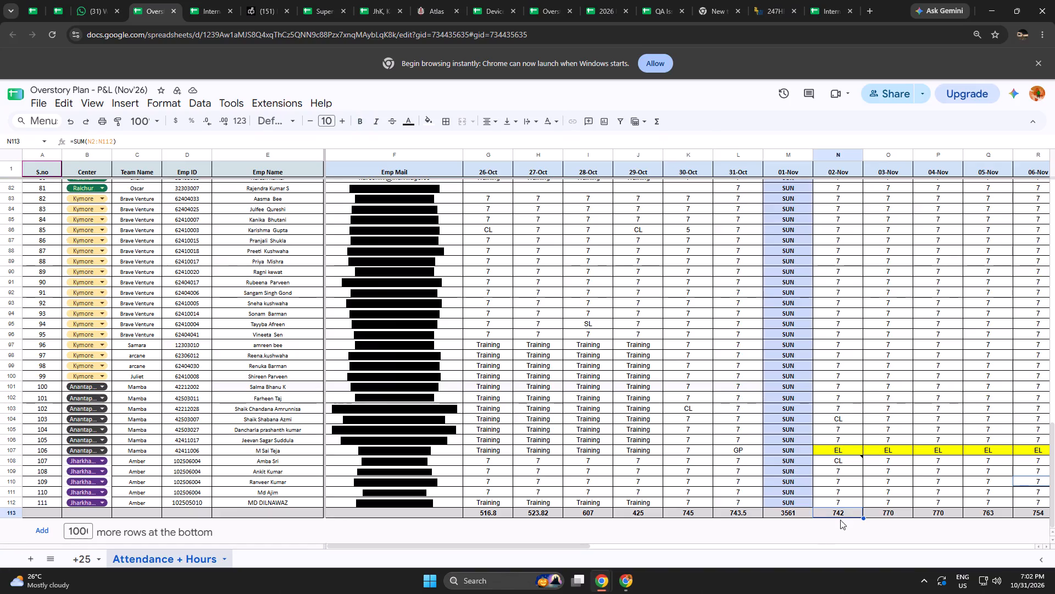
Check the note attached to the 02-Nov CL entry of the Amber team member in row 108.
{"action": "left_click", "coordinate": [843, 461]}
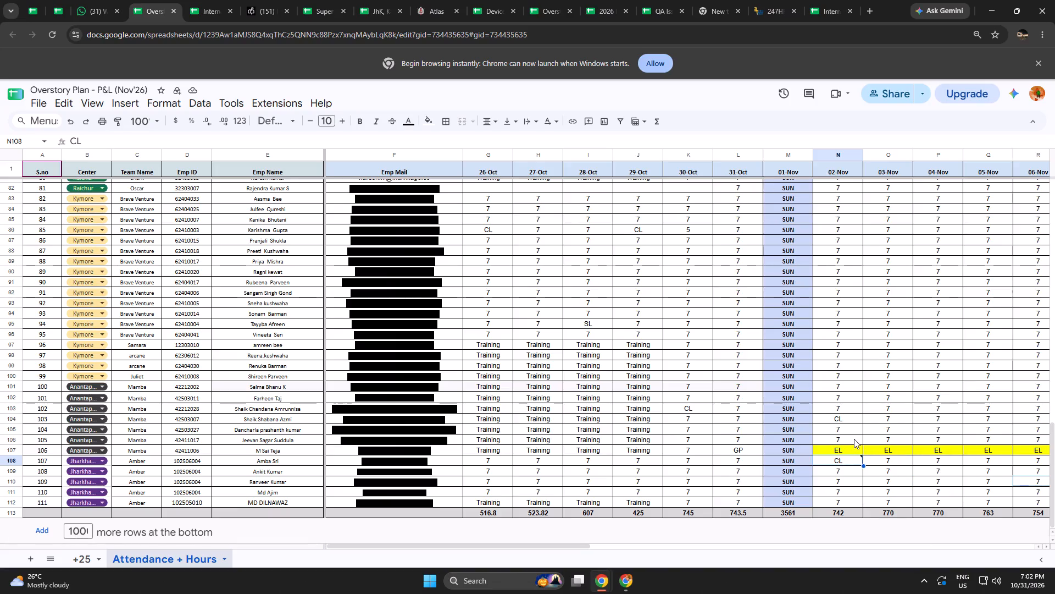
{"action": "left_click", "coordinate": [835, 459]}
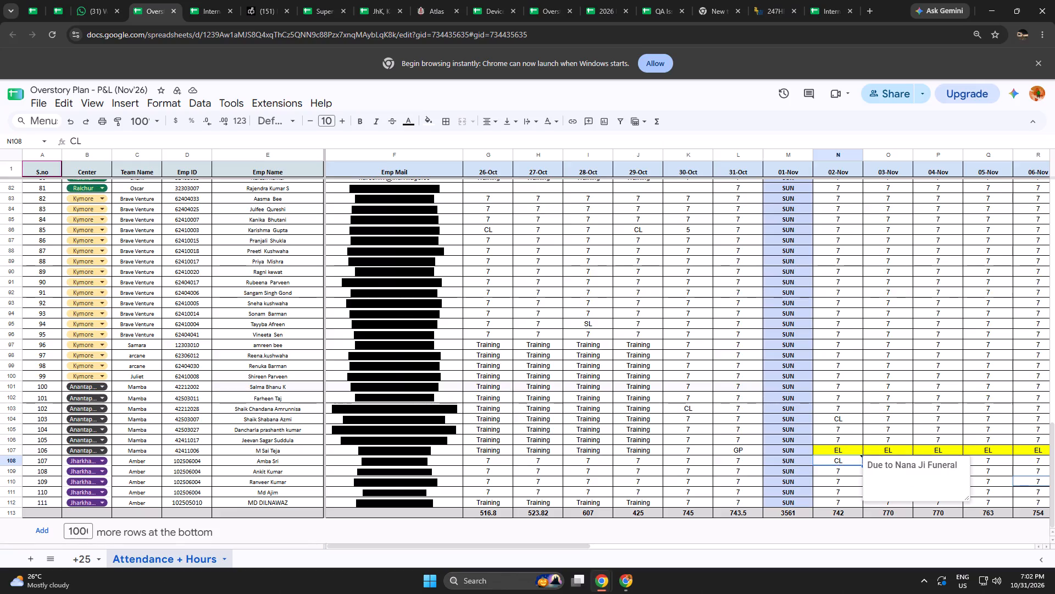
{"action": "left_click", "coordinate": [828, 532]}
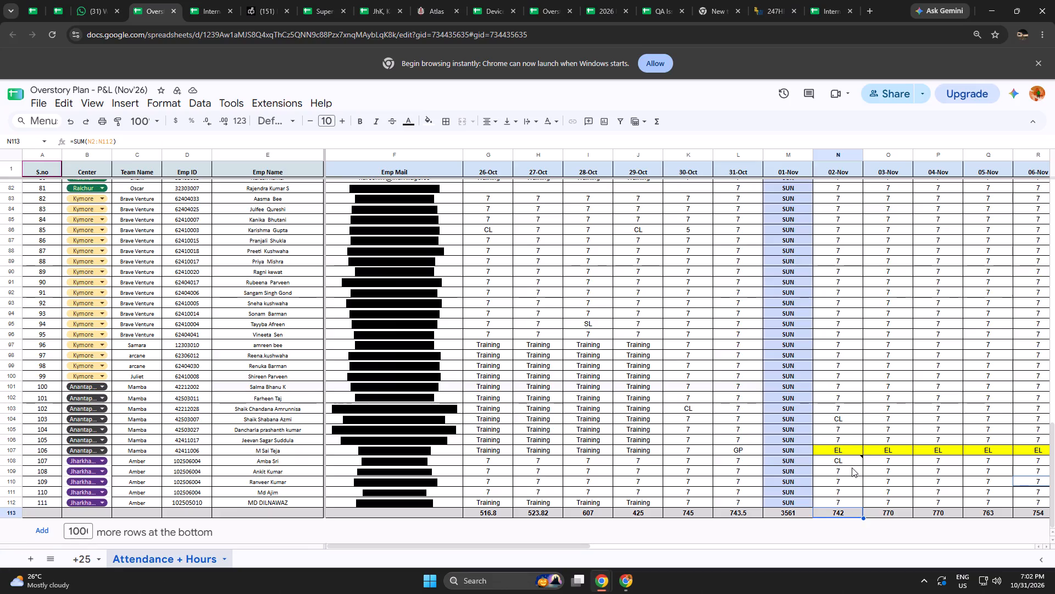
Look through the open QA issues and daily P&L spreadsheets, ending on the Daily Report - Businesses sheet of Device & vendar management.
{"action": "left_click", "coordinate": [664, 0]}
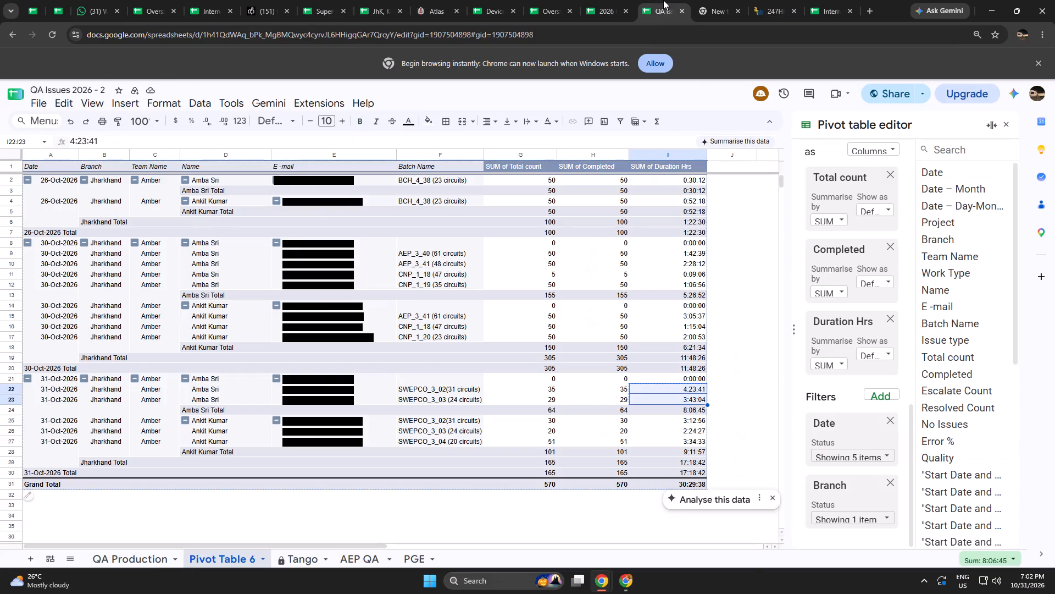
{"action": "left_click", "coordinate": [597, 0]}
{"action": "left_click", "coordinate": [552, 0]}
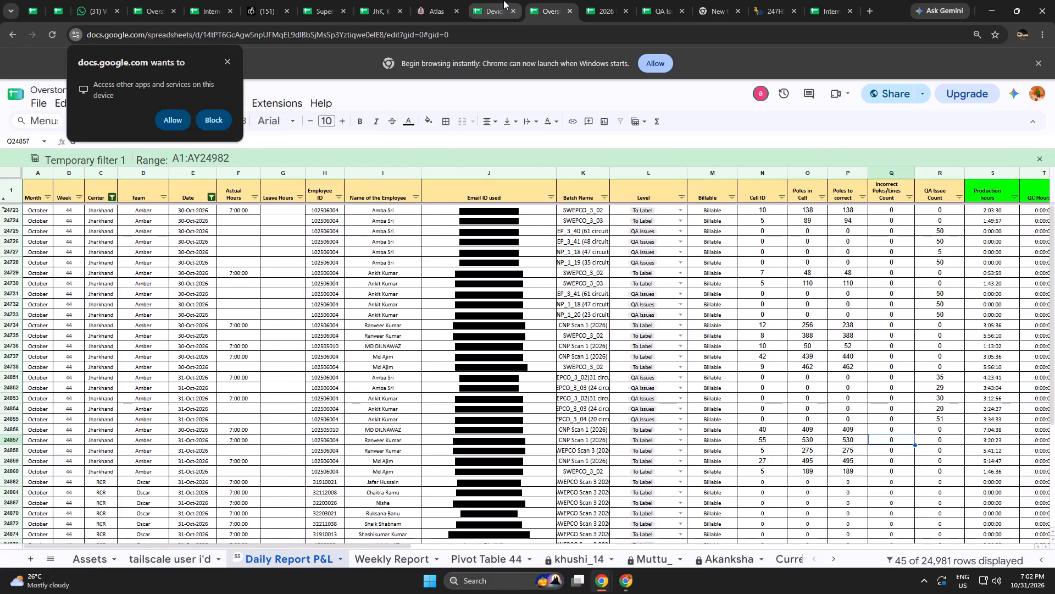
{"action": "left_click", "coordinate": [503, 0]}
{"action": "left_click", "coordinate": [693, 317]}
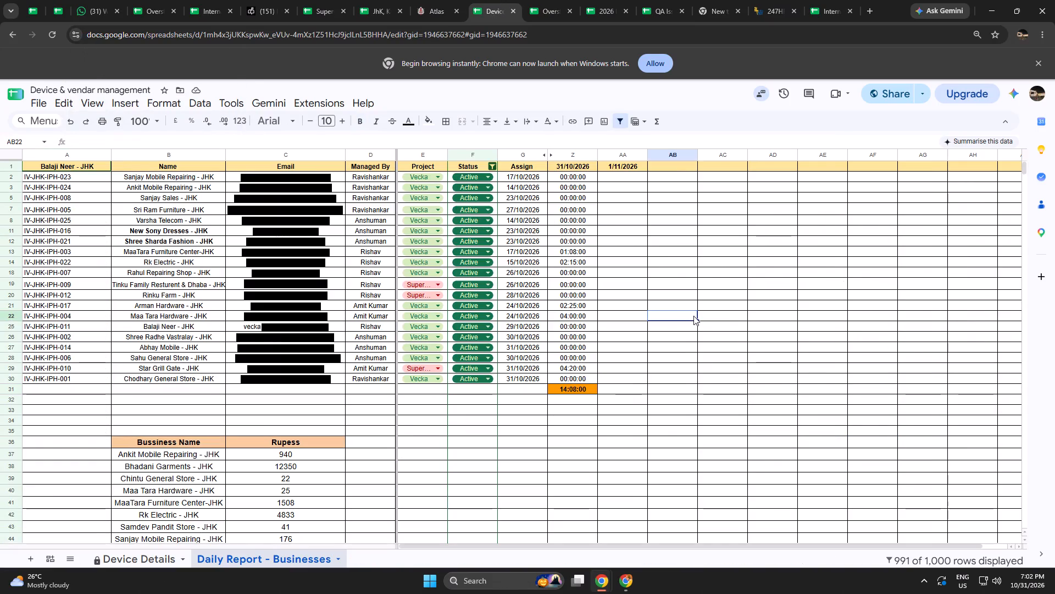